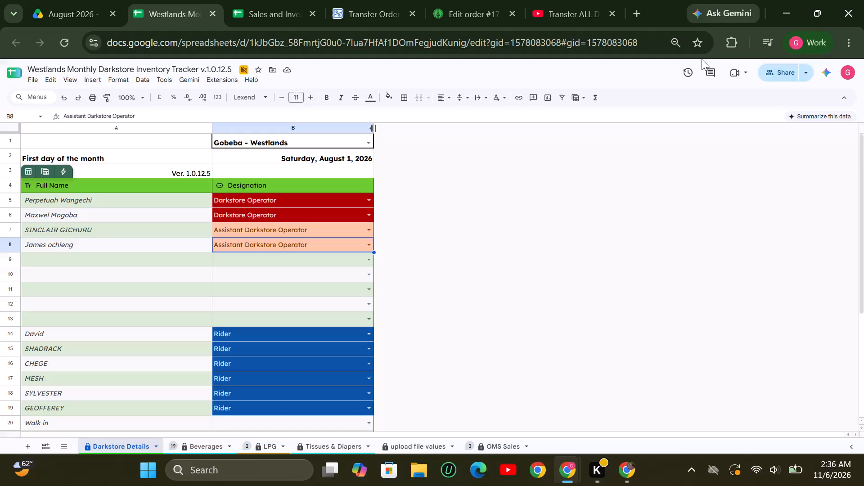
# Open the tracker's comments and read the full thread on Beverages cell AV207 about the bulk-deleted walk-in order, including the shortened reply.
pyautogui.click(706, 75)
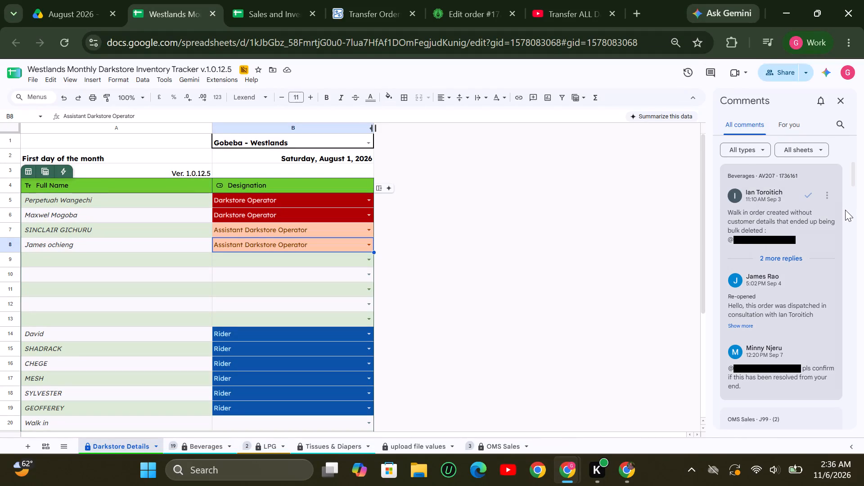
pyautogui.scroll(-1, 806, 212)
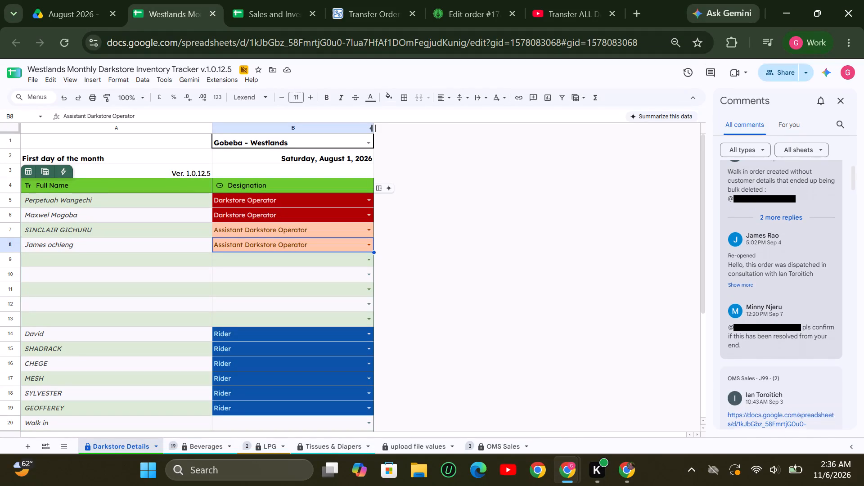
pyautogui.scroll(-1, 806, 212)
pyautogui.click(785, 217)
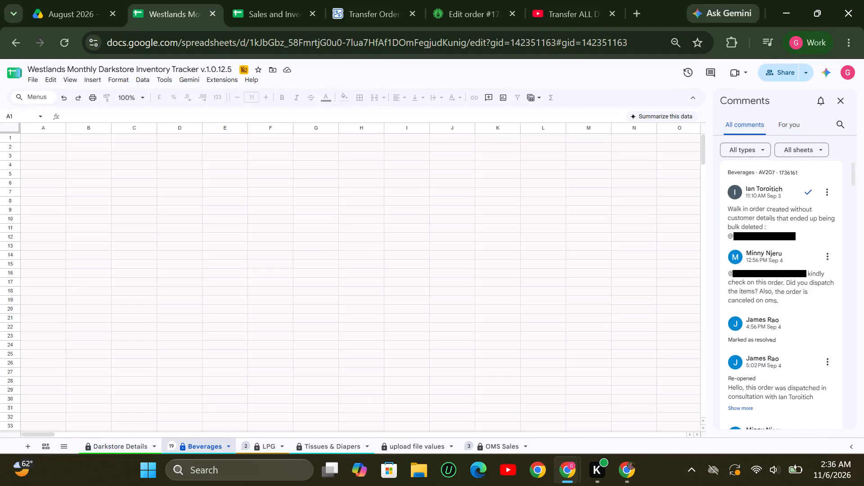
pyautogui.scroll(-1, 785, 217)
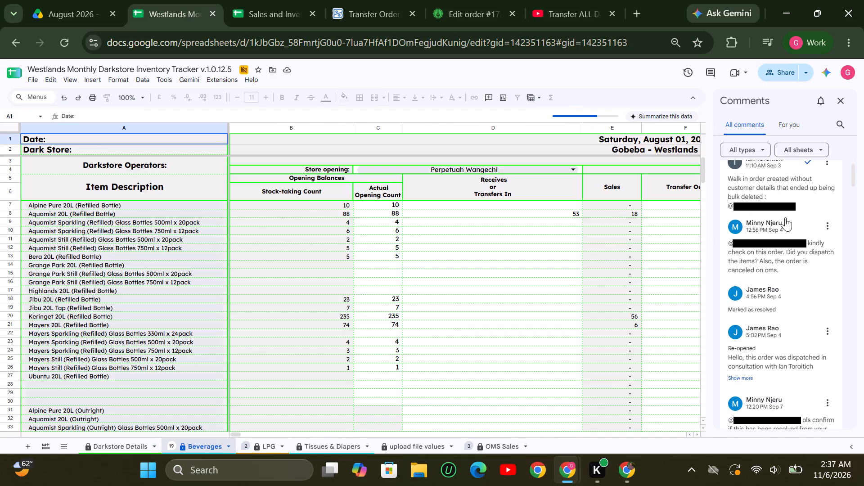
pyautogui.scroll(-1, 785, 217)
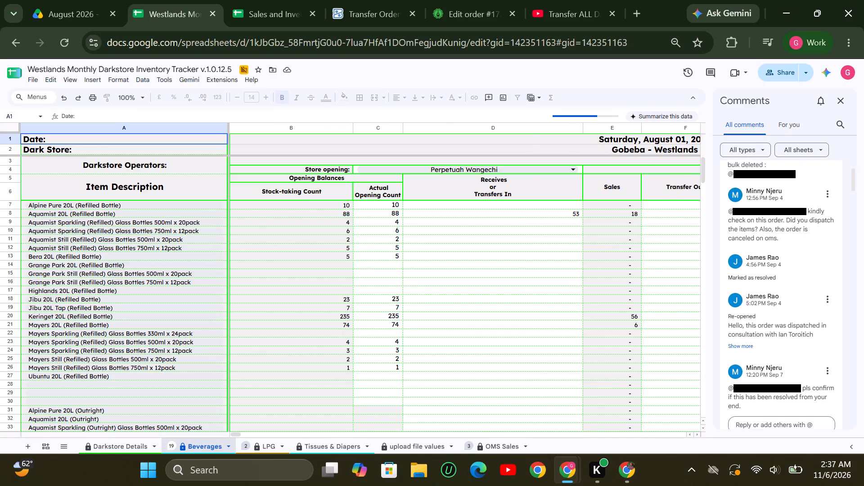
pyautogui.scroll(-1, 785, 217)
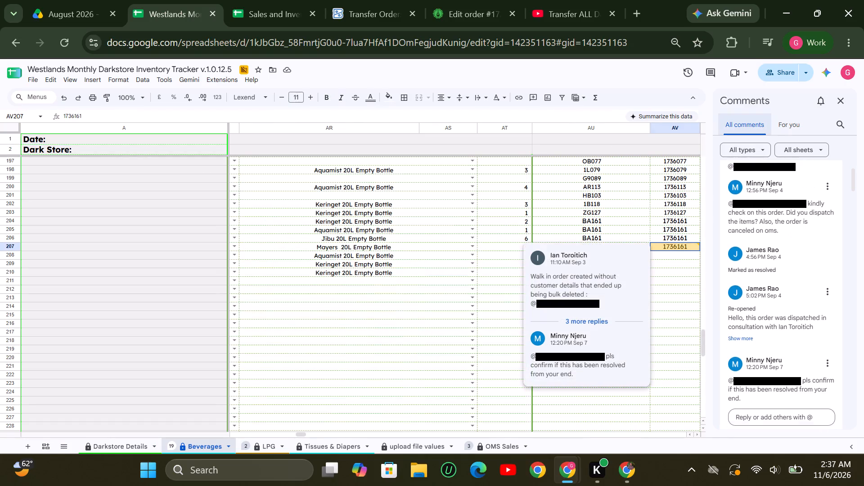
pyautogui.scroll(-2, 785, 217)
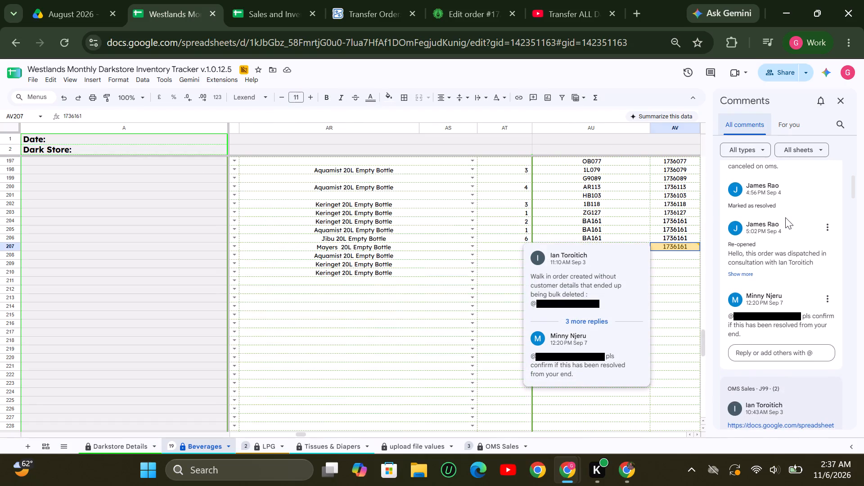
pyautogui.scroll(-2, 785, 217)
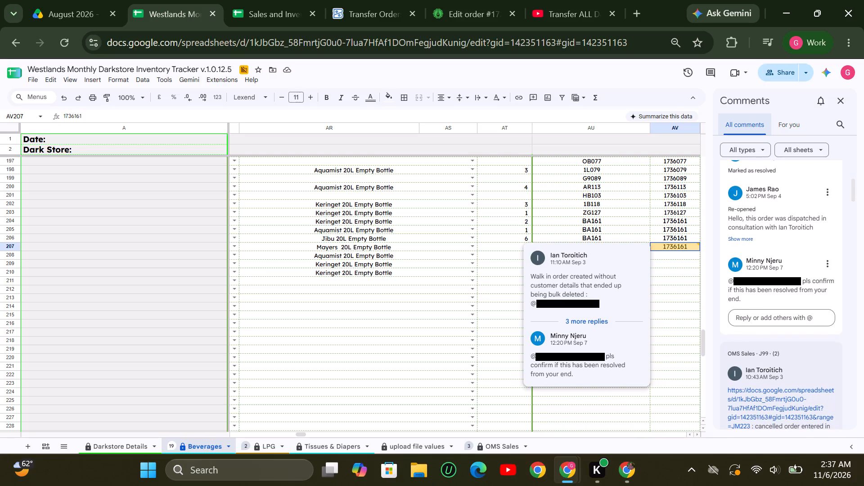
pyautogui.scroll(-1, 785, 217)
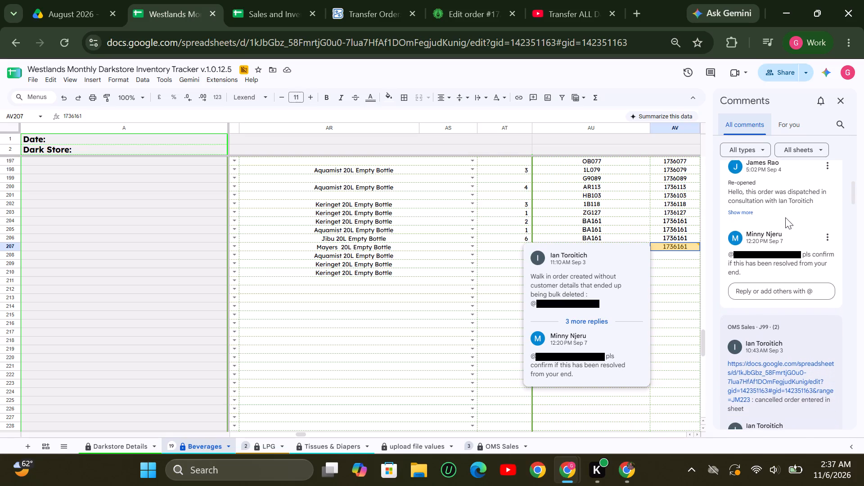
pyautogui.click(742, 213)
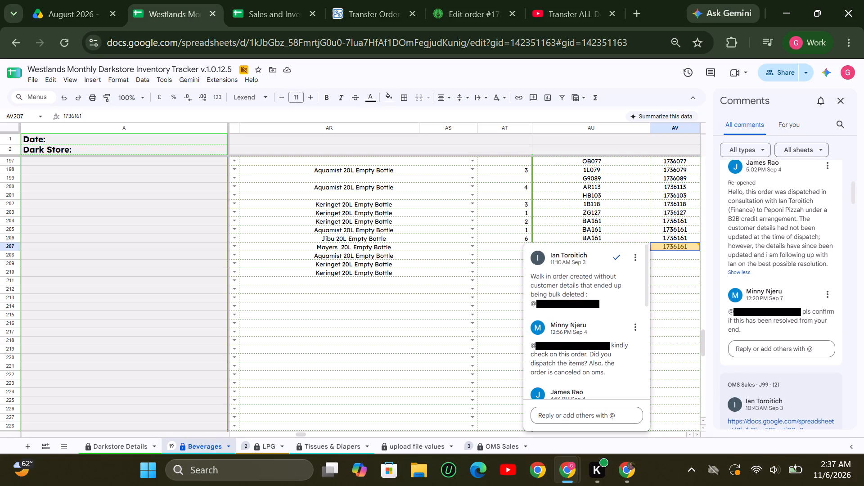
pyautogui.scroll(-1, 742, 213)
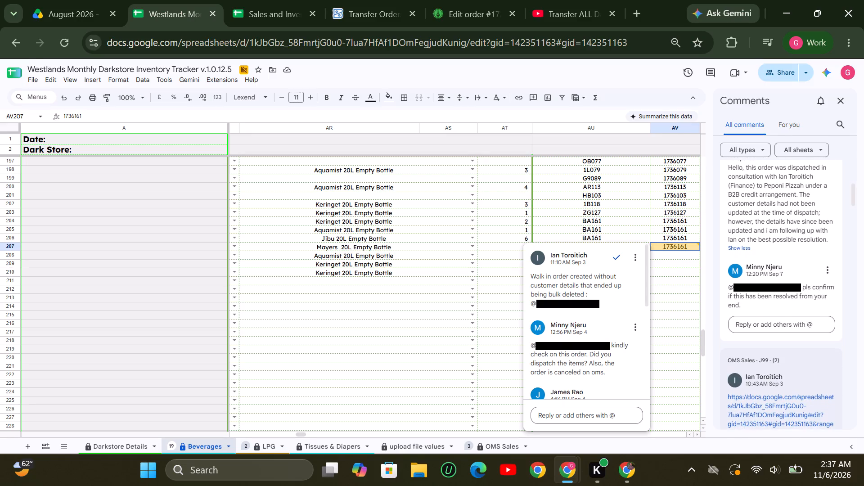
pyautogui.scroll(-1, 742, 213)
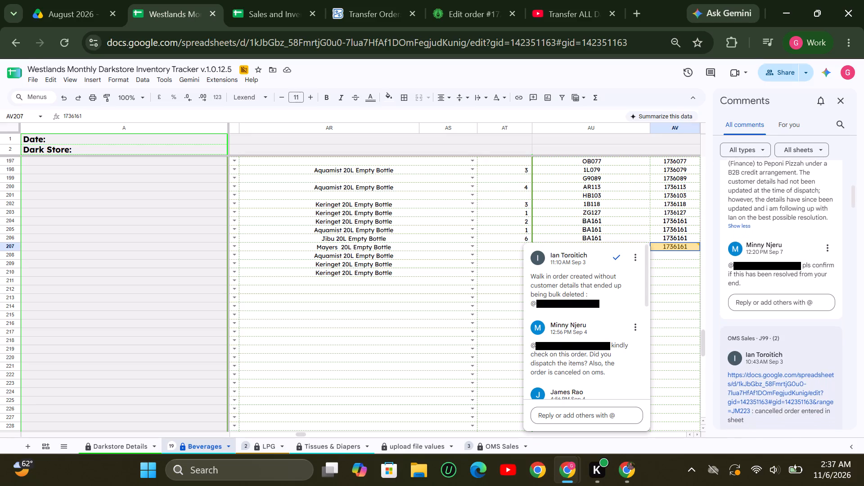
pyautogui.scroll(-2, 742, 213)
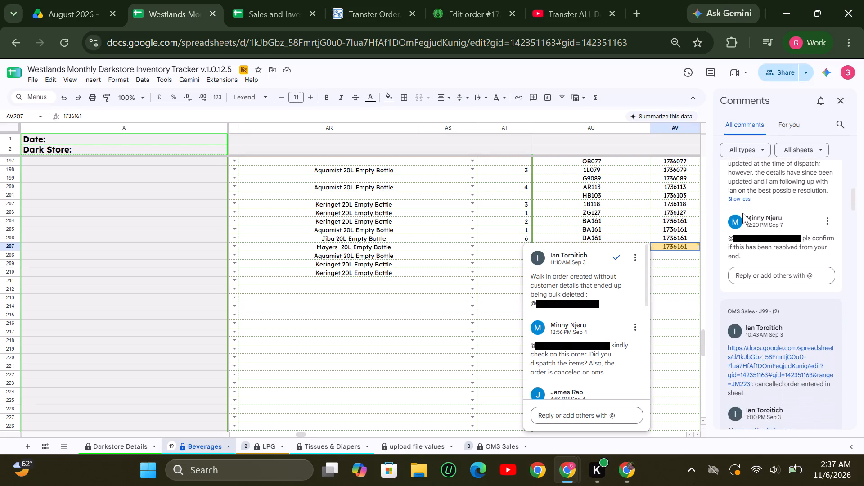
pyautogui.scroll(-1, 742, 213)
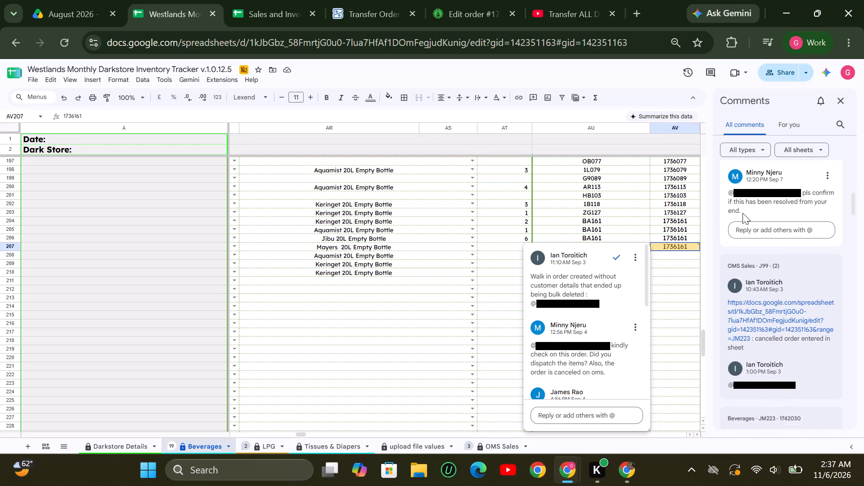
# Read the comment threads on OMS Sales J99, Beverages JM223 and OMS Sales J54.
pyautogui.scroll(-1, 742, 213)
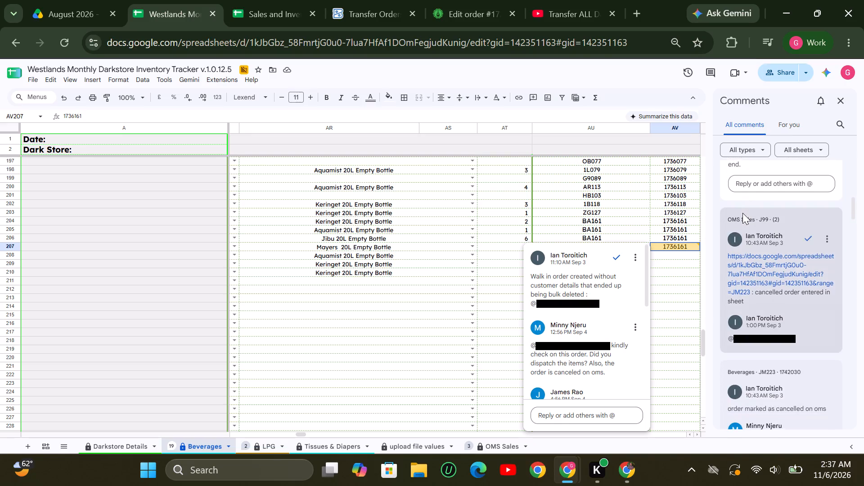
pyautogui.scroll(-2, 742, 213)
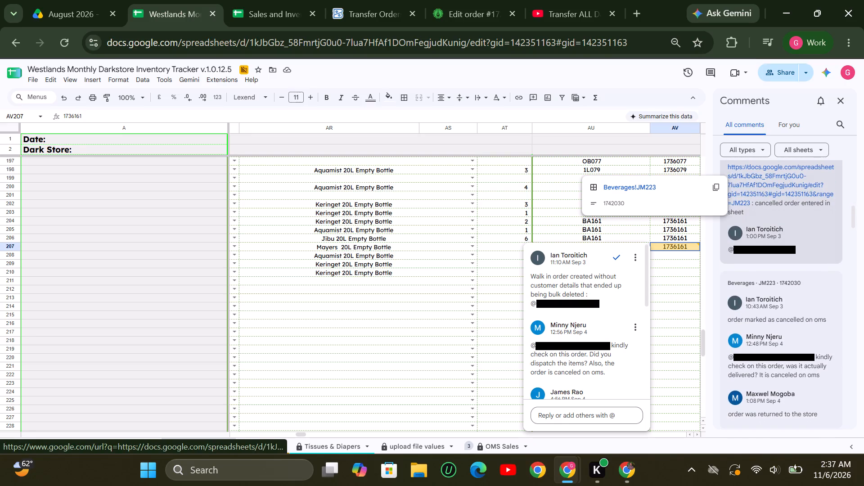
pyautogui.click(678, 285)
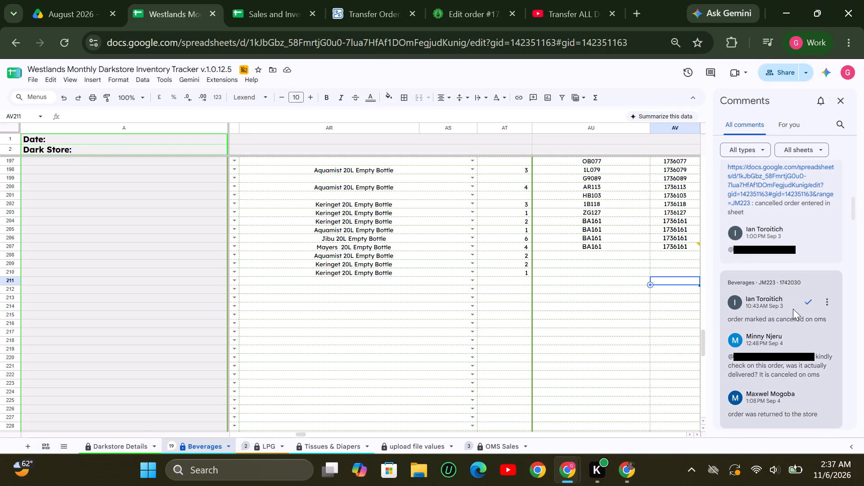
pyautogui.scroll(-2, 793, 309)
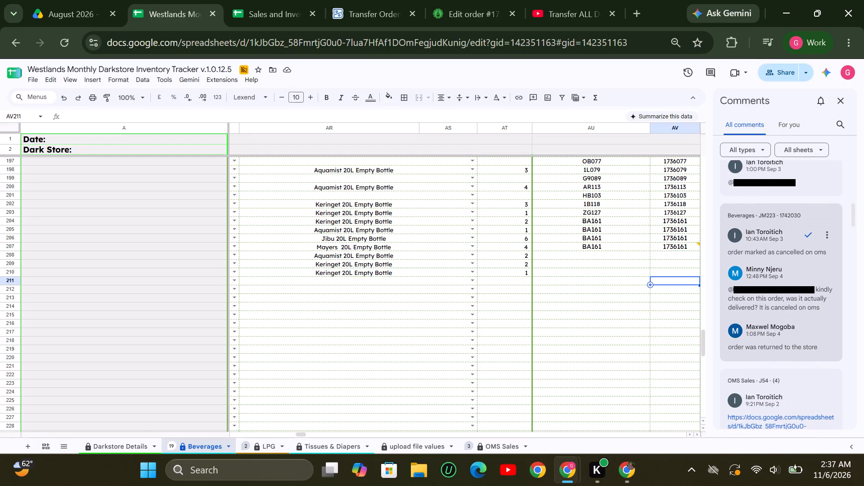
pyautogui.scroll(-1, 793, 309)
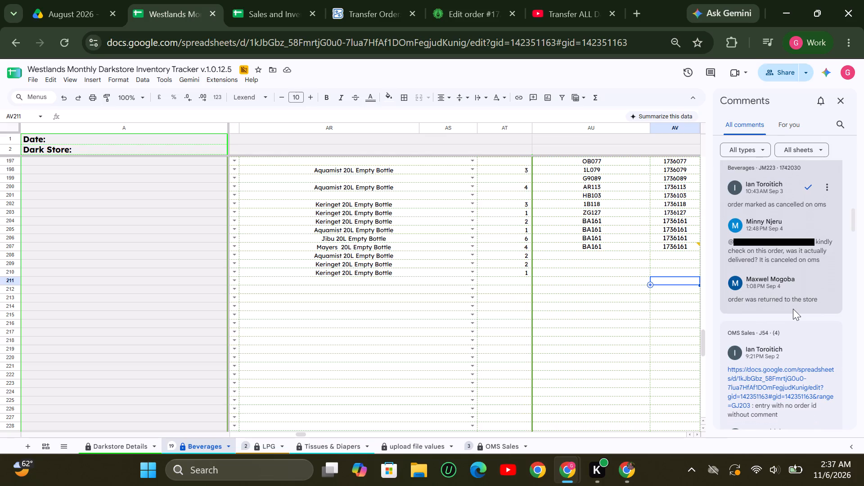
pyautogui.scroll(-1, 793, 309)
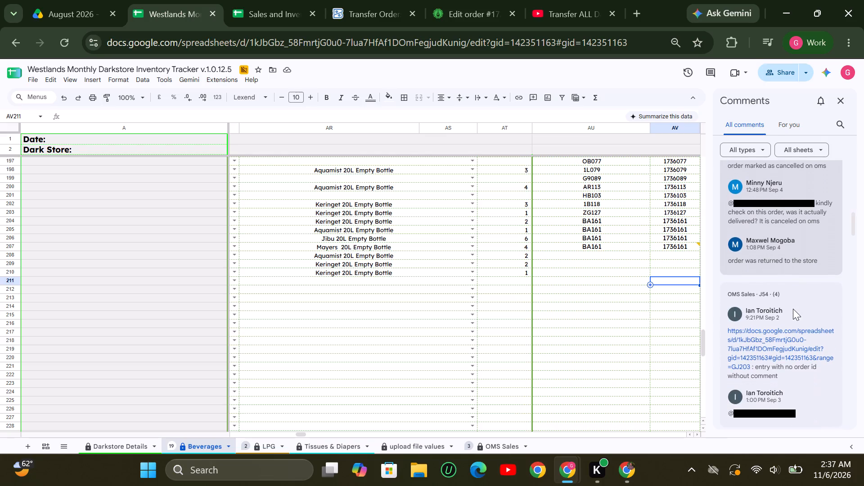
# Go to the Beverages GJ203 comment about the entry with no order ID and examine row 203's item, quantity and rider columns.
pyautogui.scroll(-6, 793, 309)
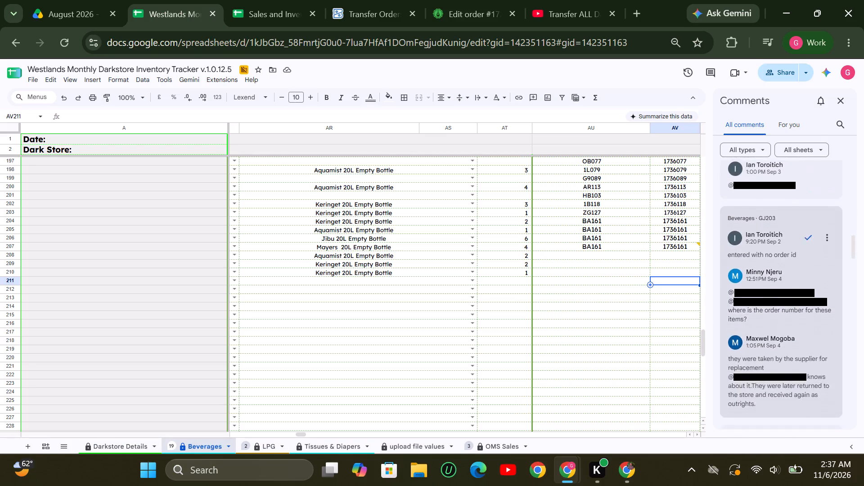
pyautogui.scroll(-2, 793, 309)
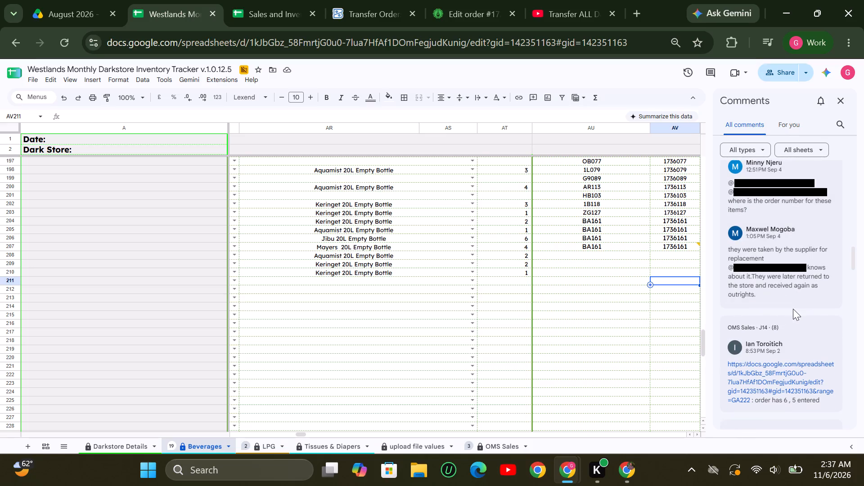
pyautogui.scroll(1, 793, 309)
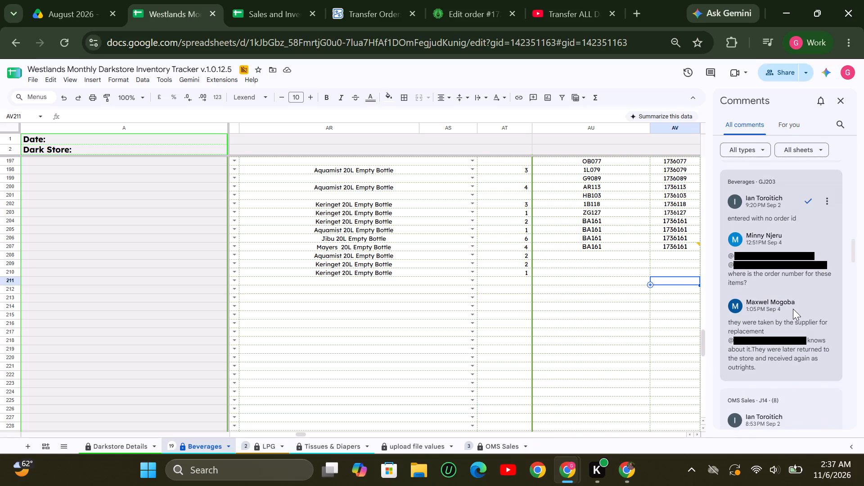
pyautogui.click(773, 273)
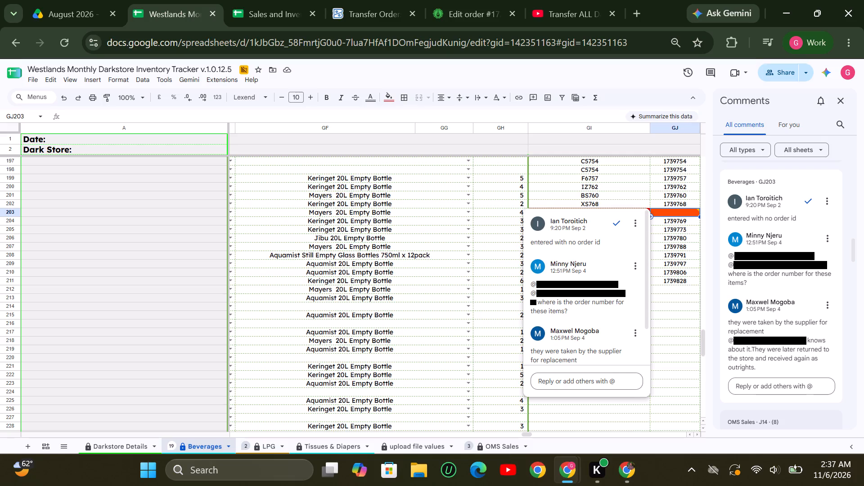
pyautogui.click(686, 326)
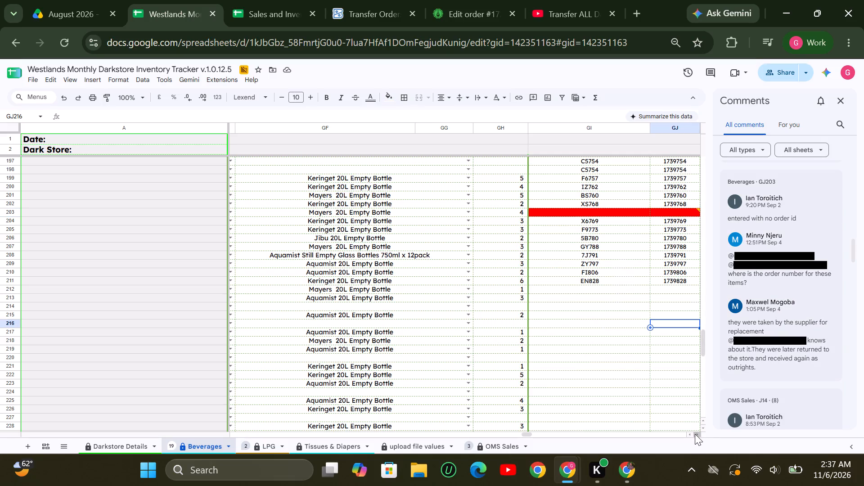
pyautogui.tripleClick(696, 434)
pyautogui.tripleClick(696, 434)
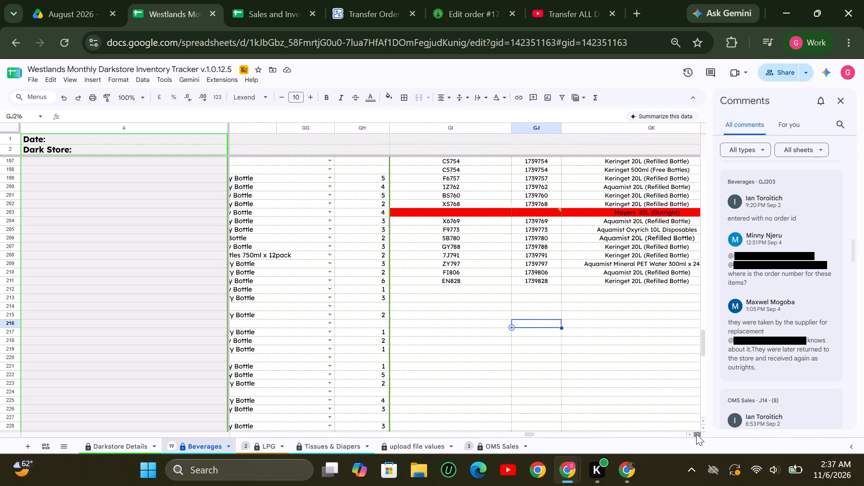
pyautogui.click(696, 434)
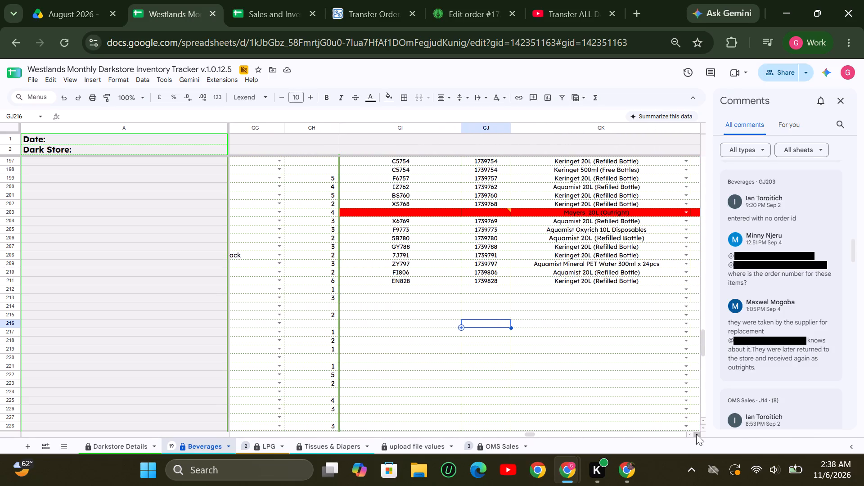
pyautogui.tripleClick(696, 434)
pyautogui.tripleClick(696, 434)
pyautogui.tripleClick(696, 434)
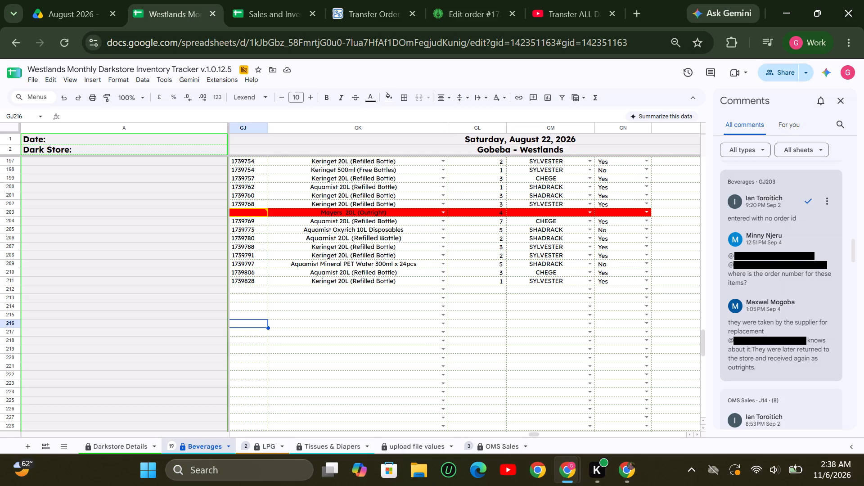
# Read the comment threads on OMS Sales J14 and Beverages GA222 about the number of bottles dispatched.
pyautogui.scroll(-2, 760, 305)
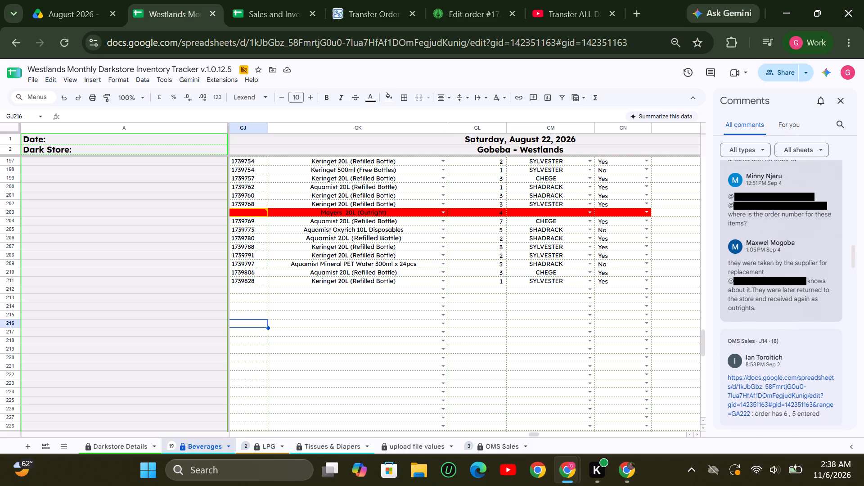
pyautogui.scroll(-2, 760, 305)
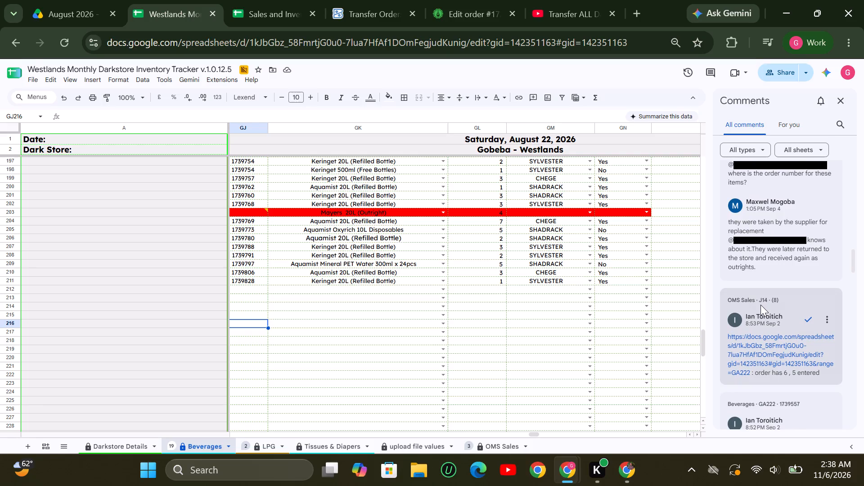
pyautogui.scroll(-2, 760, 305)
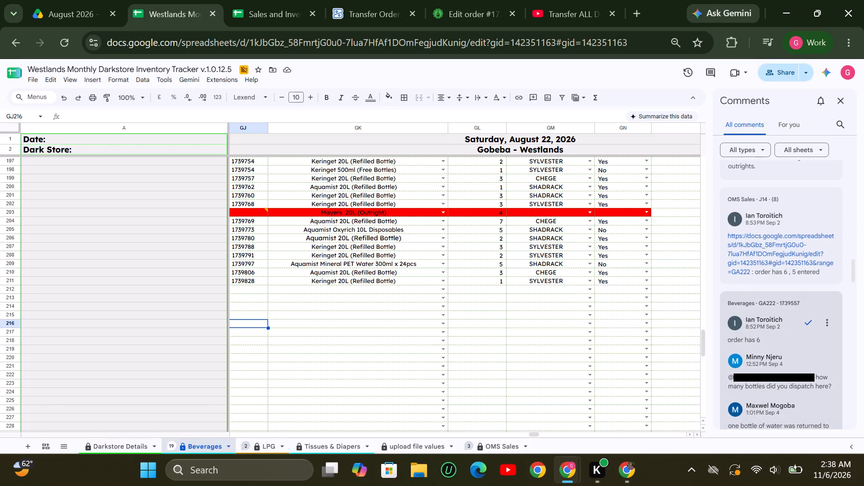
pyautogui.scroll(-1, 760, 305)
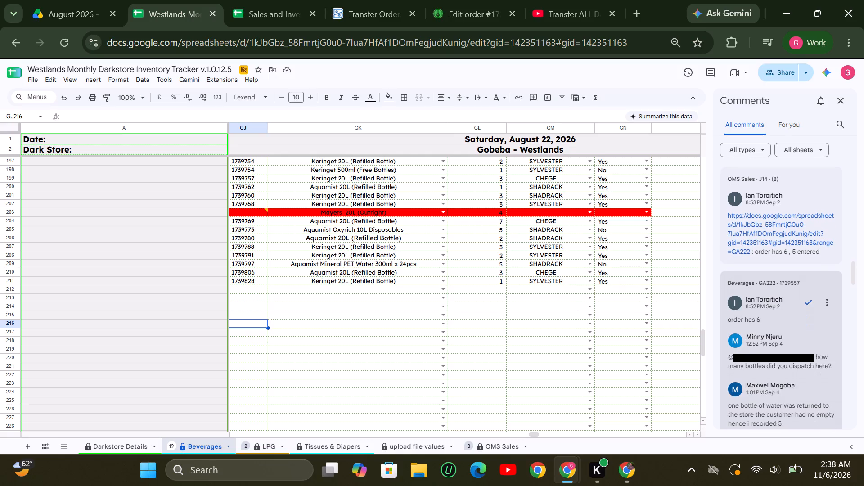
pyautogui.scroll(-1, 760, 305)
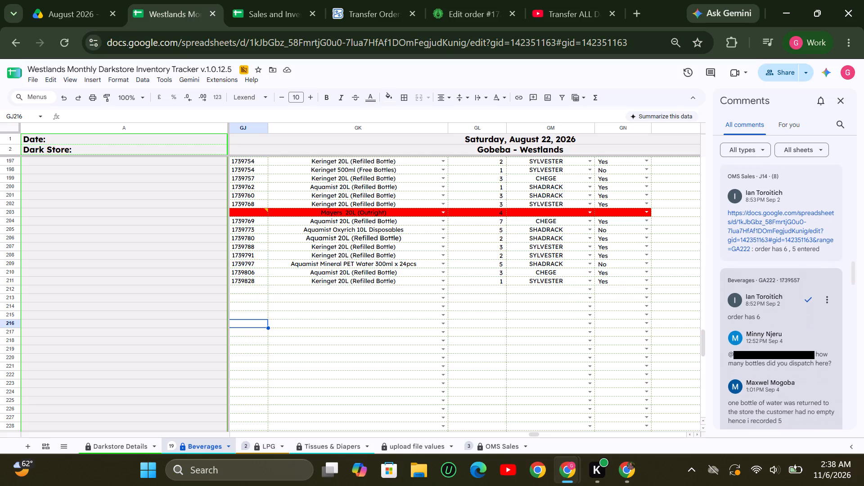
pyautogui.scroll(-1, 760, 305)
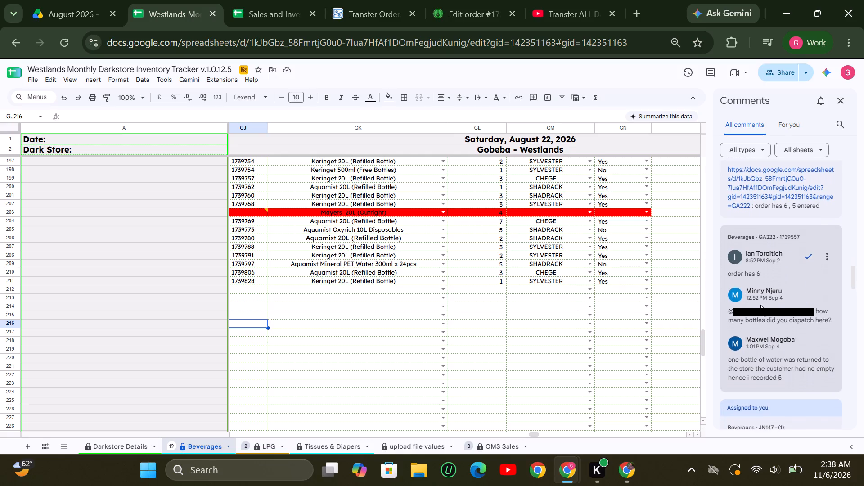
pyautogui.scroll(-2, 760, 305)
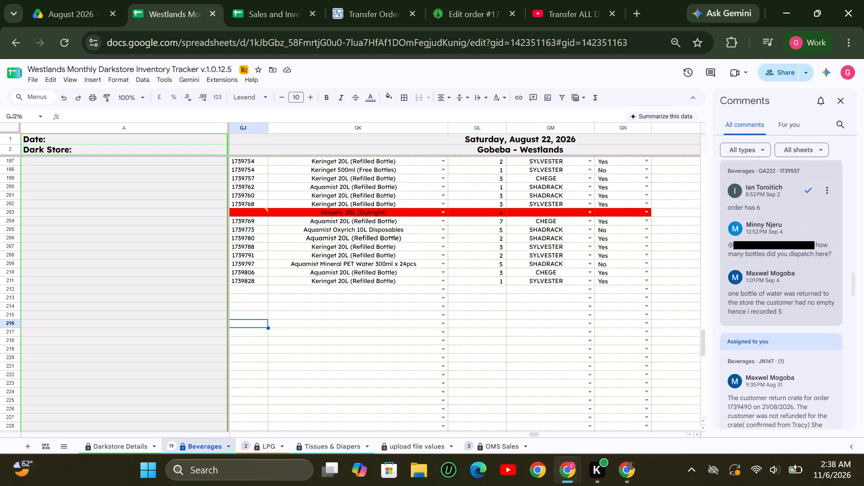
pyautogui.scroll(-3, 760, 305)
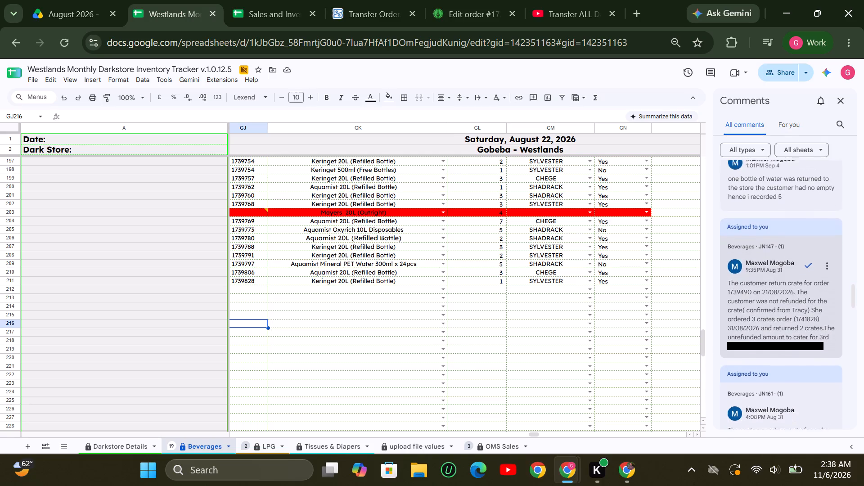
pyautogui.scroll(-2, 760, 305)
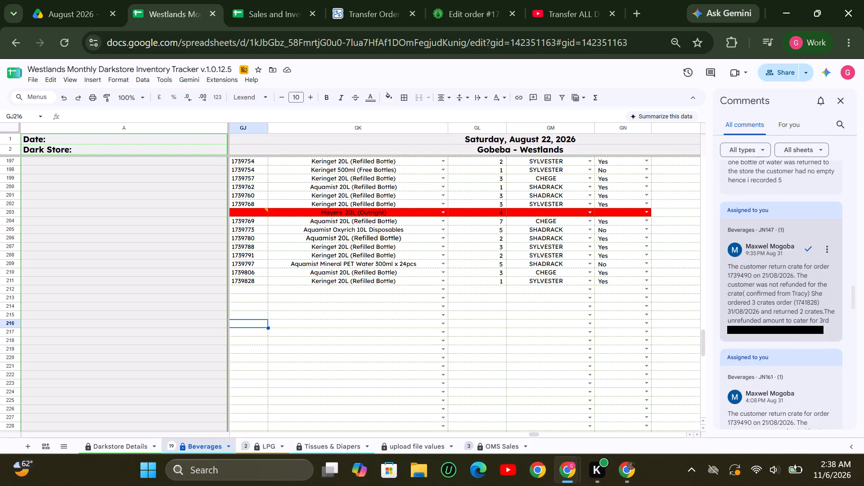
pyautogui.scroll(-1, 760, 305)
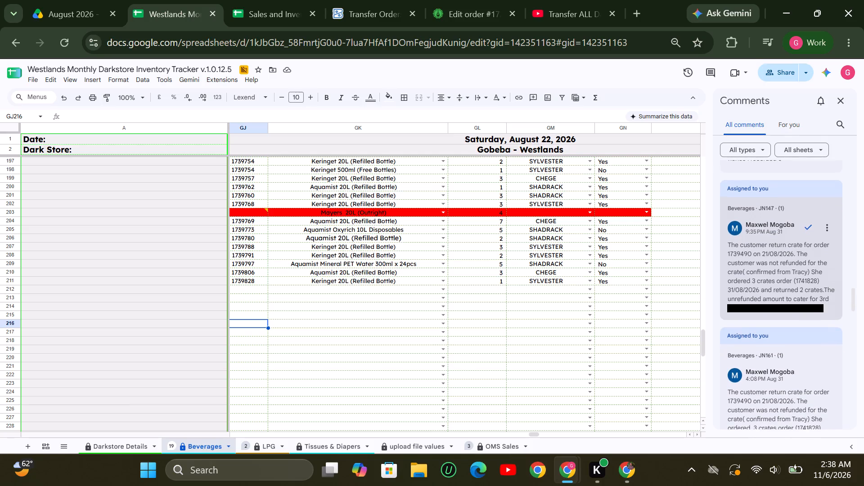
pyautogui.scroll(-1, 760, 305)
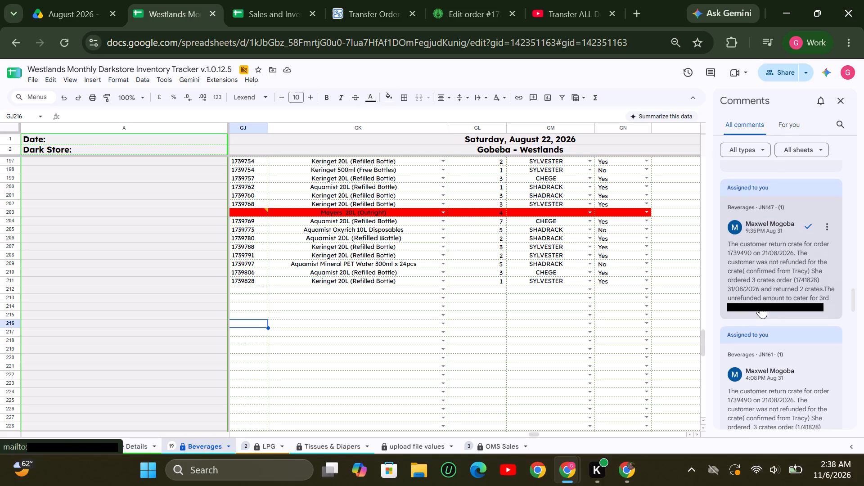
pyautogui.scroll(-1, 784, 272)
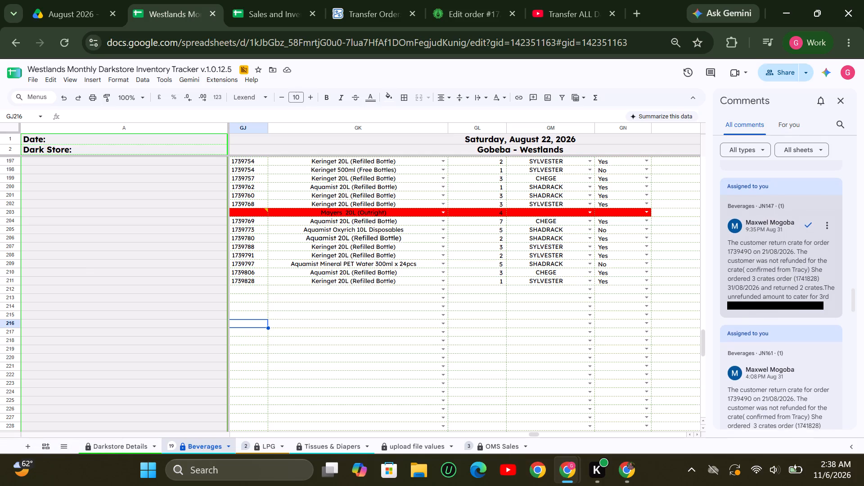
pyautogui.scroll(-2, 784, 272)
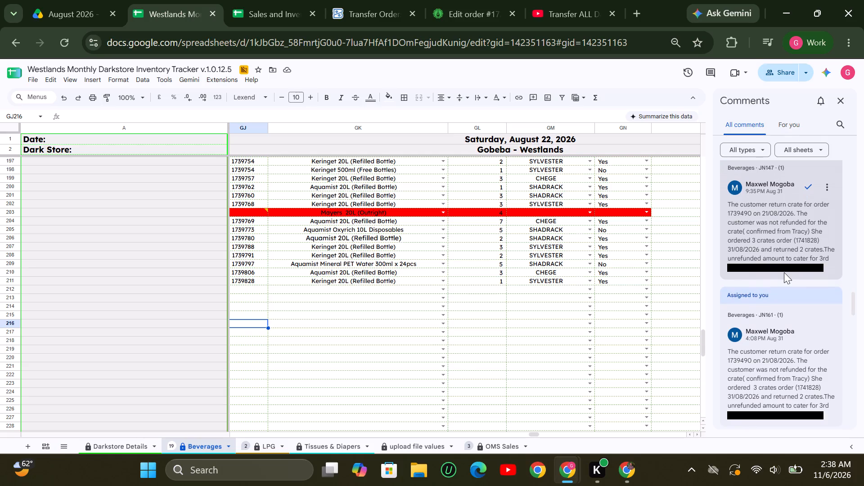
pyautogui.scroll(-1, 784, 272)
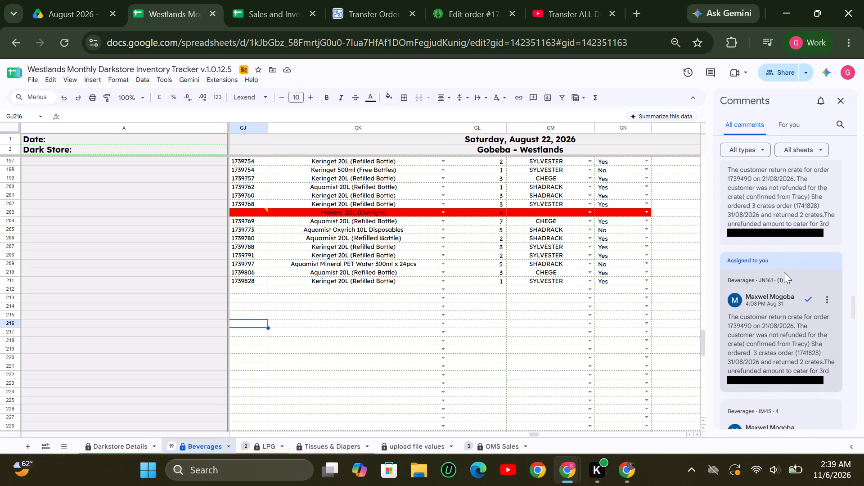
pyautogui.scroll(-2, 784, 272)
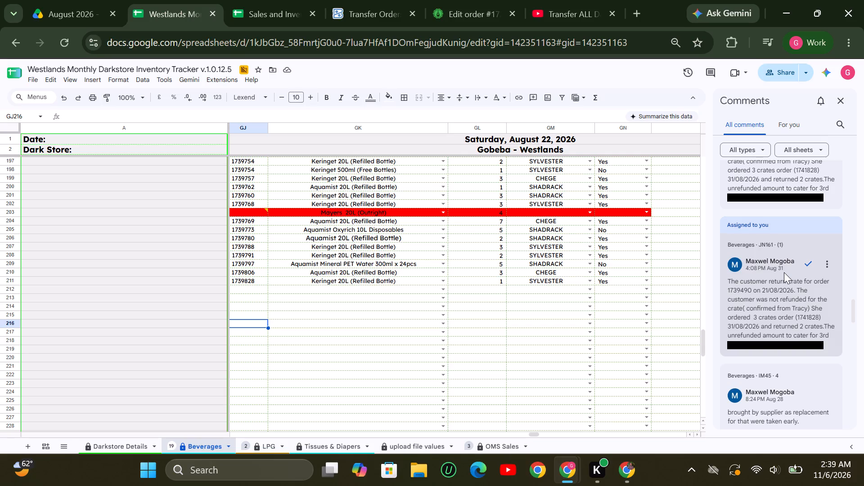
pyautogui.scroll(1, 784, 272)
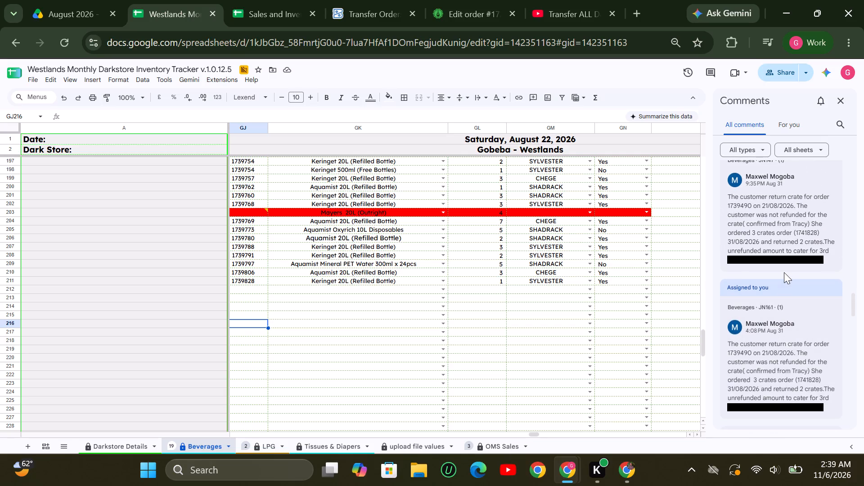
pyautogui.scroll(-1, 784, 272)
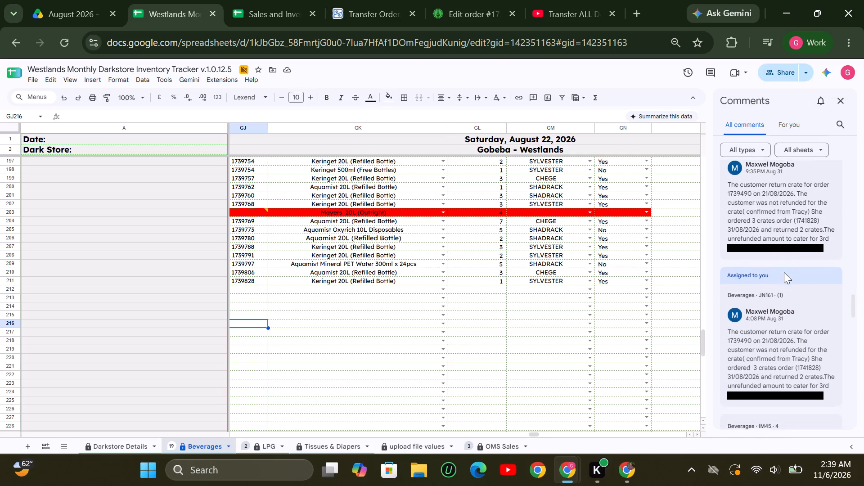
pyautogui.scroll(-1, 784, 272)
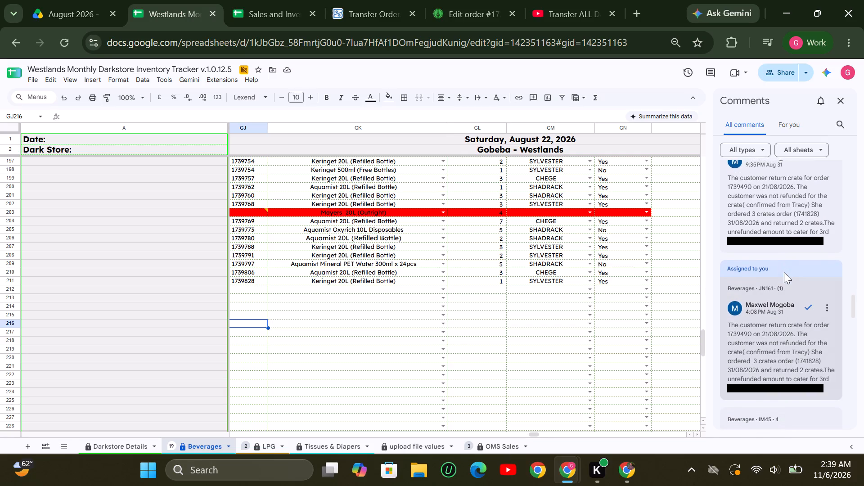
pyautogui.scroll(-2, 784, 272)
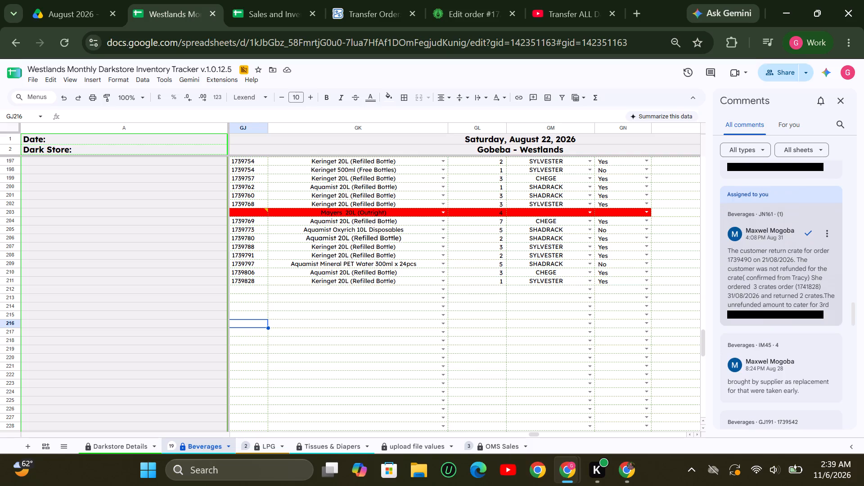
pyautogui.scroll(2, 784, 272)
pyautogui.scroll(-1, 784, 272)
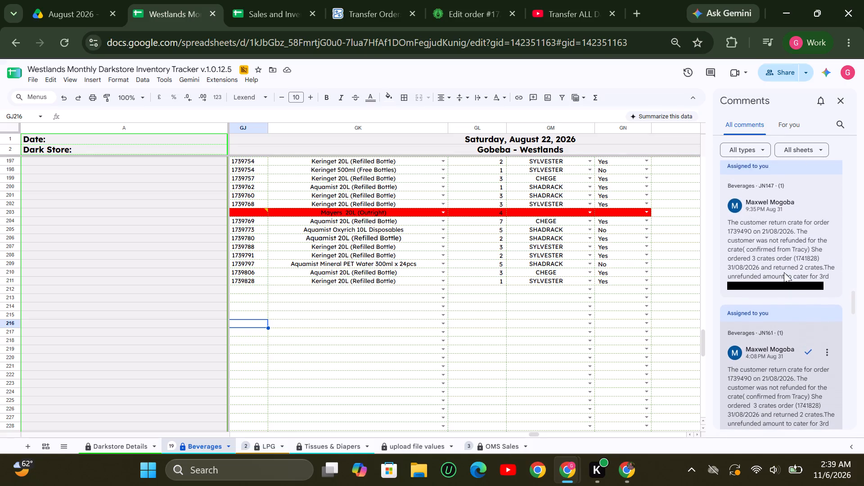
pyautogui.scroll(1, 784, 272)
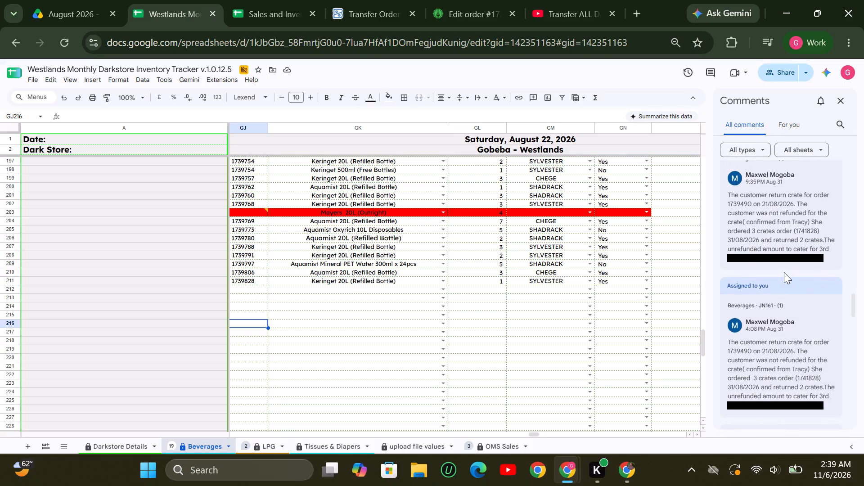
pyautogui.scroll(-3, 784, 272)
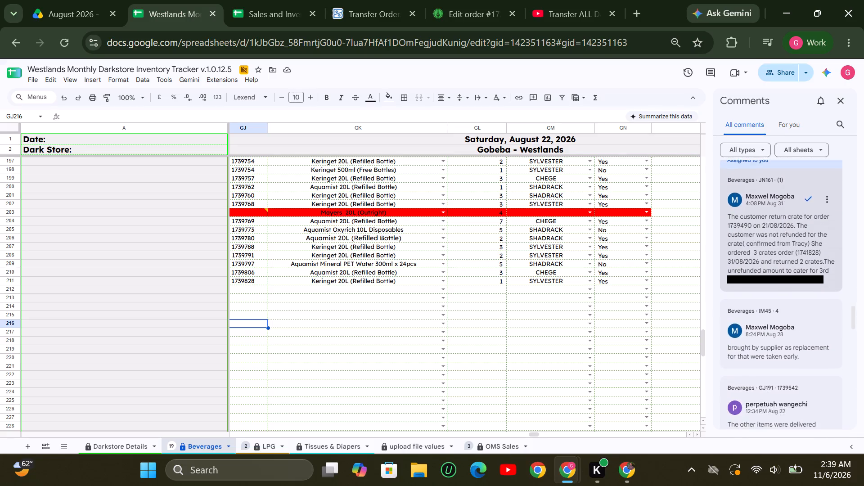
# Go to the Beverages IM45 comment about the supplier's replacement and examine the cell it flags.
pyautogui.scroll(-2, 784, 272)
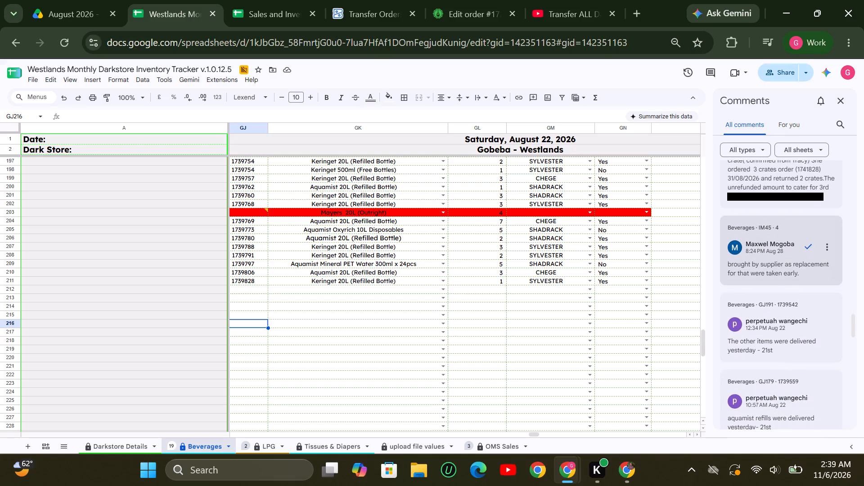
pyautogui.click(784, 272)
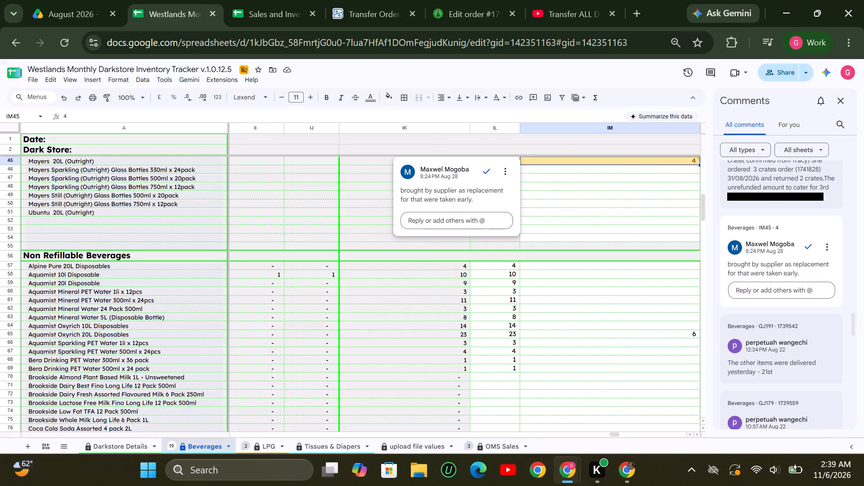
# Go to the Beverages GJ191 and GJ179 comments about items delivered on the 21st and compare both order entries.
pyautogui.scroll(-3, 784, 272)
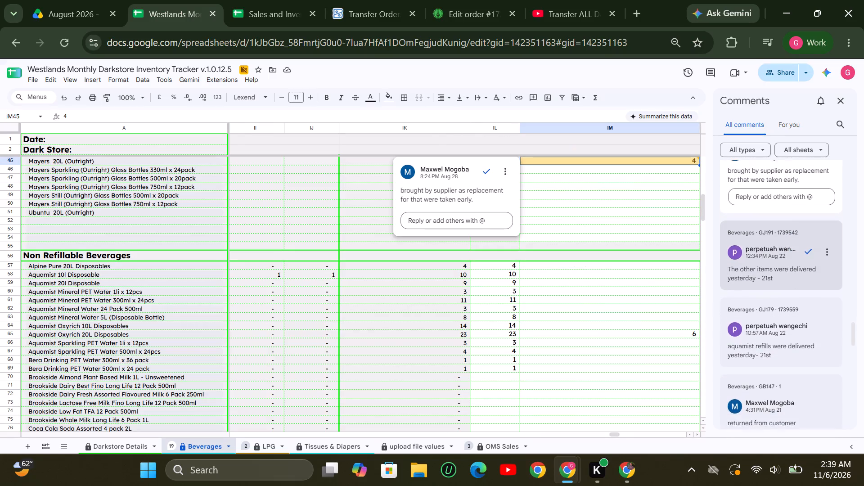
pyautogui.scroll(-2, 784, 272)
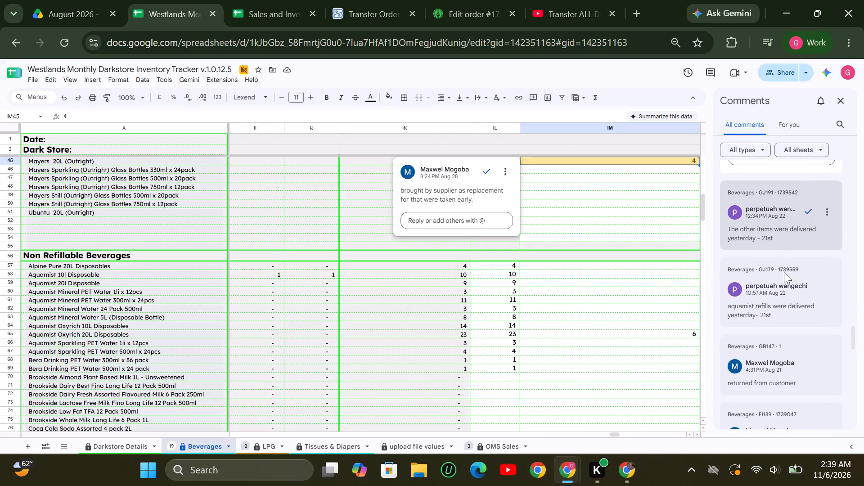
pyautogui.scroll(-1, 784, 272)
pyautogui.click(787, 235)
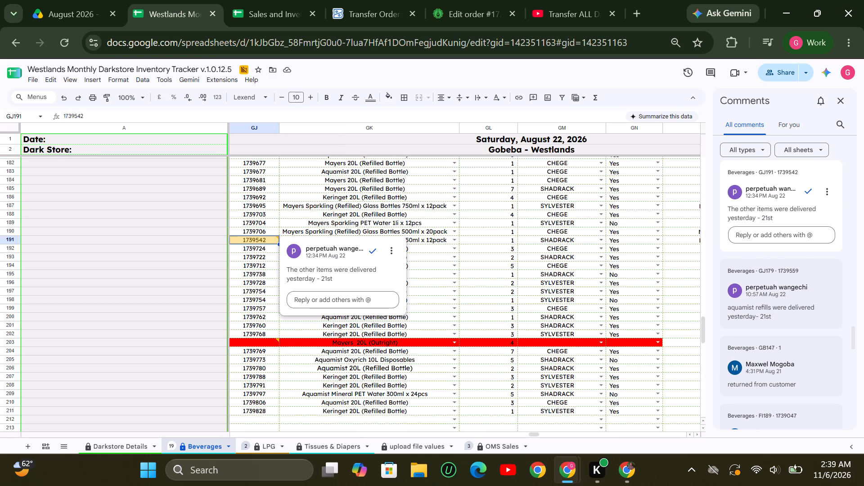
pyautogui.scroll(-3, 787, 235)
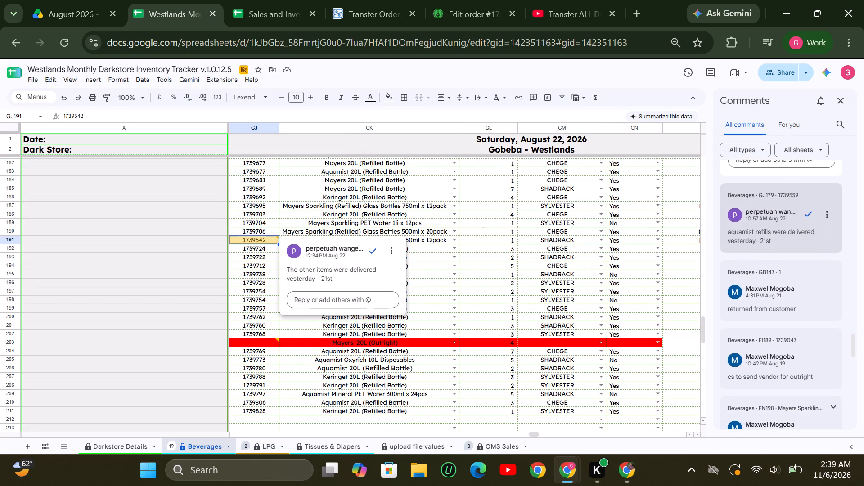
pyautogui.click(763, 235)
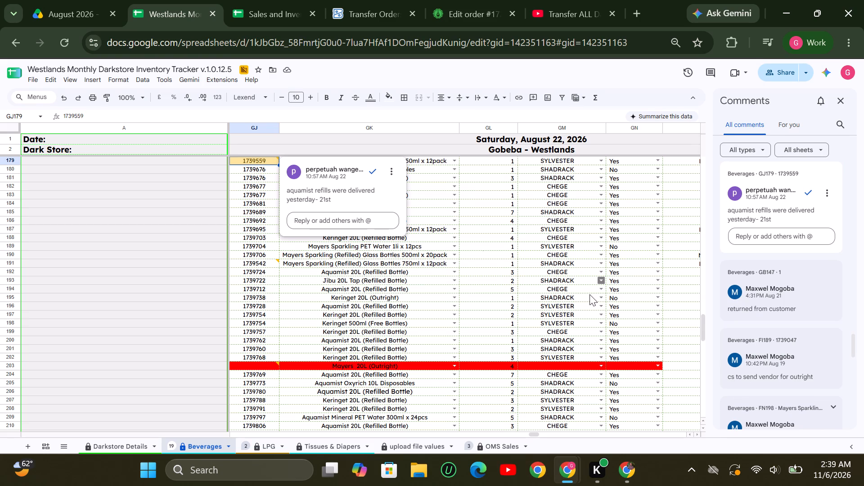
pyautogui.click(265, 264)
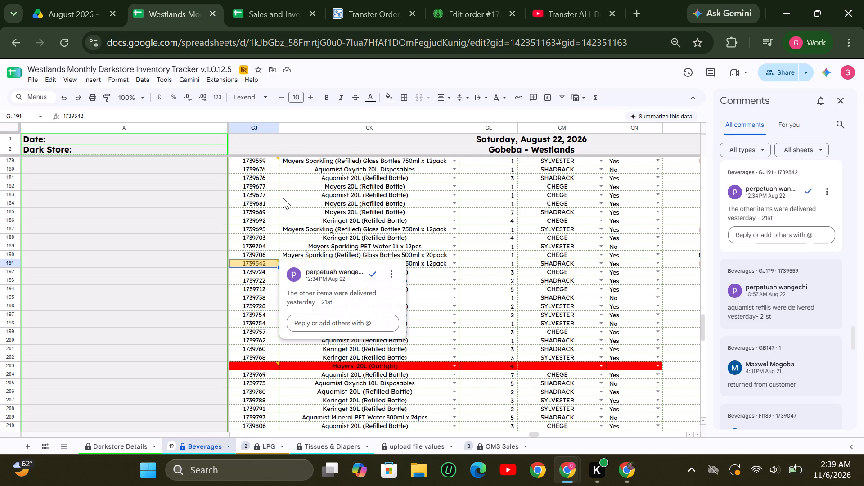
pyautogui.scroll(1, 283, 198)
pyautogui.click(267, 208)
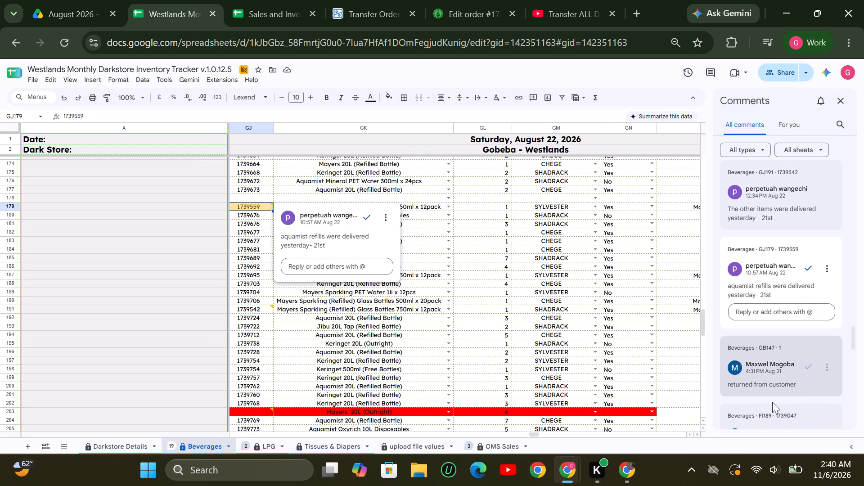
# Go to the Beverages GB147 comment about a customer return and check row 147's item and column headings.
pyautogui.scroll(-2, 772, 402)
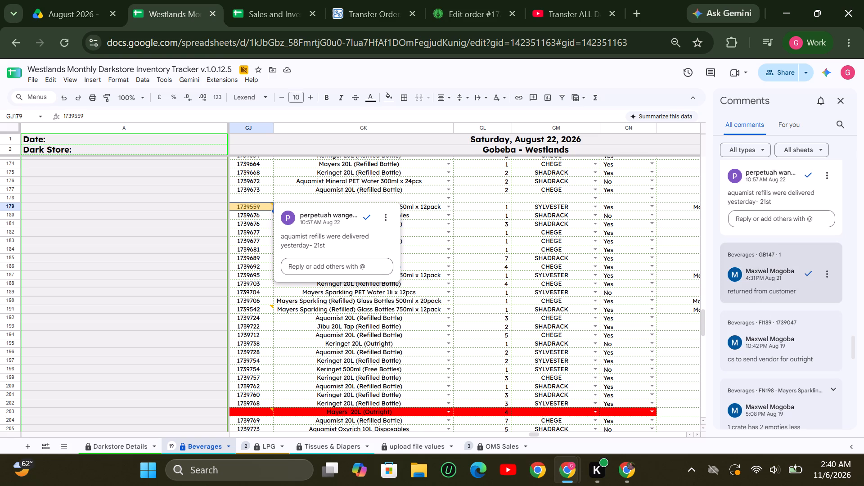
pyautogui.click(758, 289)
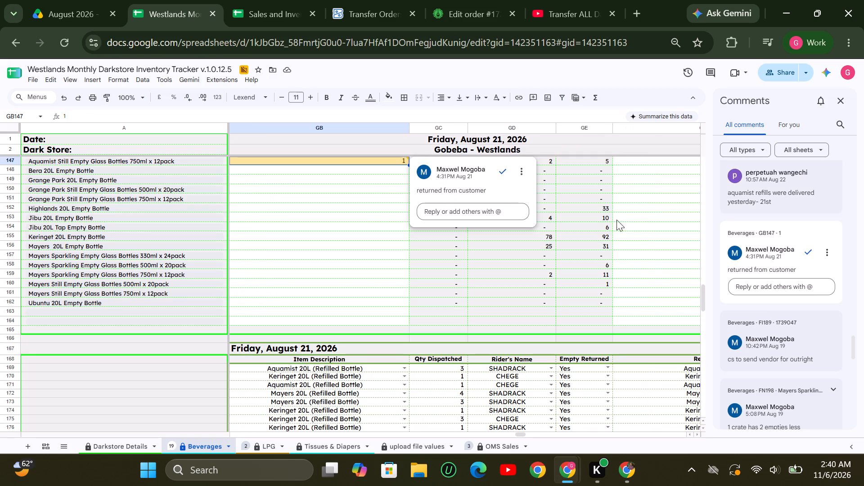
pyautogui.scroll(1, 401, 205)
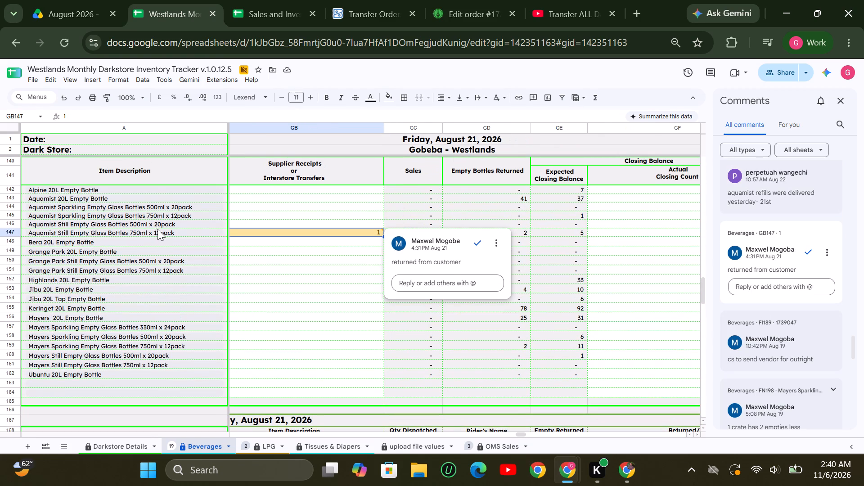
# Copy row 147's item, Aquamist Still Empty Glass Bottles 750ml x 12pack, into E56 of Customer returns/General in the Sales and Inventory losses tracking sheet.
pyautogui.click(157, 230)
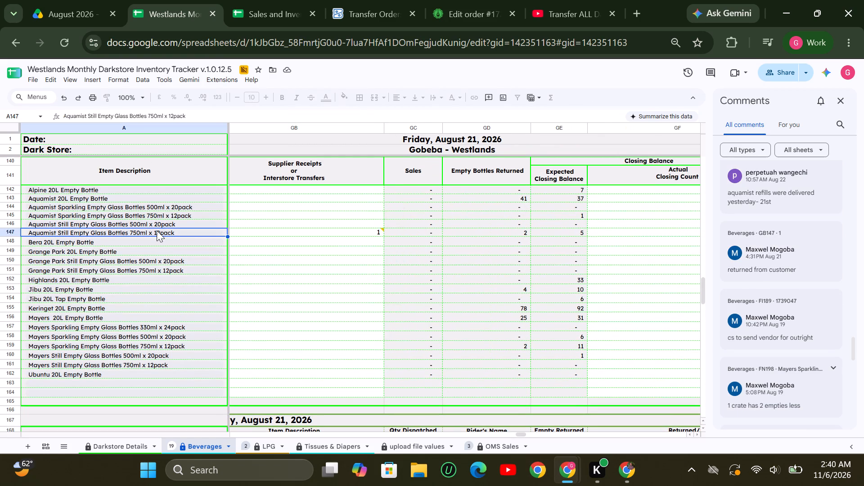
pyautogui.hotkey('ctrl', 'c')
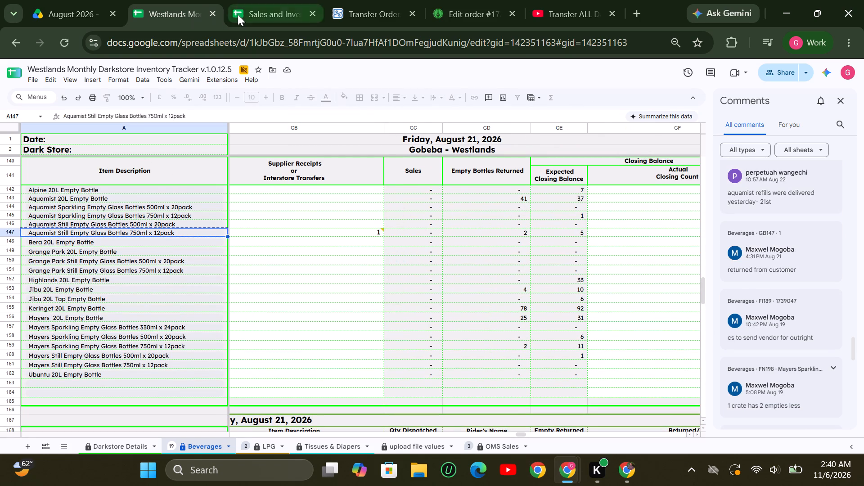
pyautogui.click(238, 14)
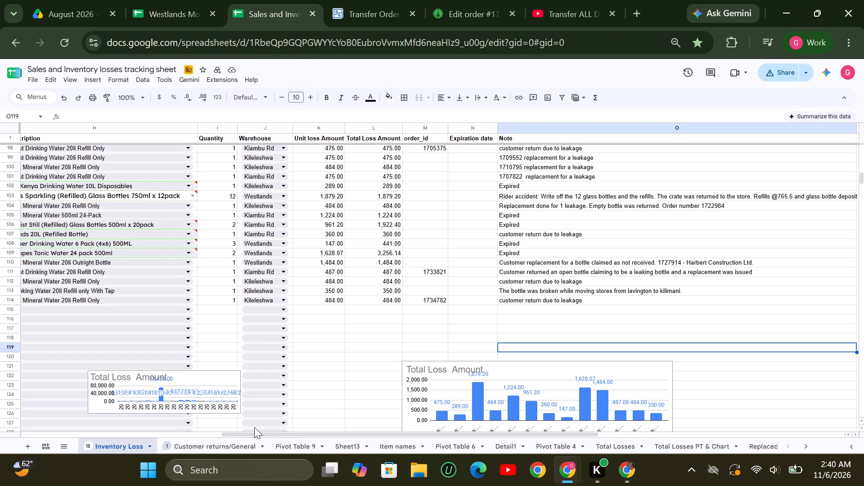
pyautogui.click(223, 447)
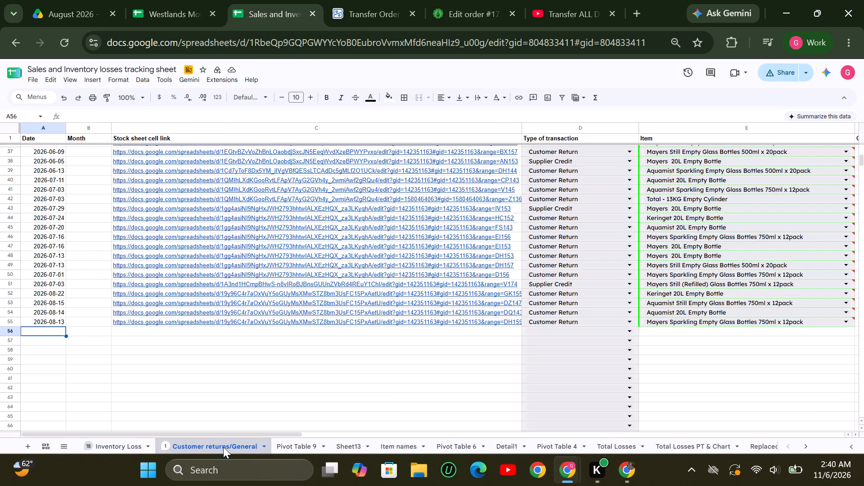
pyautogui.click(658, 330)
pyautogui.hotkey('ctrl', 'v')
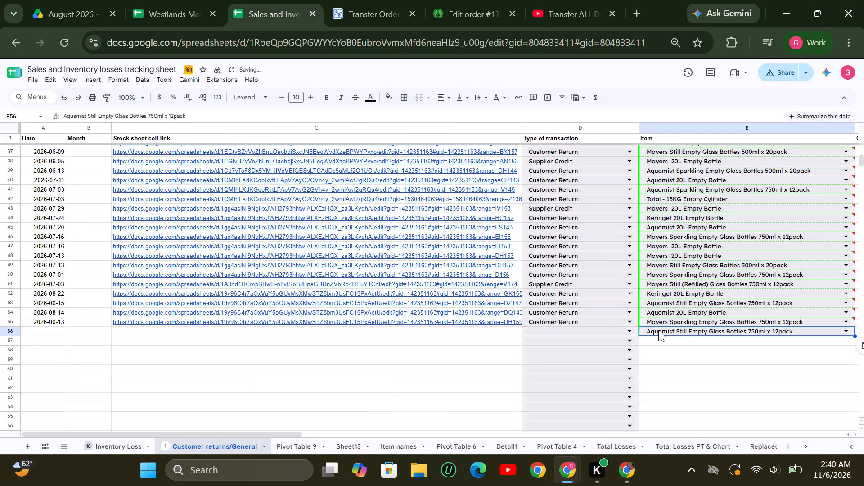
# Set row 56's type of transaction to Customer Return.
pyautogui.click(632, 332)
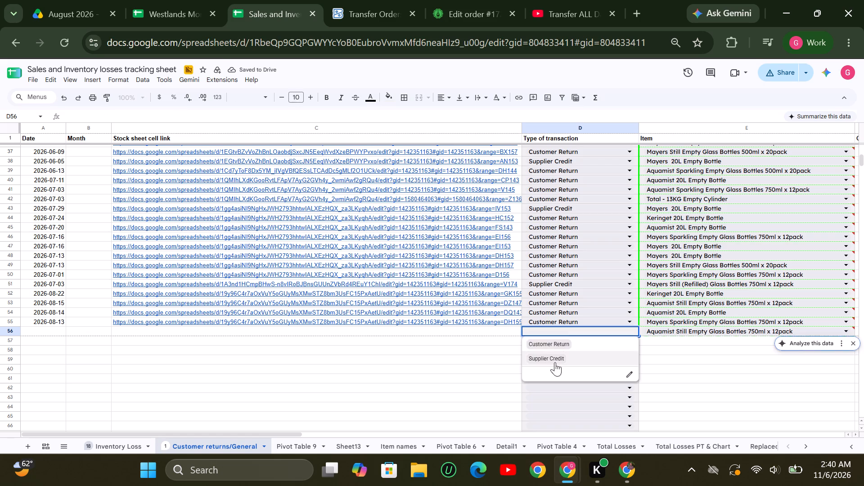
pyautogui.click(554, 348)
# Copy the link to cell GB147 of the Westlands tracker's Beverages sheet into C56, row 56's stock sheet cell link.
pyautogui.click(504, 333)
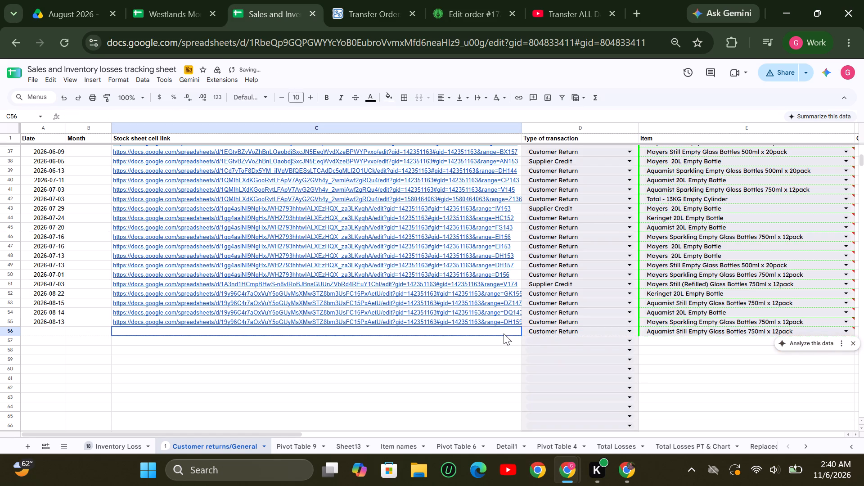
pyautogui.click(162, 11)
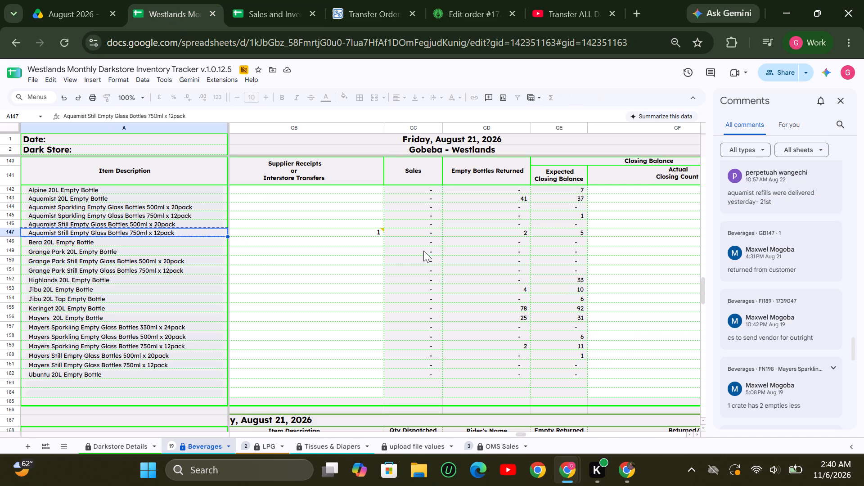
pyautogui.click(356, 235)
pyautogui.rightClick(356, 235)
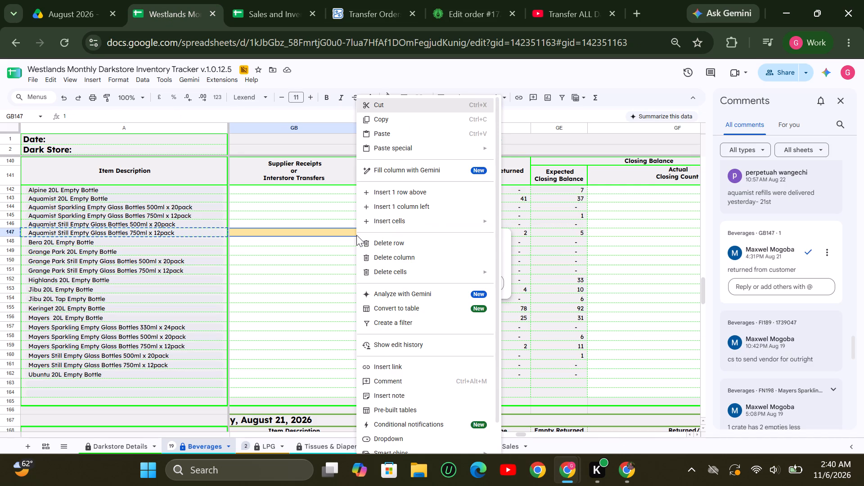
pyautogui.scroll(-5, 434, 351)
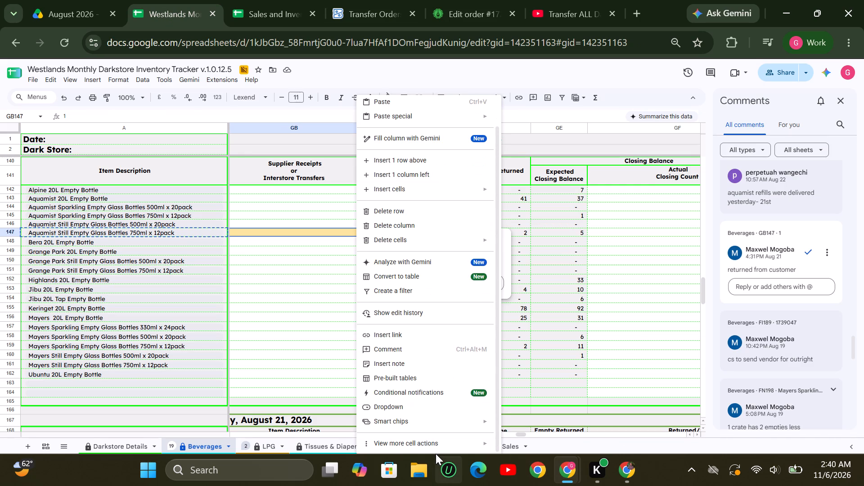
pyautogui.click(511, 412)
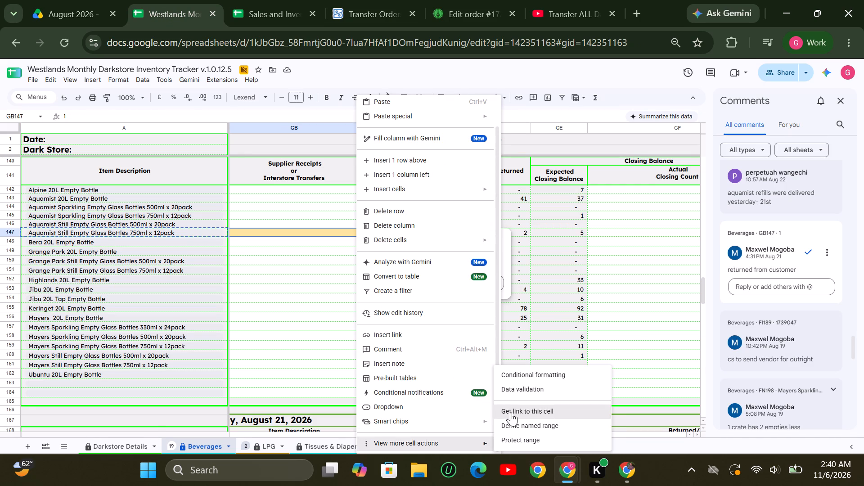
pyautogui.click(257, 14)
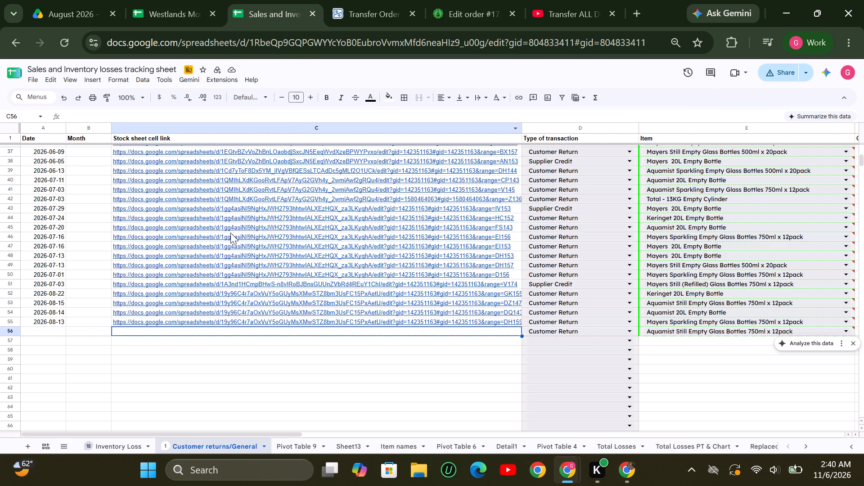
pyautogui.hotkey('ctrl', 'v')
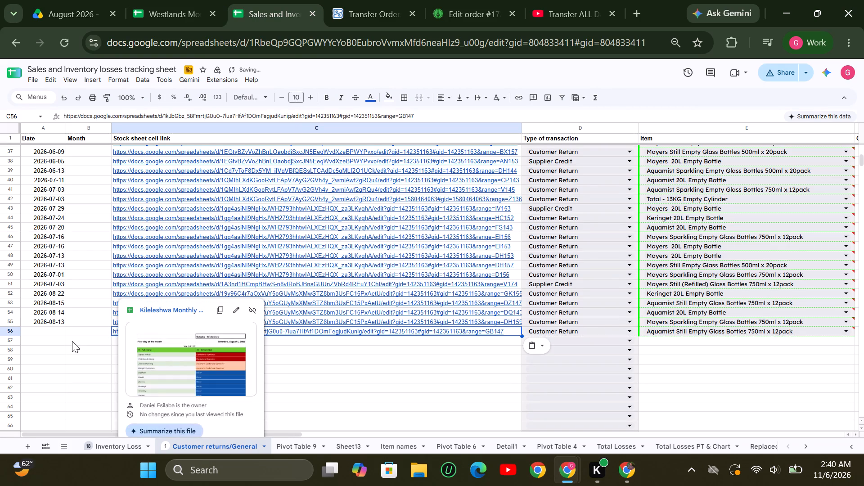
# Check the return's date in the Westlands tracker and enter 2026-08-21 as row 56's date in the Customer returns/General sheet.
pyautogui.click(61, 334)
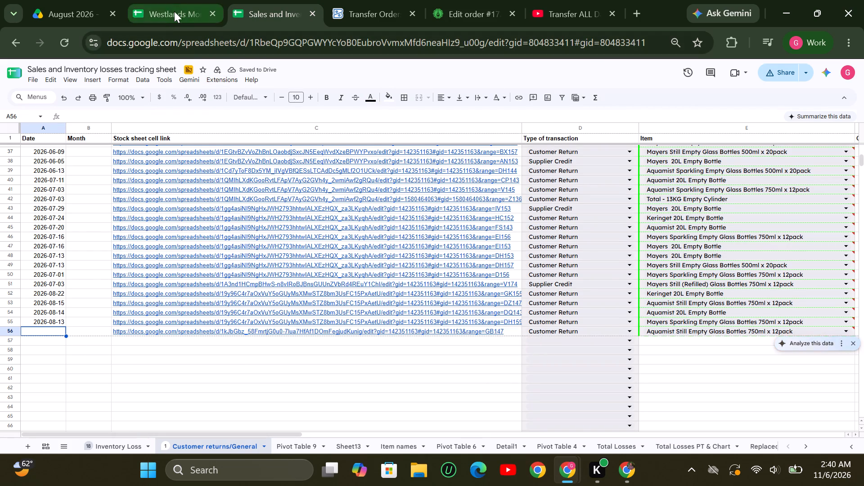
pyautogui.click(171, 11)
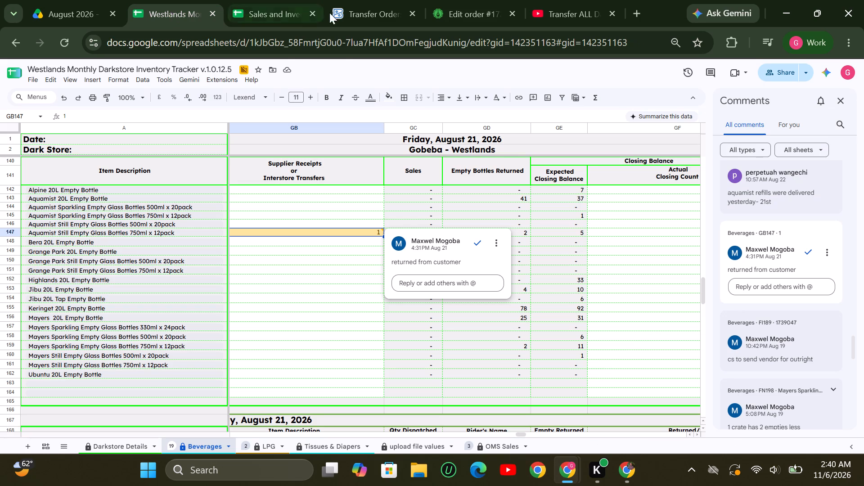
pyautogui.click(270, 10)
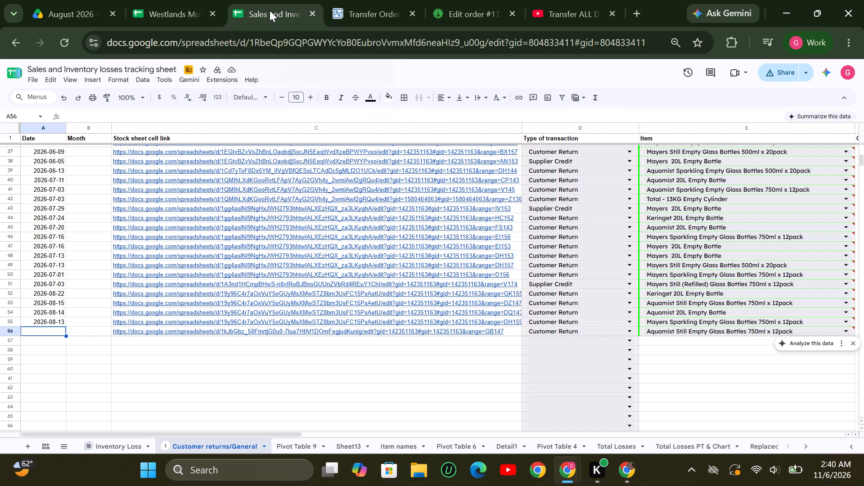
pyautogui.write('202')
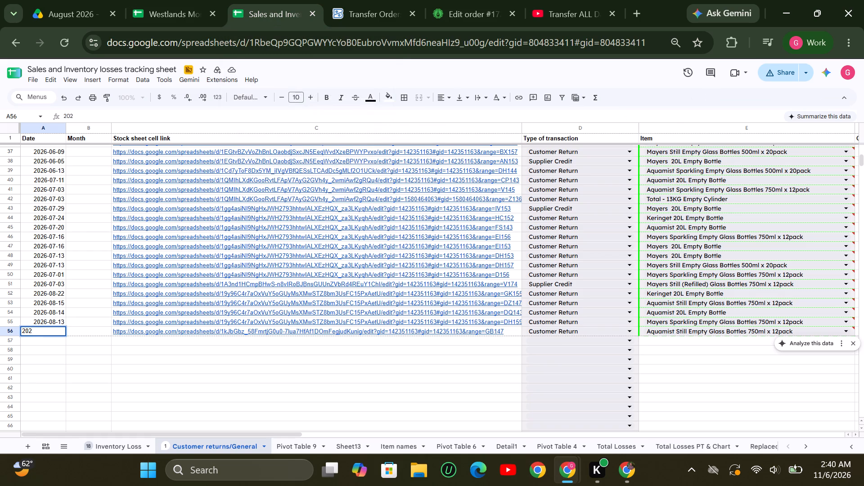
pyautogui.press('6')
pyautogui.write('-08-')
pyautogui.write('21')
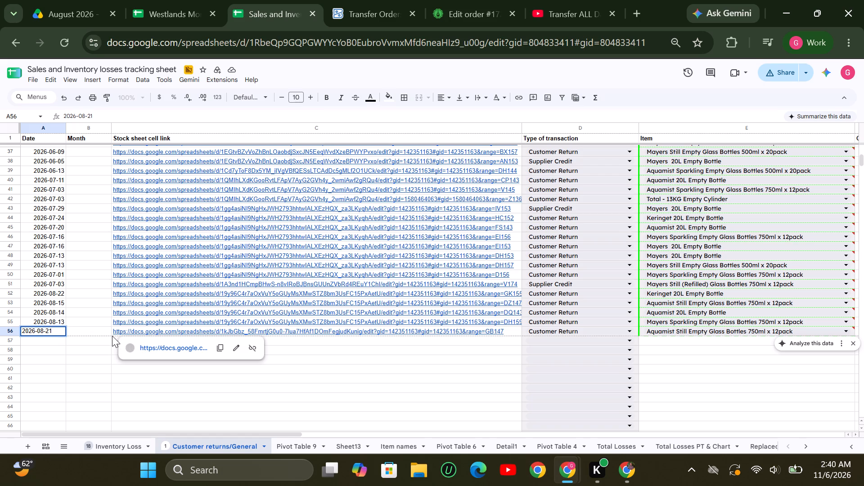
pyautogui.click(90, 342)
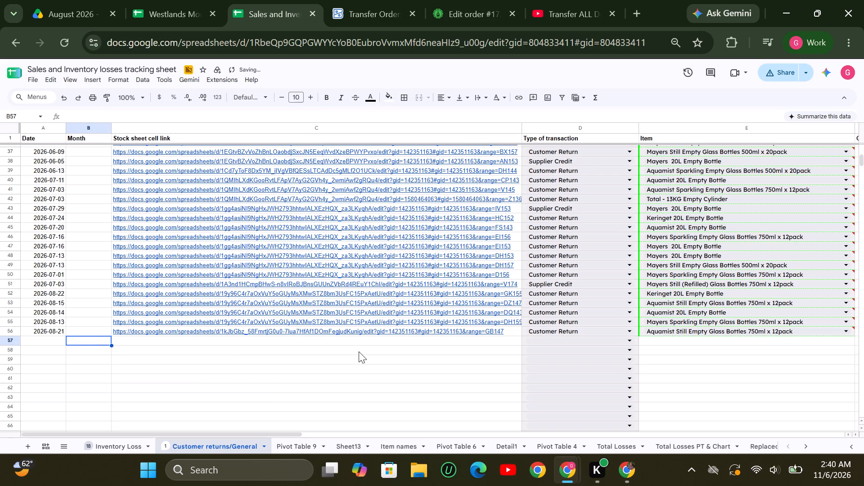
# Copy the comment "Deposit refund. Buy back on Zoho." from row 50 into row 56's Comment cell.
pyautogui.click(676, 341)
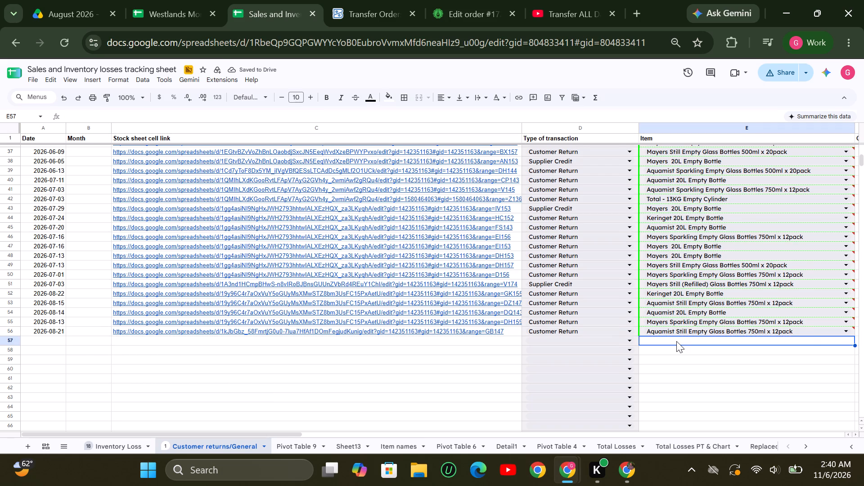
pyautogui.press('Right')
pyautogui.press('Right')
pyautogui.press('Right')
pyautogui.press('Right')
pyautogui.press('Right')
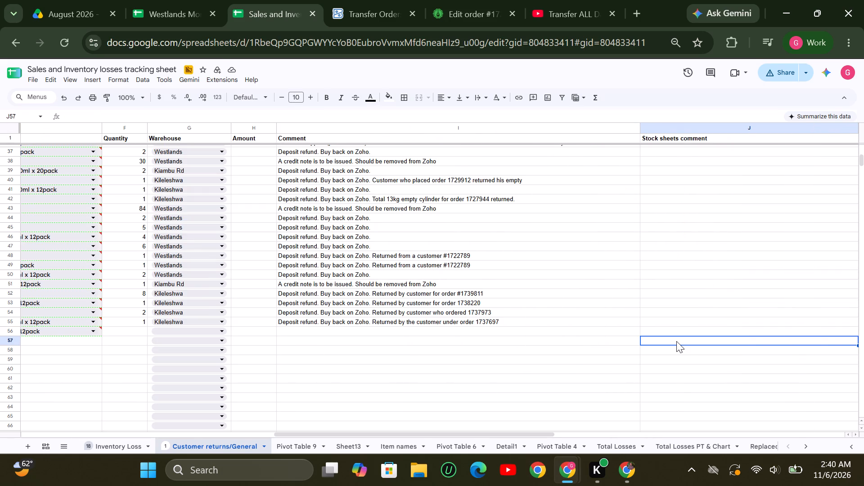
pyautogui.press('Left')
pyautogui.press('Left')
pyautogui.press('Left')
pyautogui.press('Left')
pyautogui.press('Left')
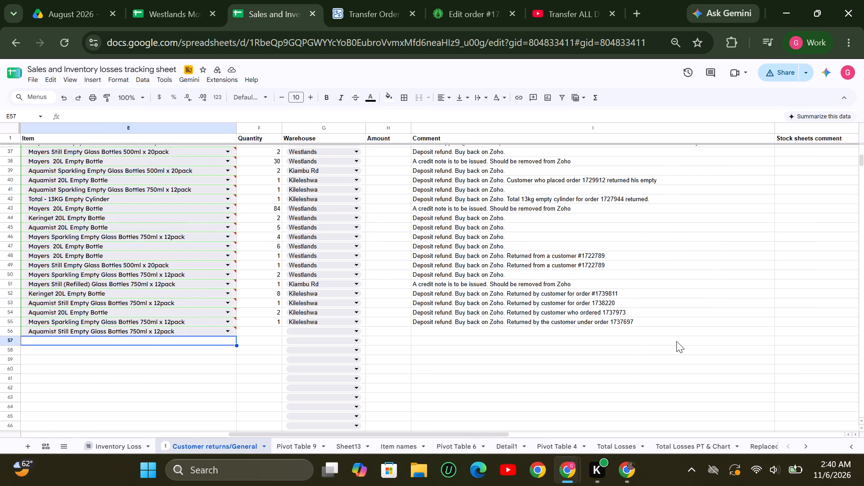
pyautogui.click(479, 275)
pyautogui.hotkey('ctrl', 'c')
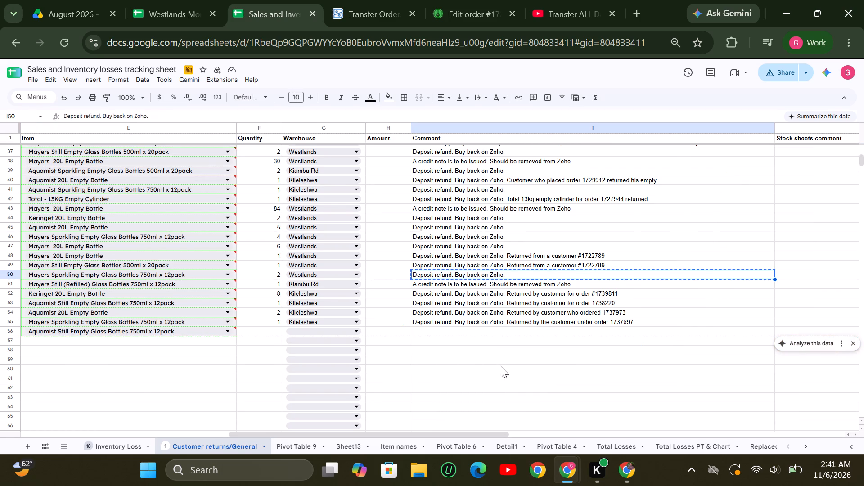
pyautogui.click(446, 338)
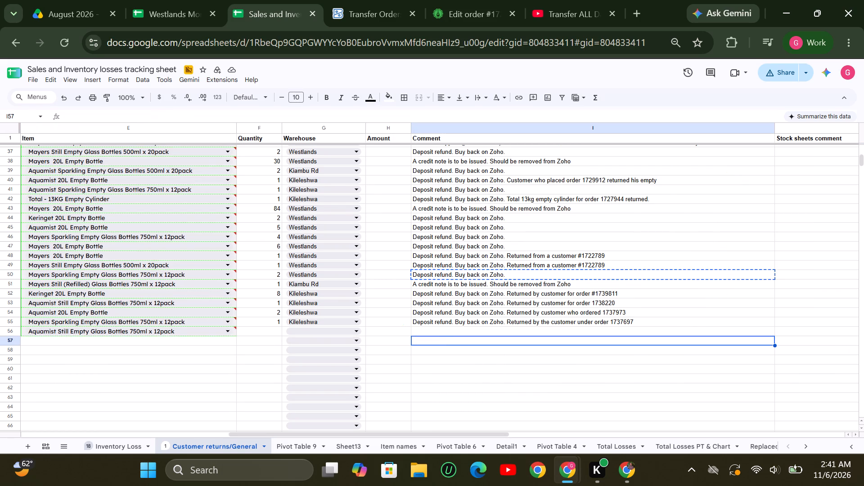
pyautogui.click(441, 333)
pyautogui.hotkey('ctrl', 'v')
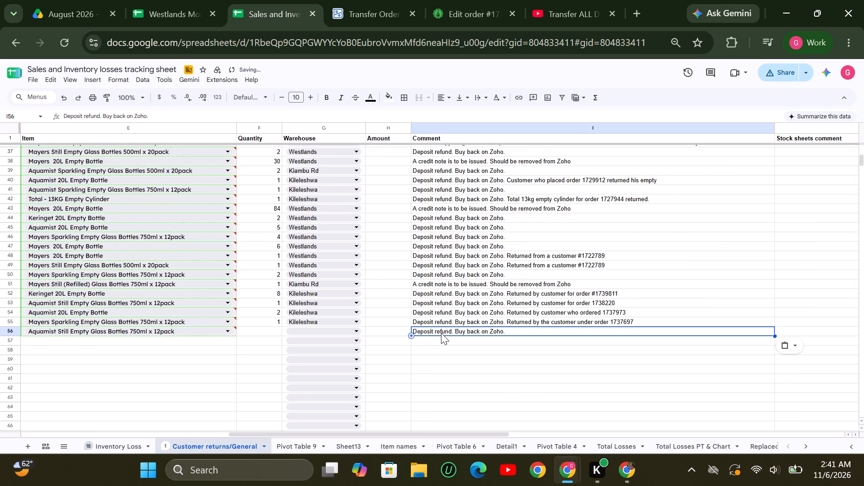
# Set row 56's warehouse to Westlands and its quantity to 1, checking the quantity against the tracker's GB147 entry.
pyautogui.click(358, 332)
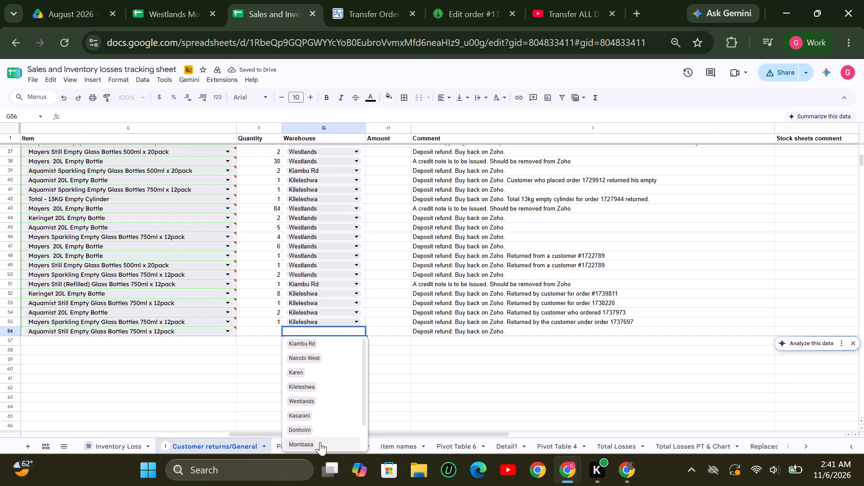
pyautogui.click(301, 405)
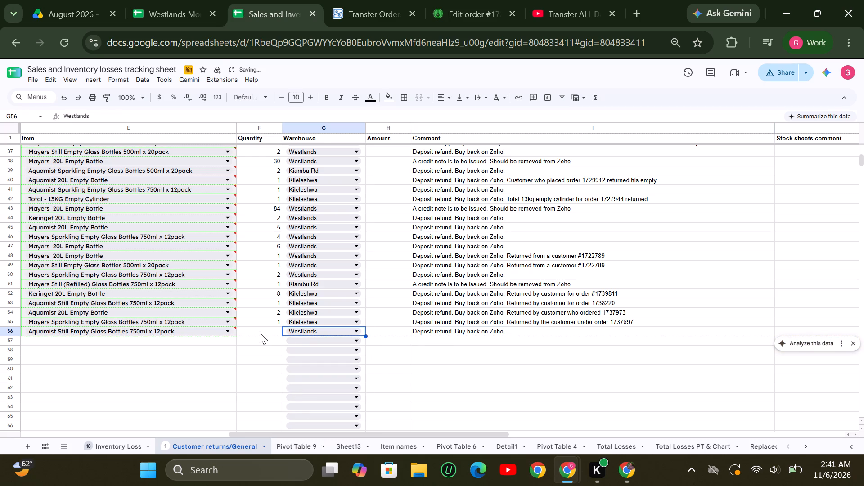
pyautogui.click(260, 333)
pyautogui.press('1')
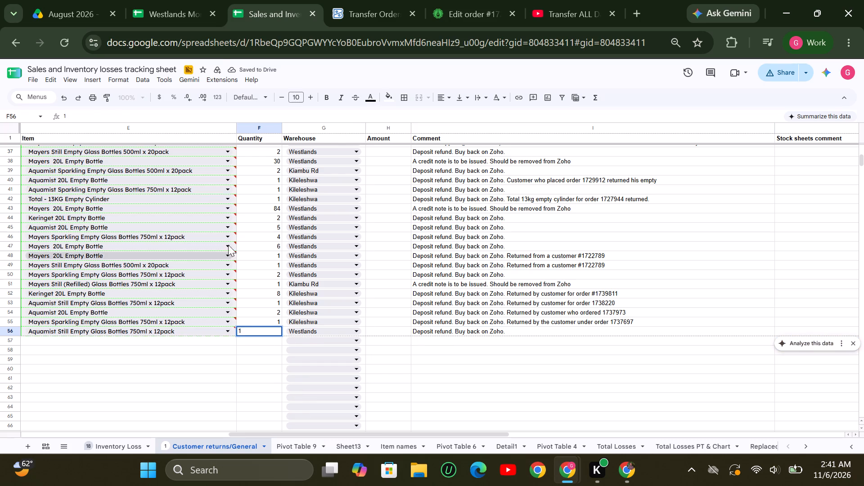
pyautogui.click(181, 15)
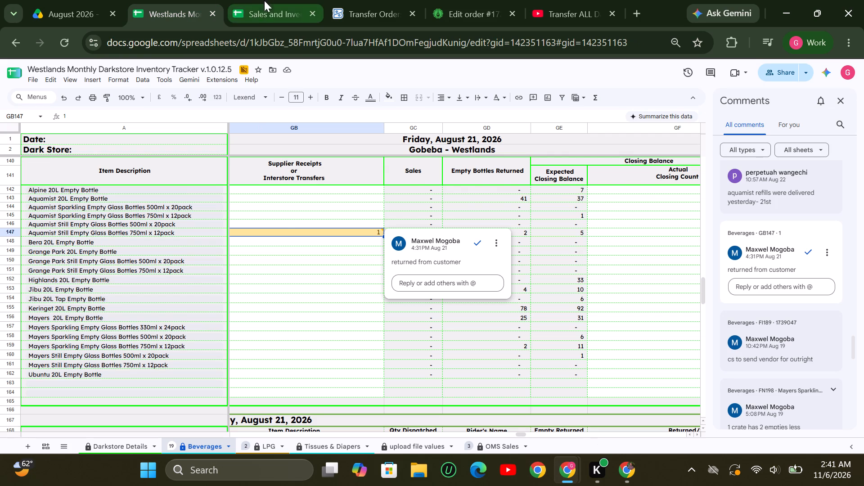
pyautogui.click(265, 13)
pyautogui.click(455, 352)
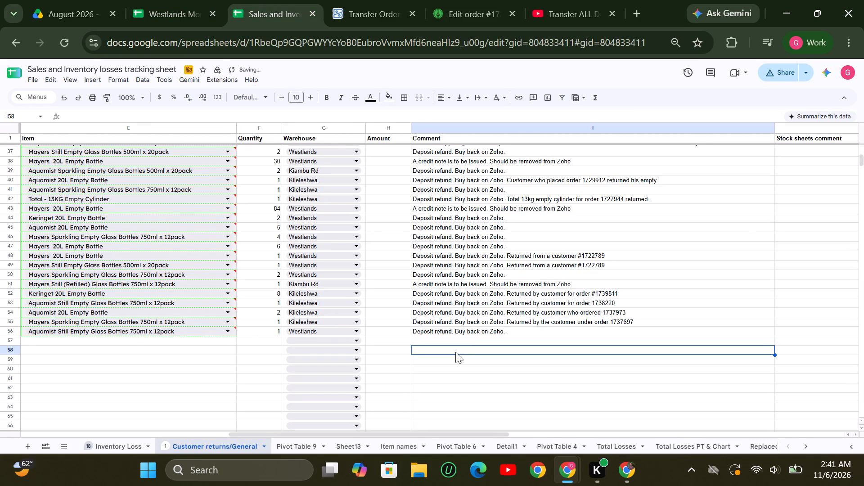
# Return to the Westlands tracker and read the open Beverages comments following GB147, including FI189, FN198, ER50 and FA159.
pyautogui.click(158, 15)
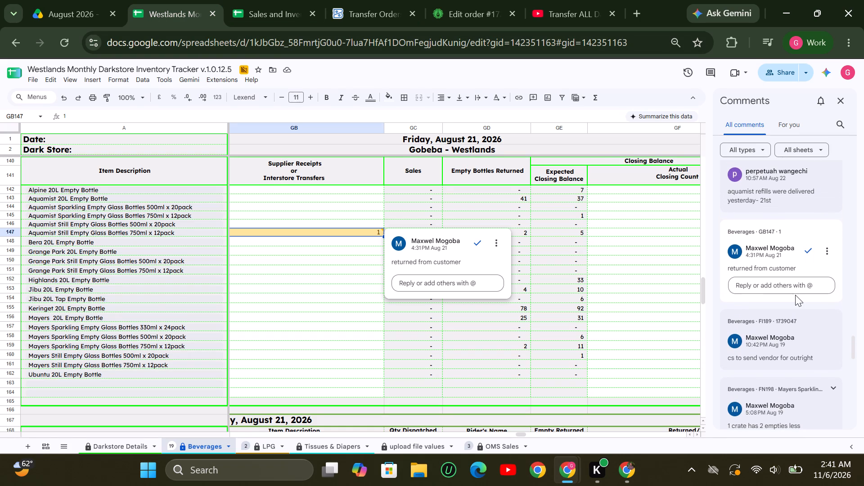
pyautogui.scroll(-2, 799, 285)
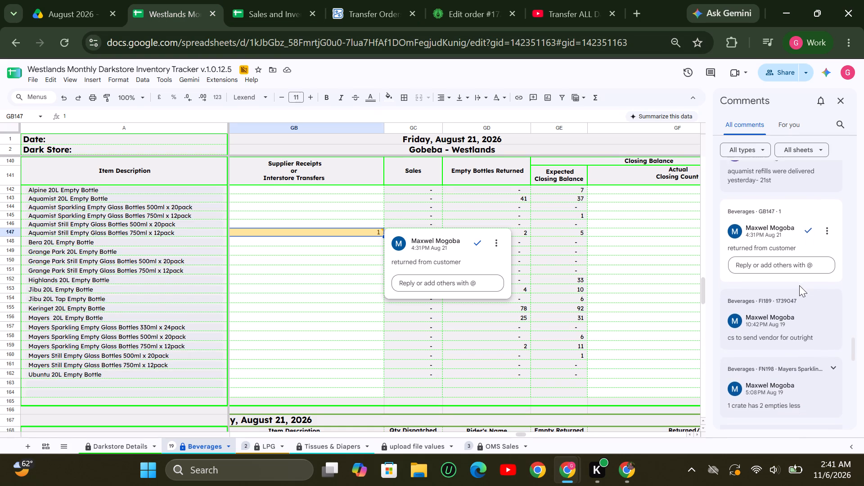
pyautogui.scroll(-2, 799, 285)
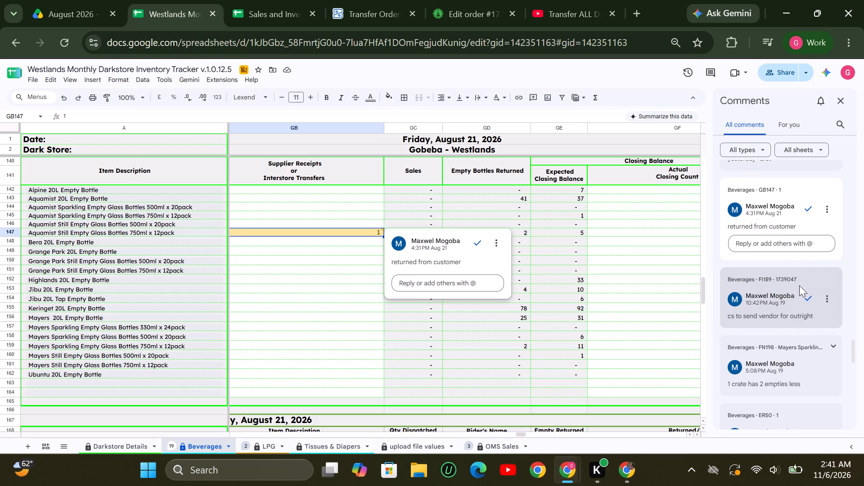
pyautogui.scroll(-1, 799, 285)
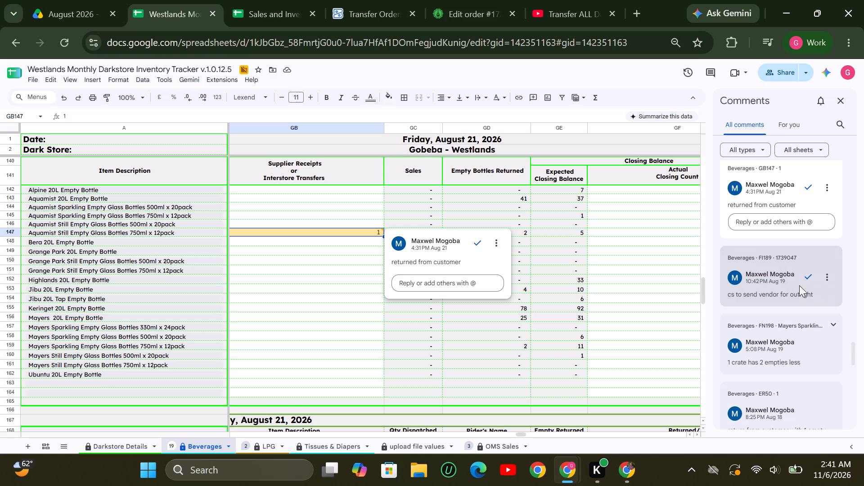
pyautogui.scroll(-1, 799, 285)
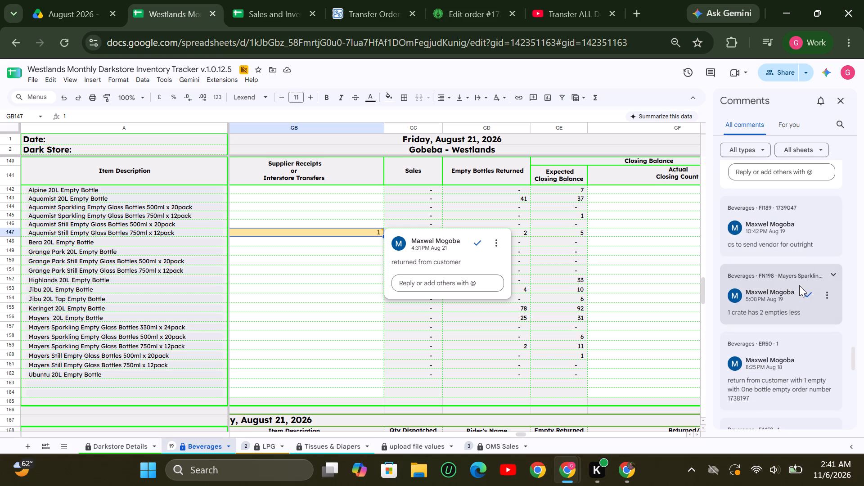
pyautogui.scroll(-2, 799, 285)
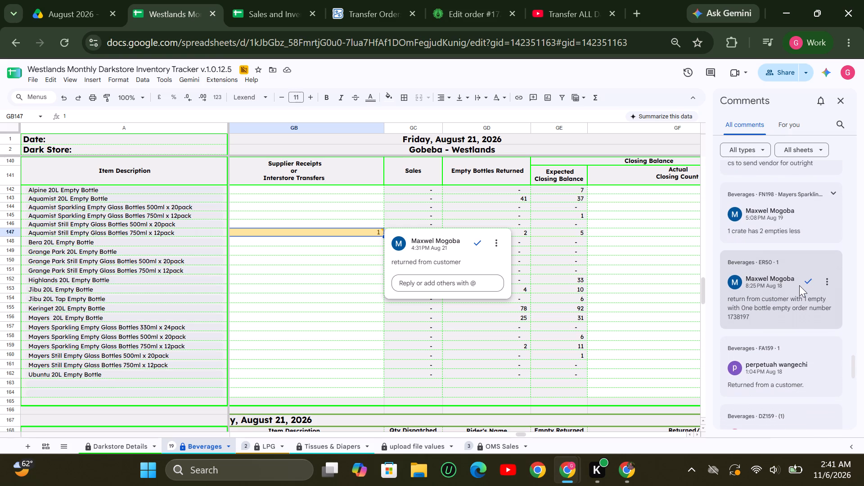
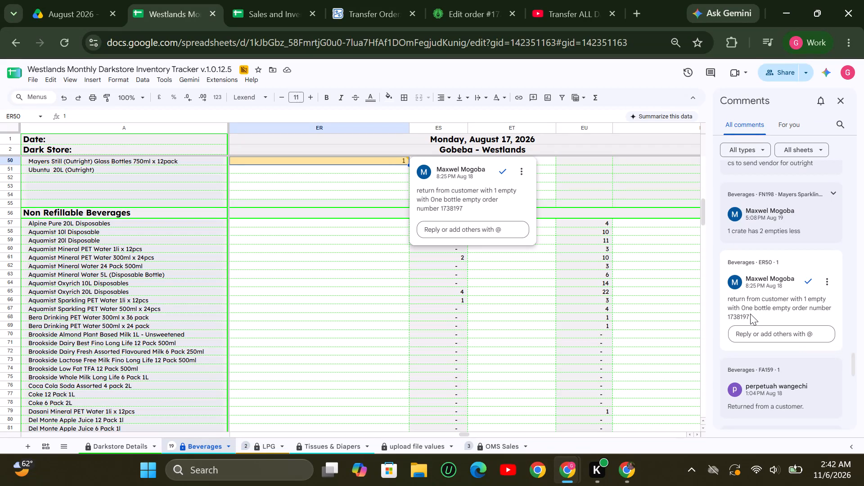
# Examine the flagged ER50 entry for Mayers Still (Outright) Glass Bottles 750ml x 12pack in the Beverages sheet.
pyautogui.scroll(3, 362, 277)
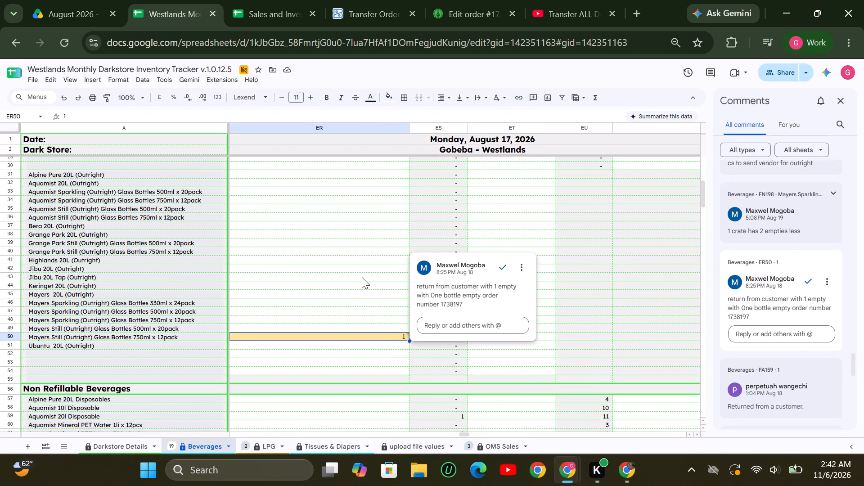
# Capture a screen snip of the Beverages sheet from the tracker title down to the flagged ER50 entry and its comment about order 1738197.
pyautogui.scroll(-2, 362, 277)
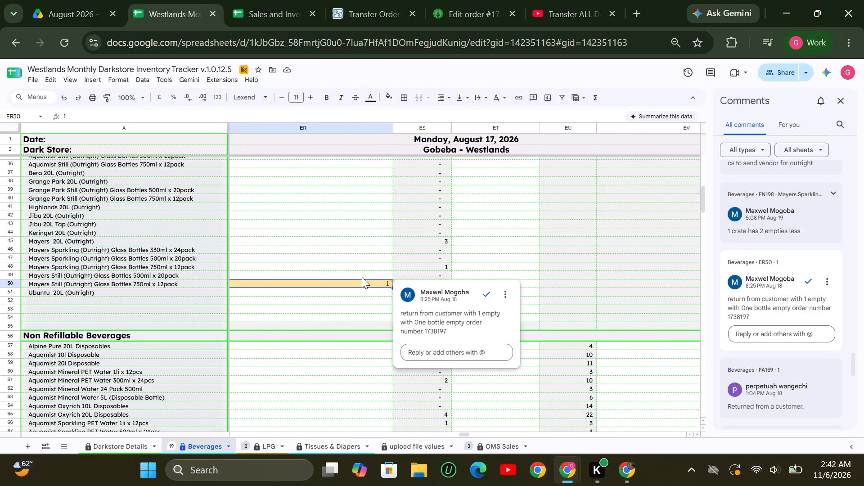
pyautogui.scroll(-1, 362, 277)
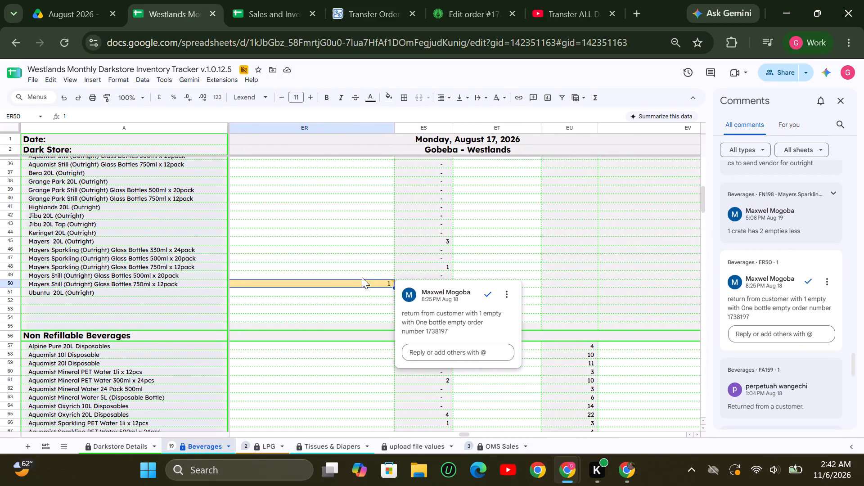
pyautogui.press('shift+super+s')
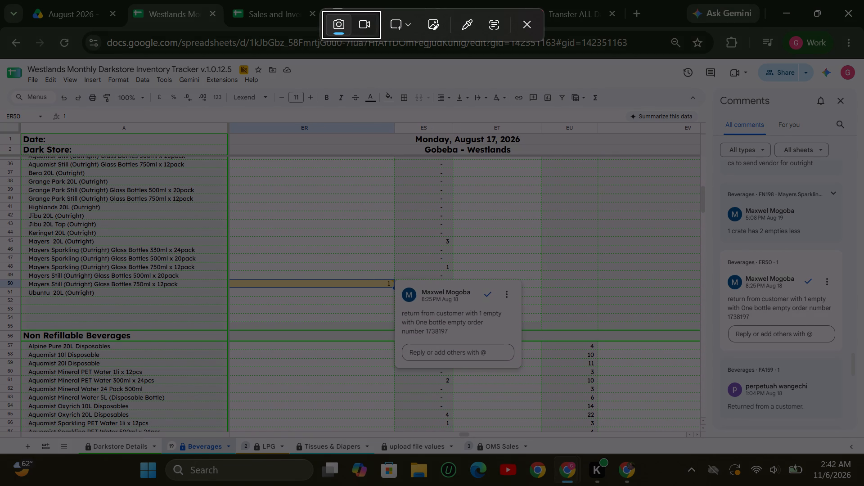
pyautogui.moveTo(1, 64); pyautogui.dragTo(252, 166)
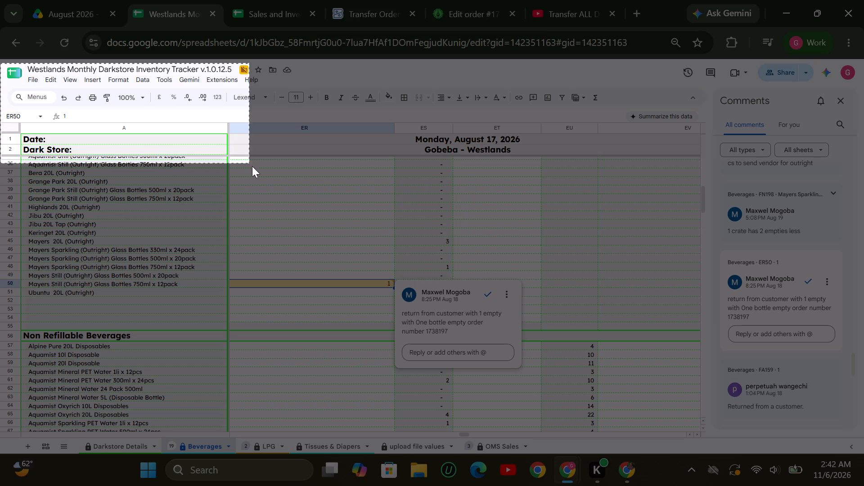
pyautogui.moveTo(252, 166); pyautogui.dragTo(550, 394)
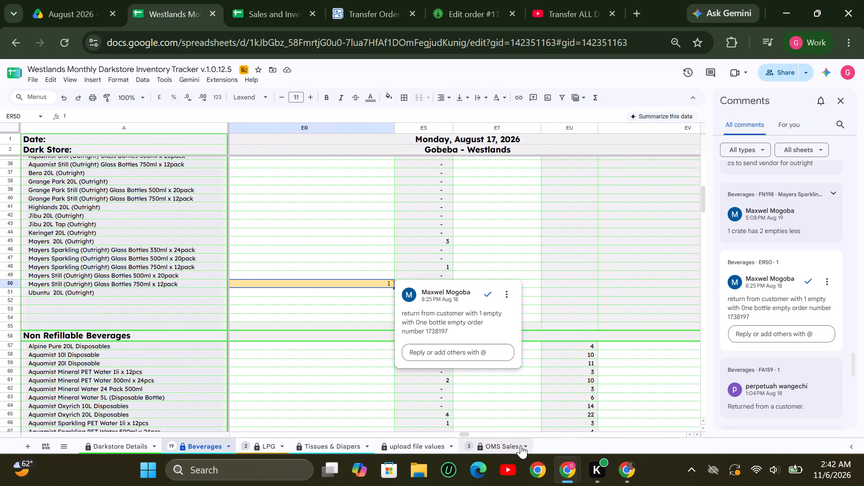
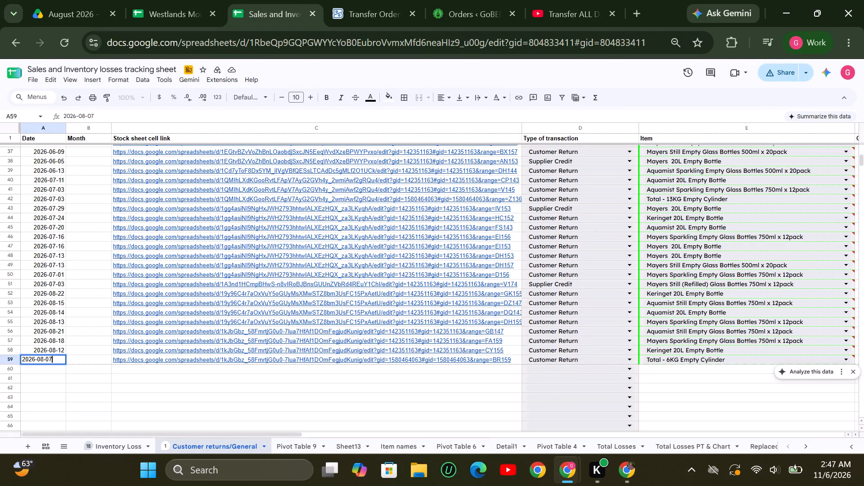
# Complete row 59's date entry as 2026-08-07 in the customer returns sheet.
pyautogui.click(41, 369)
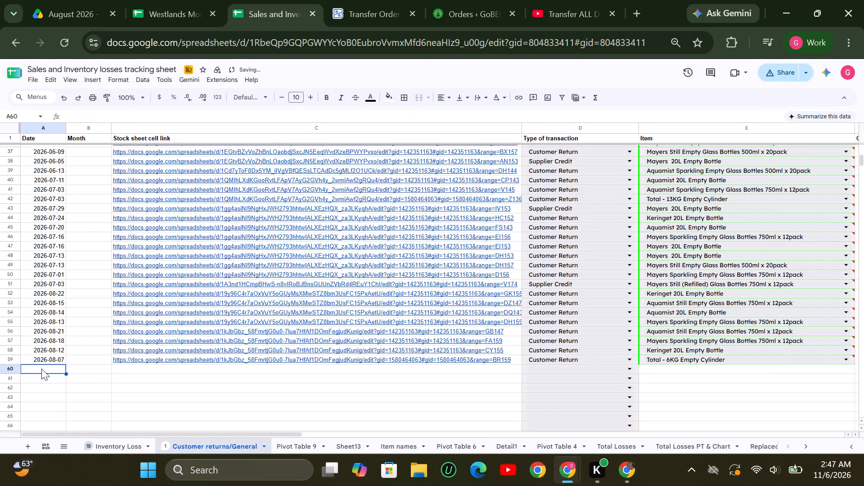
# Compare row 59 of the sales and inventory sheet with the BR159 entry and comment in the Westlands tracker's LPG sheet.
pyautogui.click(355, 8)
pyautogui.click(162, 17)
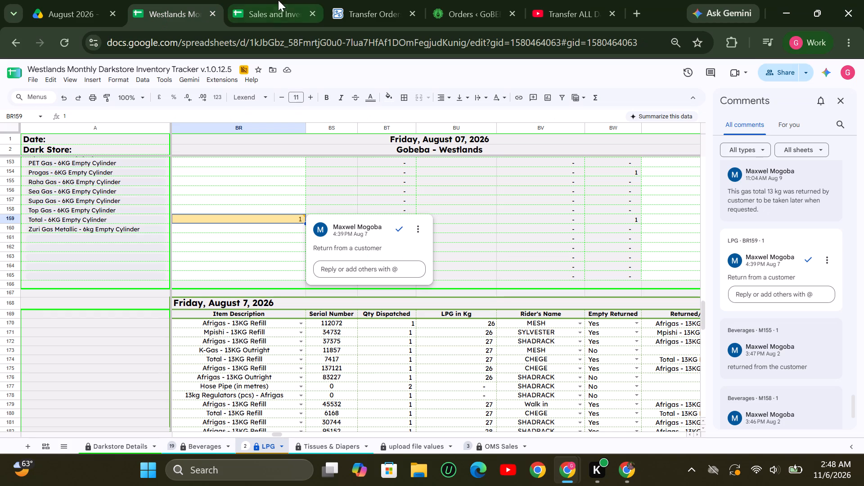
pyautogui.click(269, 16)
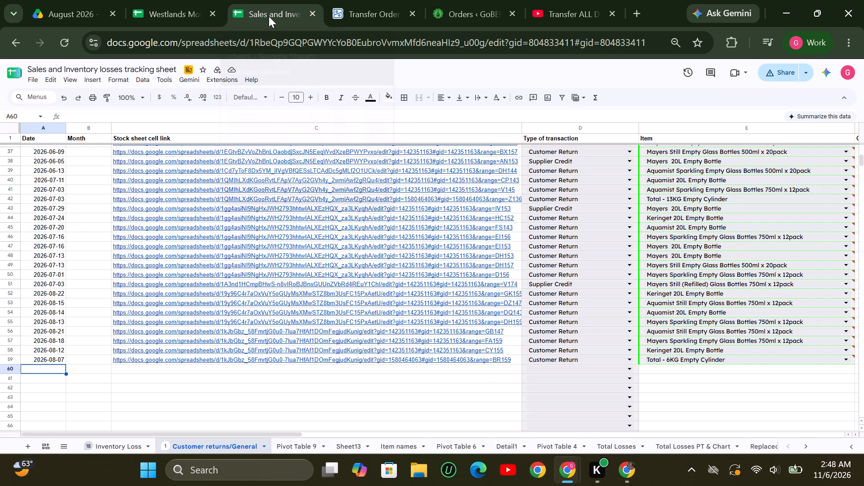
pyautogui.click(186, 12)
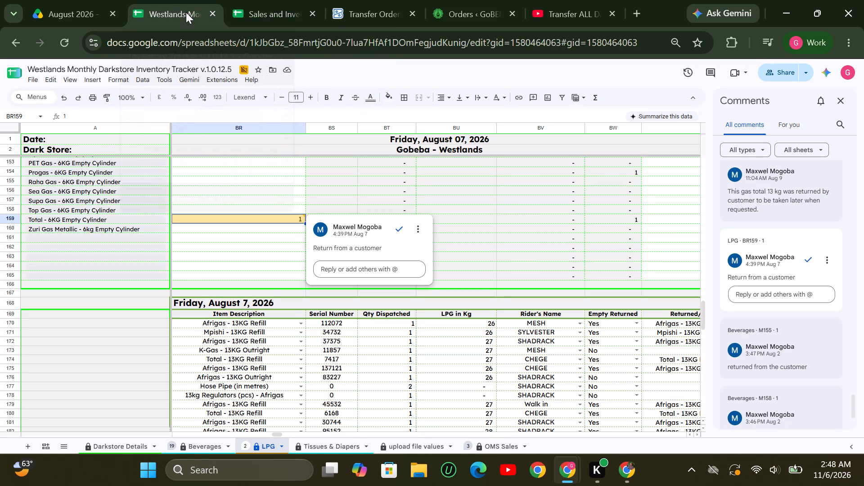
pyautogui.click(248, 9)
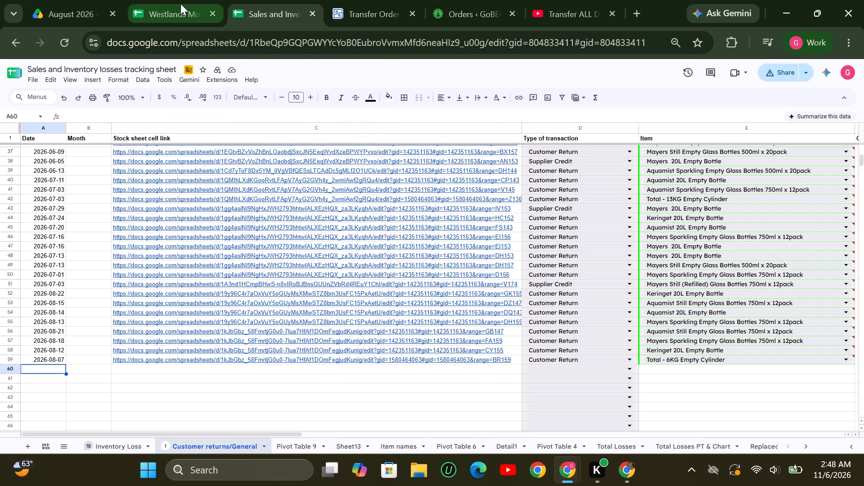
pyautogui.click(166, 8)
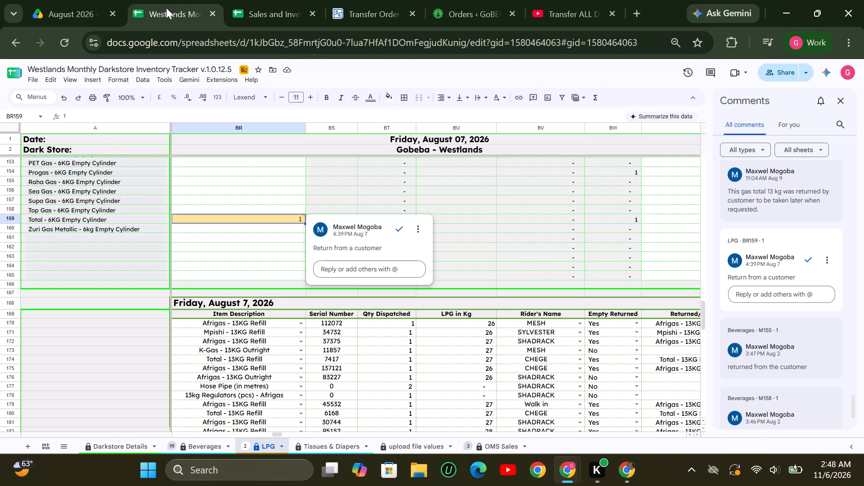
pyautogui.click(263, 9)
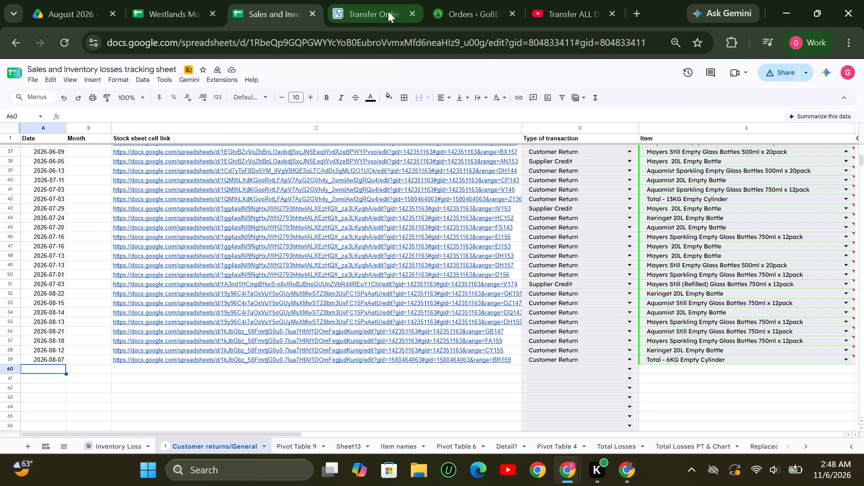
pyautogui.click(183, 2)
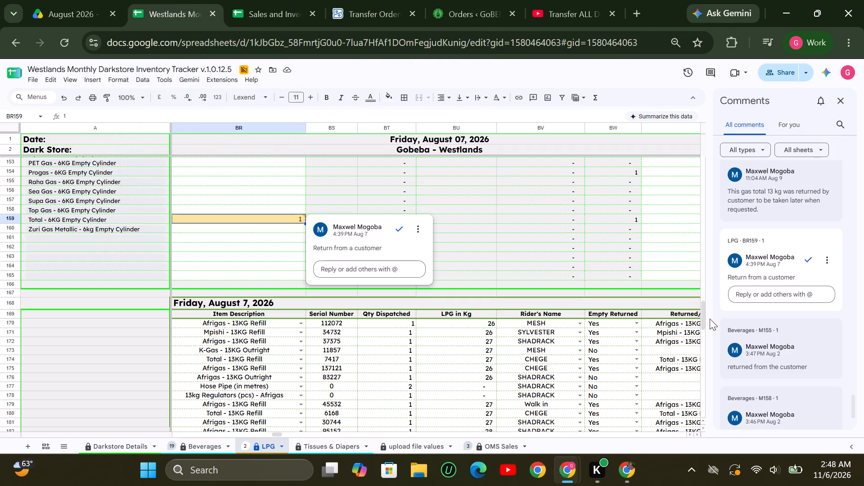
# Open the Beverages M155 customer-return comment and copy its item, Keringet 20L Empty Bottle, into the Item cell of row 60 in the losses tracking sheet.
pyautogui.scroll(-1, 761, 342)
pyautogui.click(754, 303)
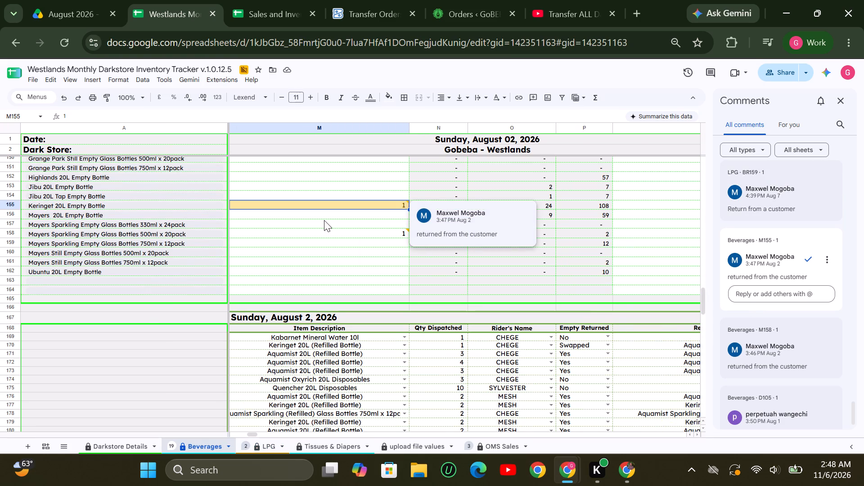
pyautogui.click(68, 205)
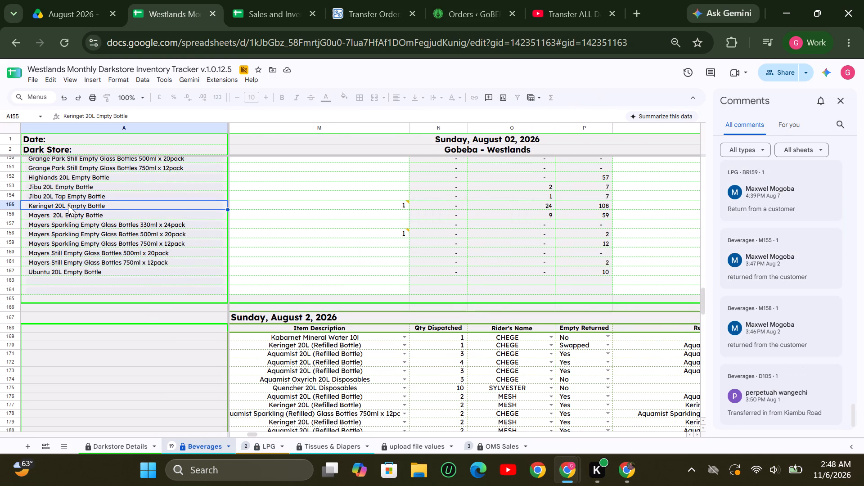
pyautogui.hotkey('ctrl', 'c')
pyautogui.click(275, 13)
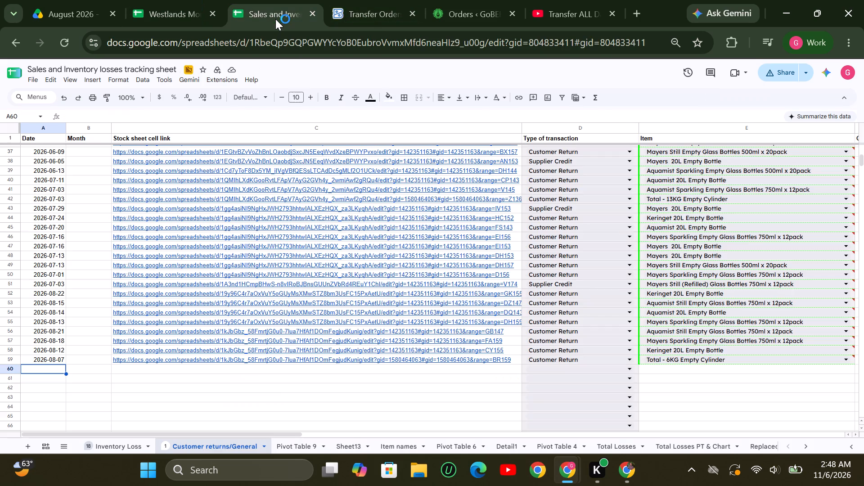
pyautogui.click(657, 372)
pyautogui.hotkey('ctrl', 'v')
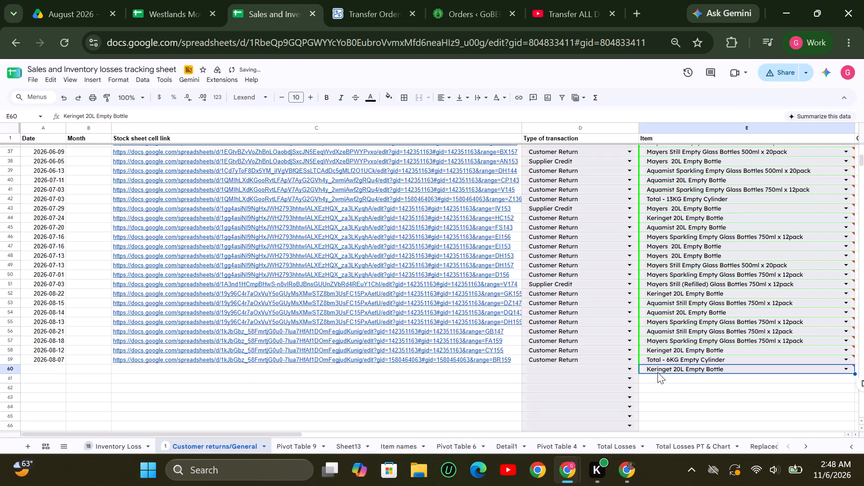
# Set row 60's type of transaction to Customer Return and its date to 2026-08-02.
pyautogui.click(628, 370)
pyautogui.click(558, 387)
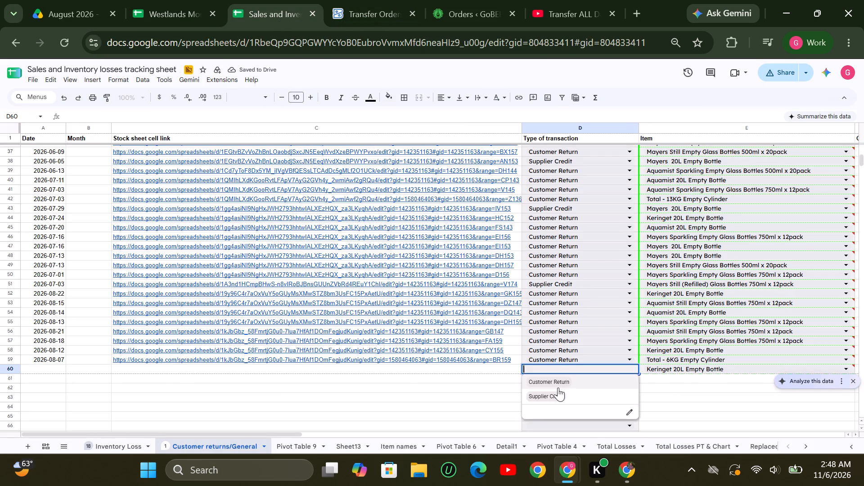
pyautogui.click(52, 375)
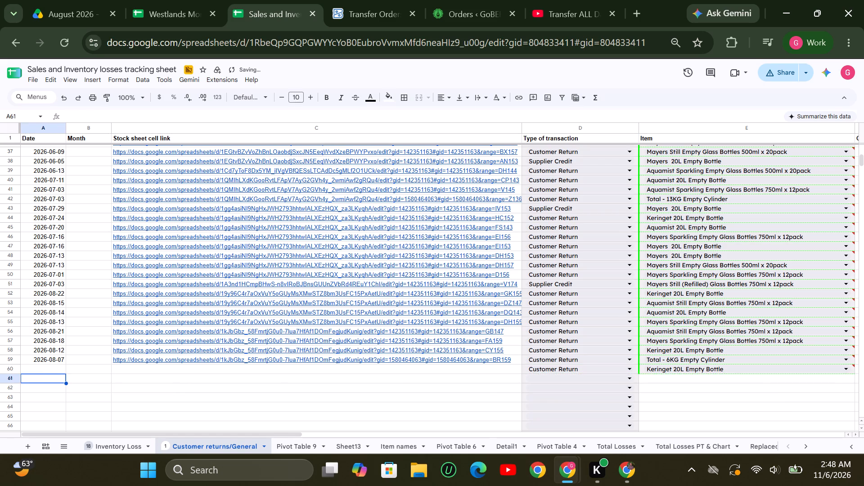
pyautogui.click(49, 369)
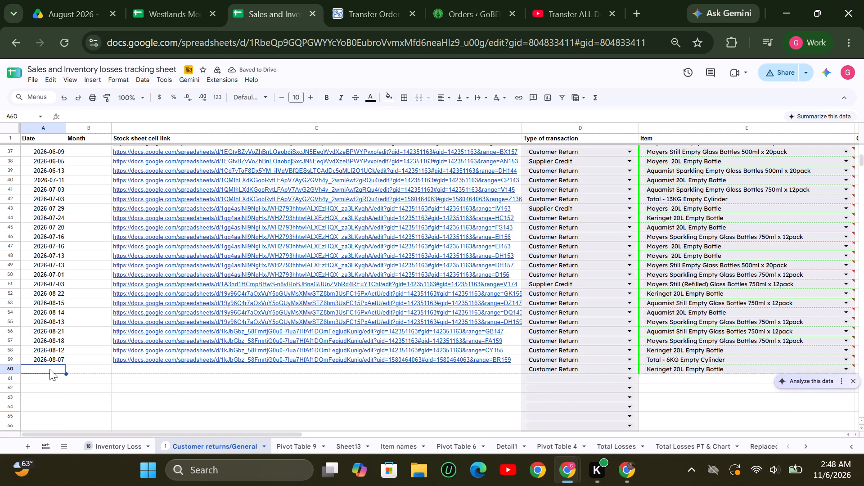
pyautogui.write('2026')
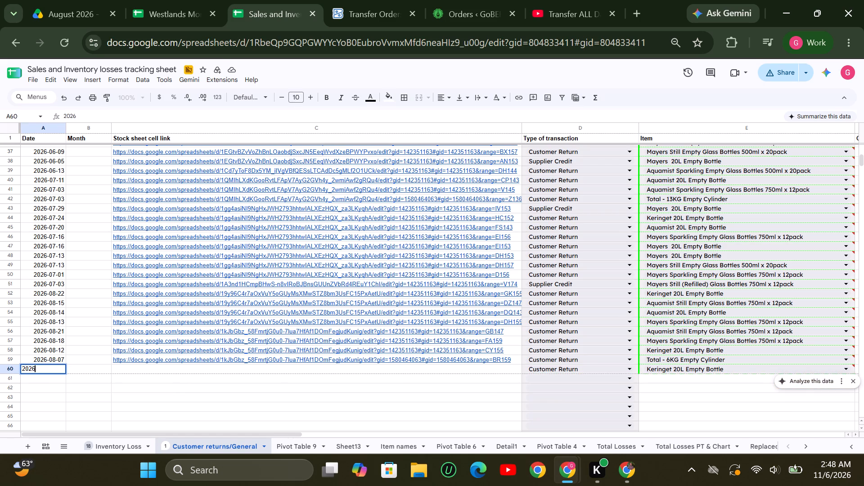
pyautogui.write('-08-02')
pyautogui.click(139, 367)
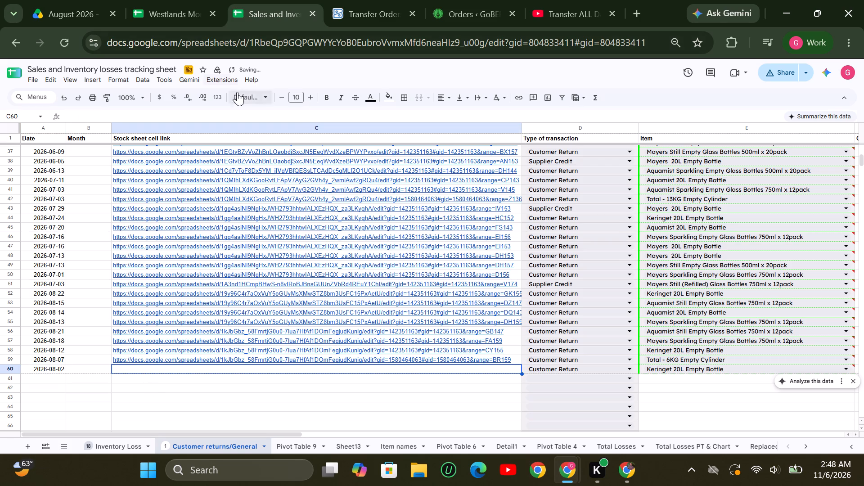
# Copy the link to cell M155 of the Westlands tracker's Beverages sheet and paste it as row 60's stock sheet cell link.
pyautogui.click(173, 21)
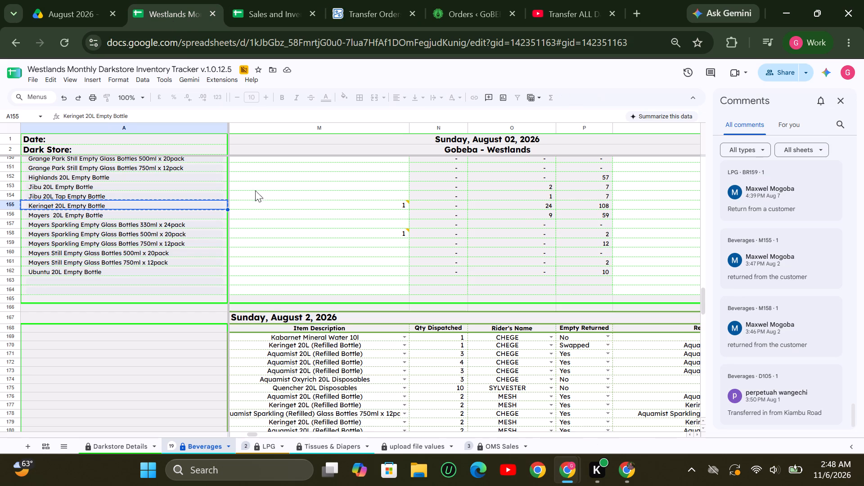
pyautogui.click(380, 206)
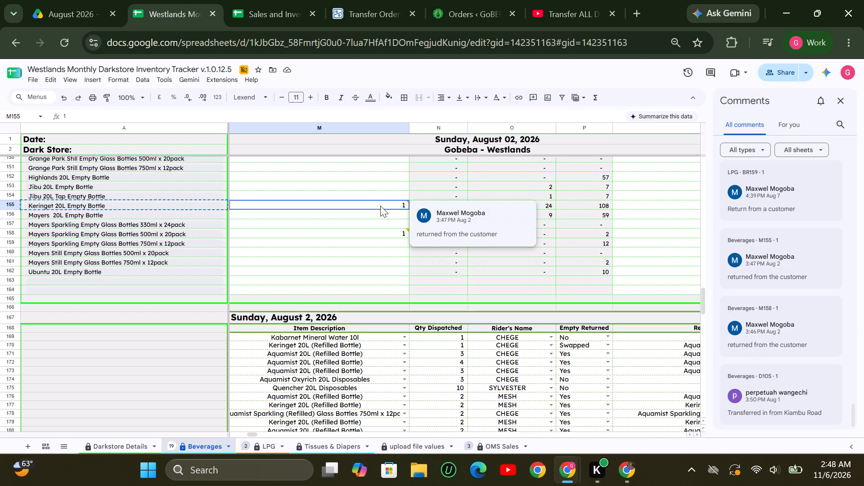
pyautogui.rightClick(380, 206)
pyautogui.scroll(-2, 475, 406)
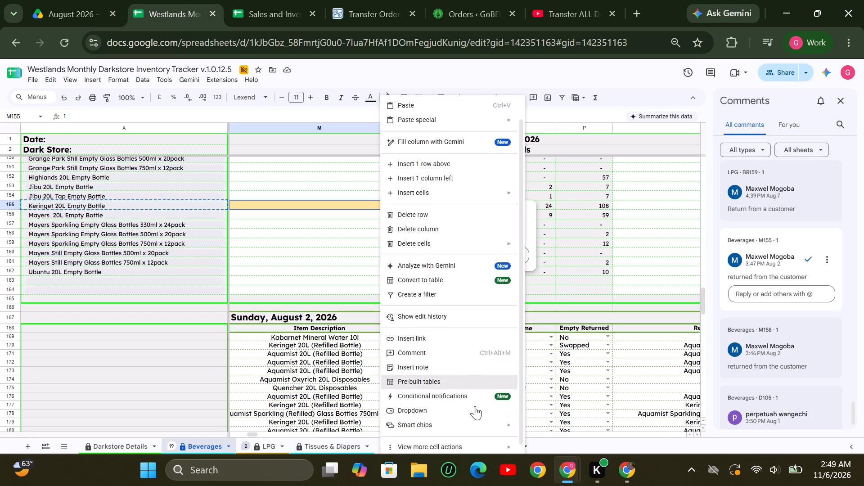
pyautogui.scroll(-1, 475, 406)
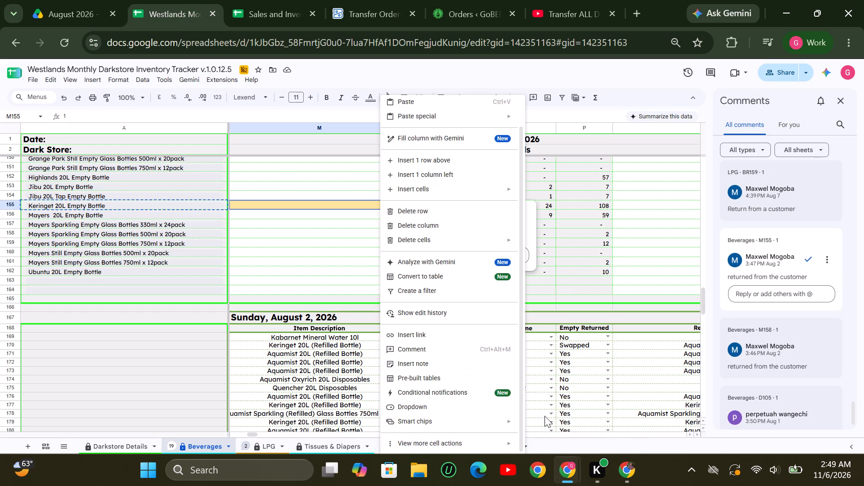
pyautogui.click(537, 417)
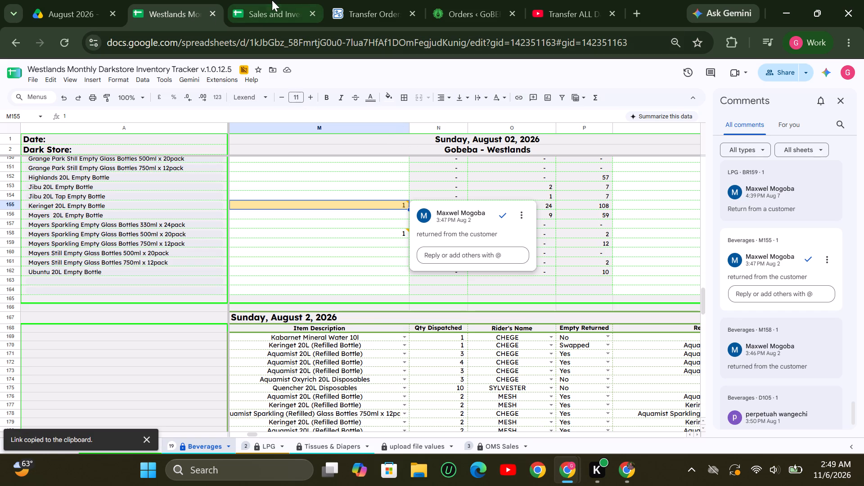
pyautogui.click(279, 12)
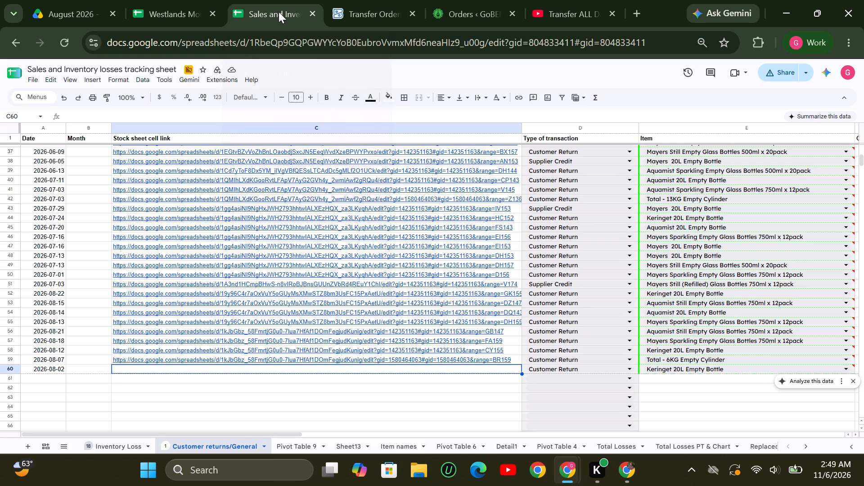
pyautogui.click(487, 370)
pyautogui.rightClick(487, 370)
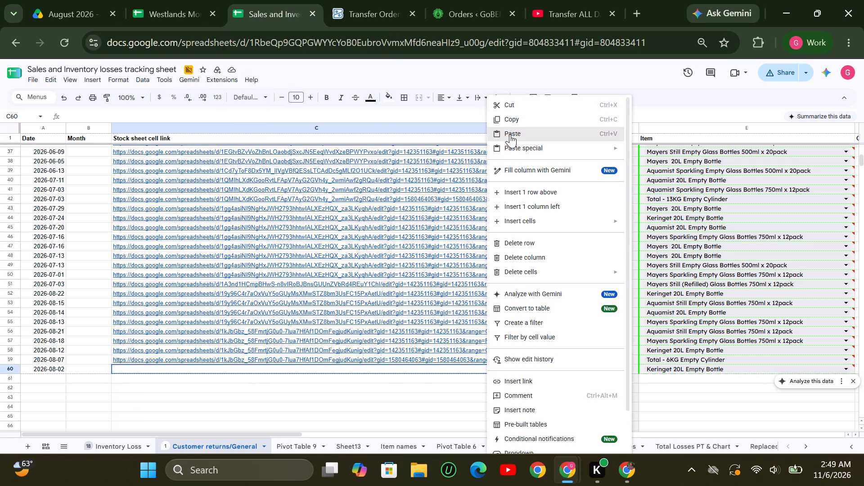
pyautogui.click(510, 134)
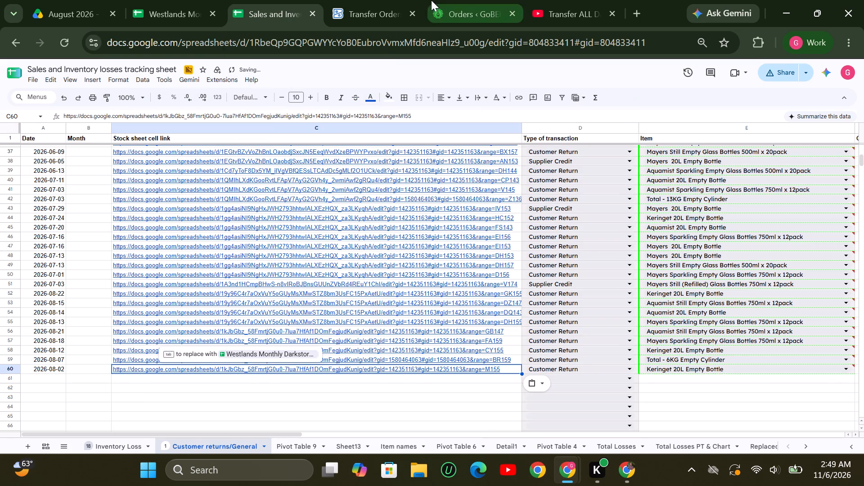
# Enter quantity 1 and choose the Westlands warehouse for the Keringet 20L Empty Bottle return in row 60.
pyautogui.click(180, 11)
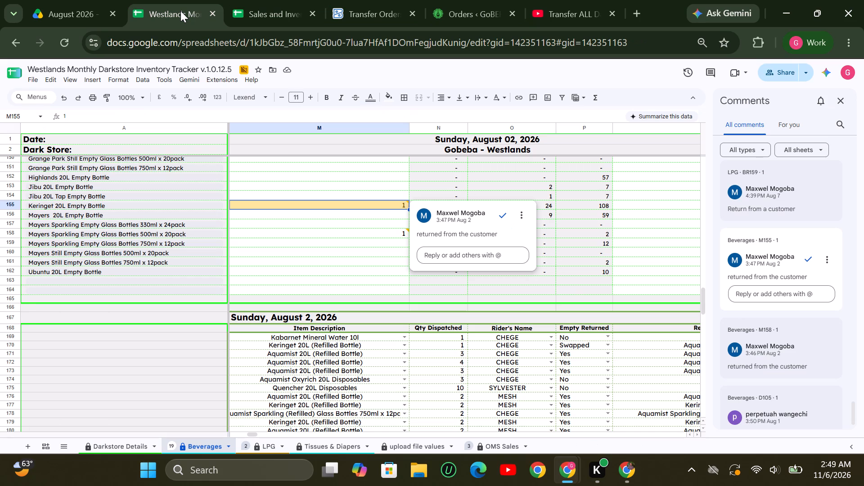
pyautogui.click(263, 15)
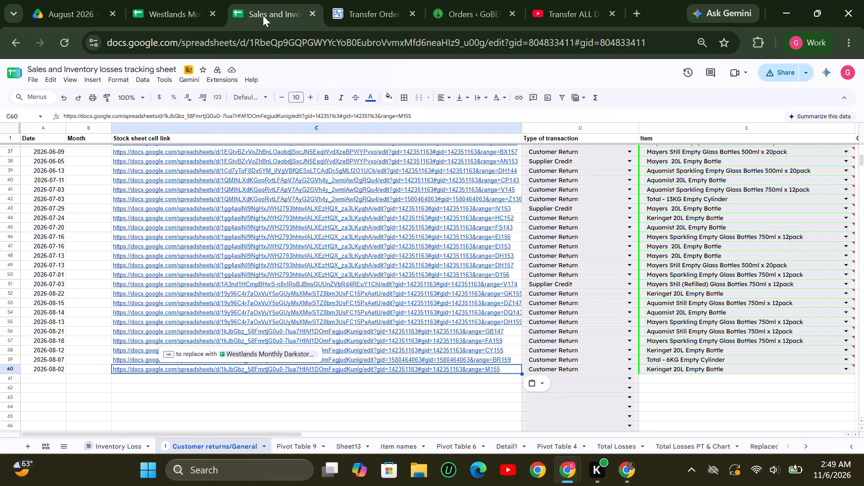
pyautogui.click(771, 434)
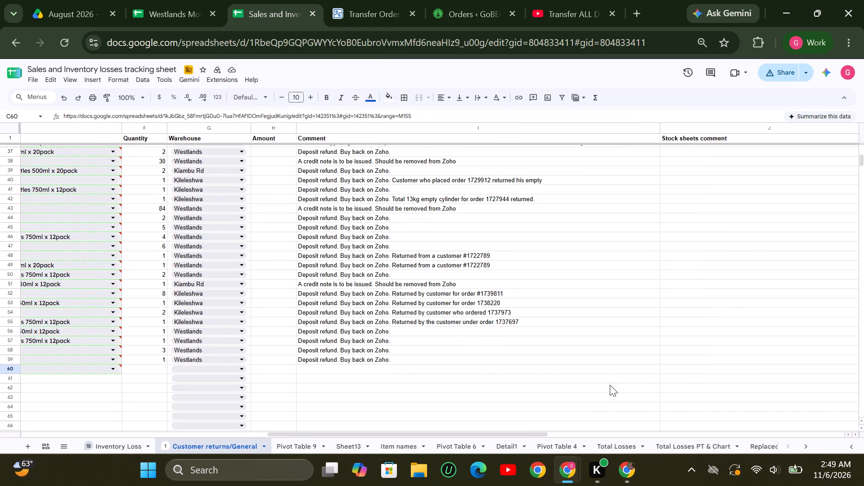
pyautogui.tripleClick(847, 432)
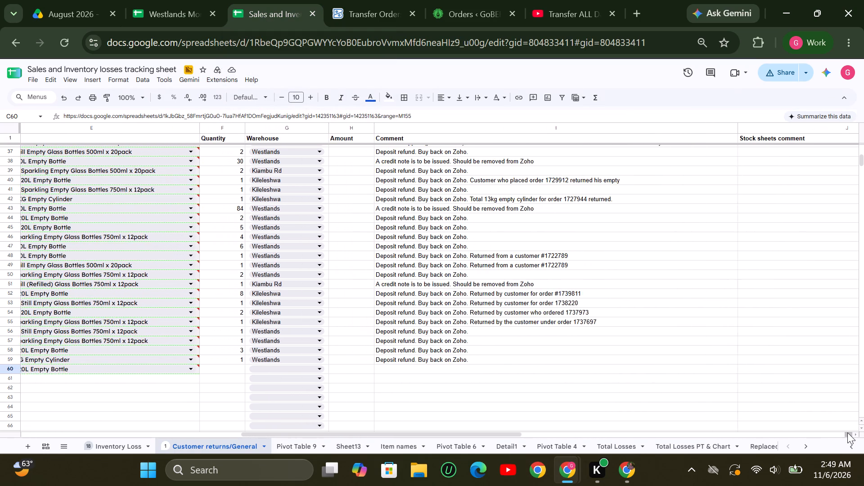
pyautogui.doubleClick(847, 432)
pyautogui.click(275, 371)
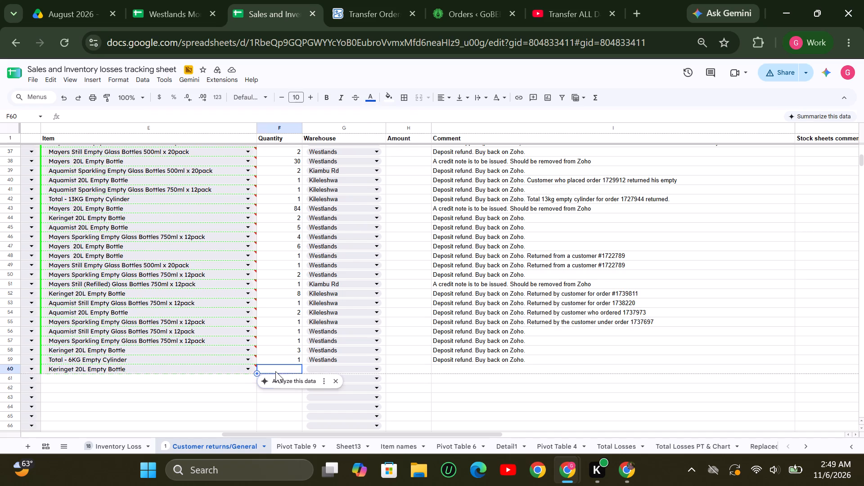
pyautogui.press('1')
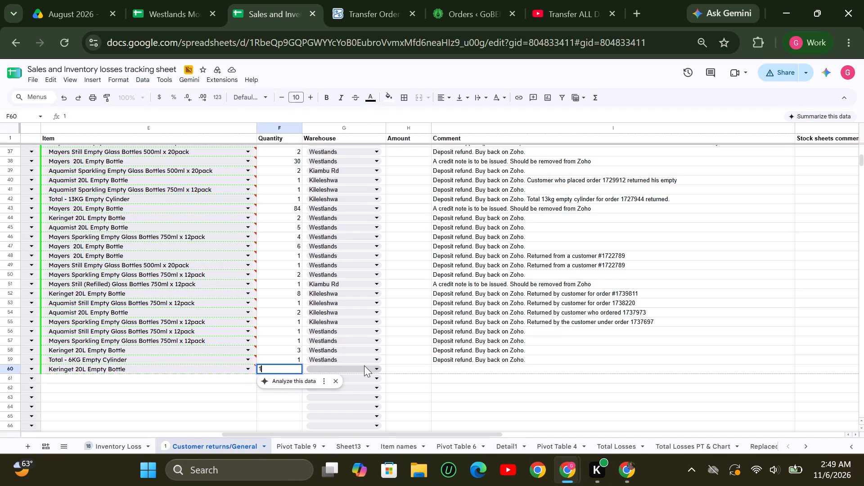
pyautogui.click(364, 365)
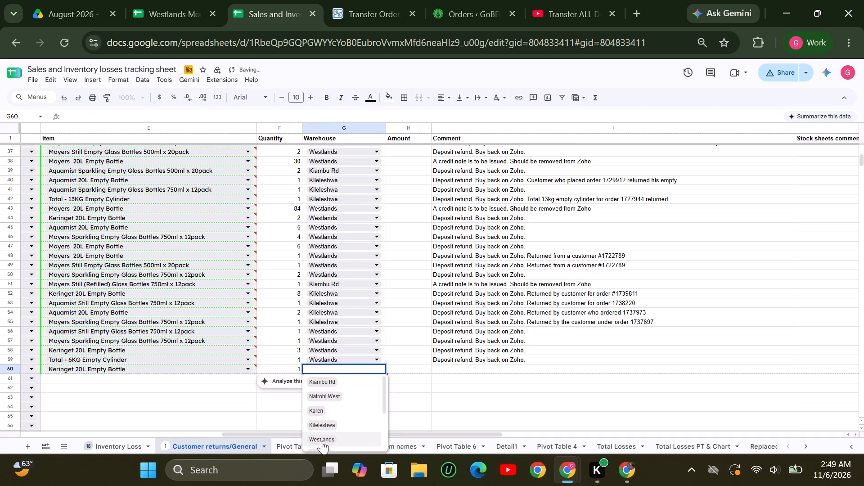
pyautogui.click(322, 441)
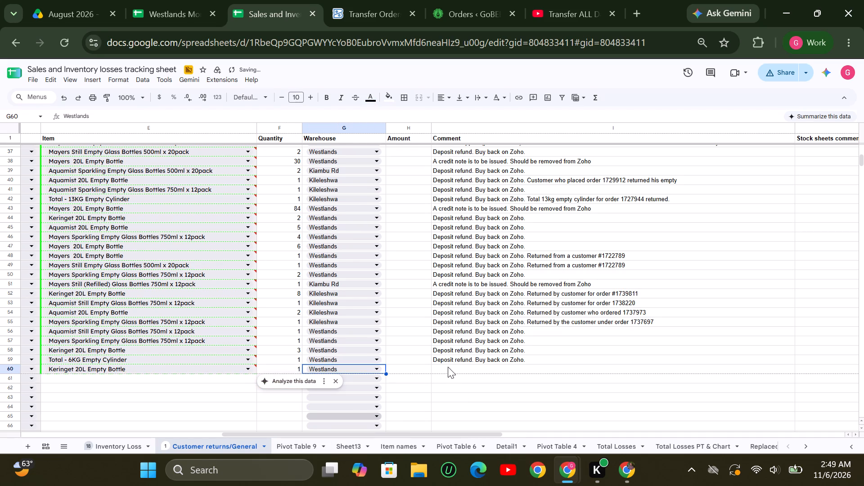
# Copy the comment "Deposit refund. Buy back on Zoho." from row 59 into row 60.
pyautogui.click(450, 357)
pyautogui.hotkey('ctrl', 'c')
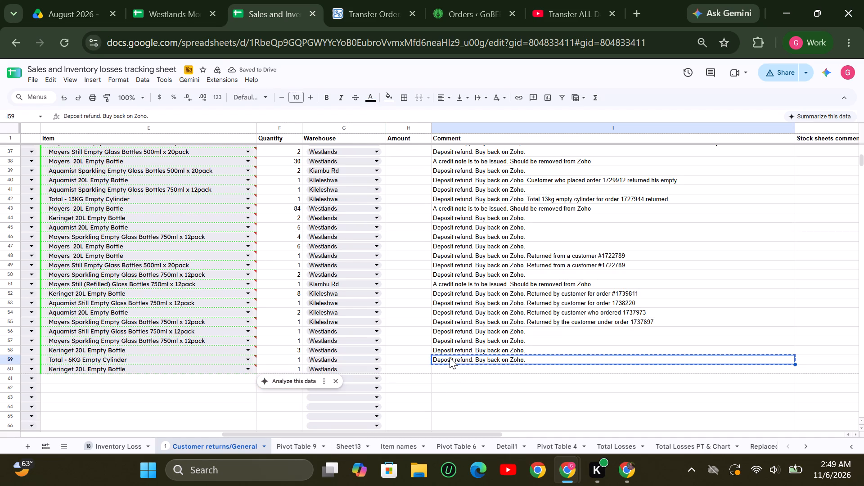
pyautogui.press('Down')
pyautogui.hotkey('ctrl', 'v')
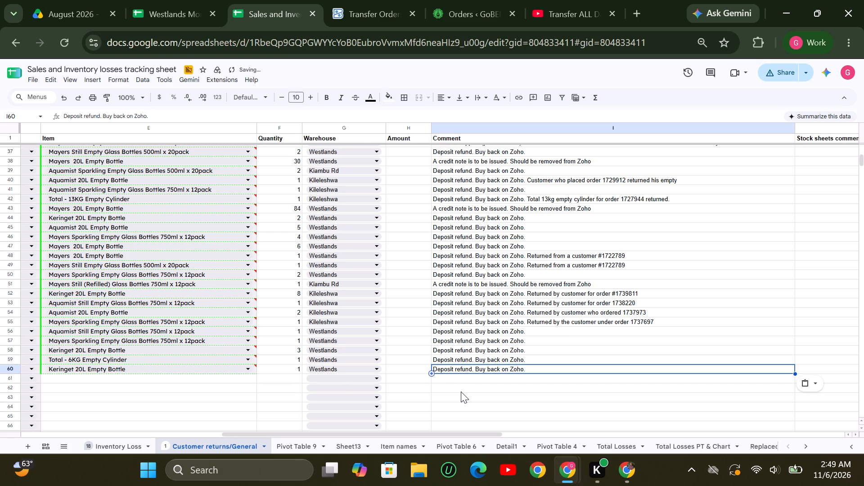
pyautogui.click(461, 391)
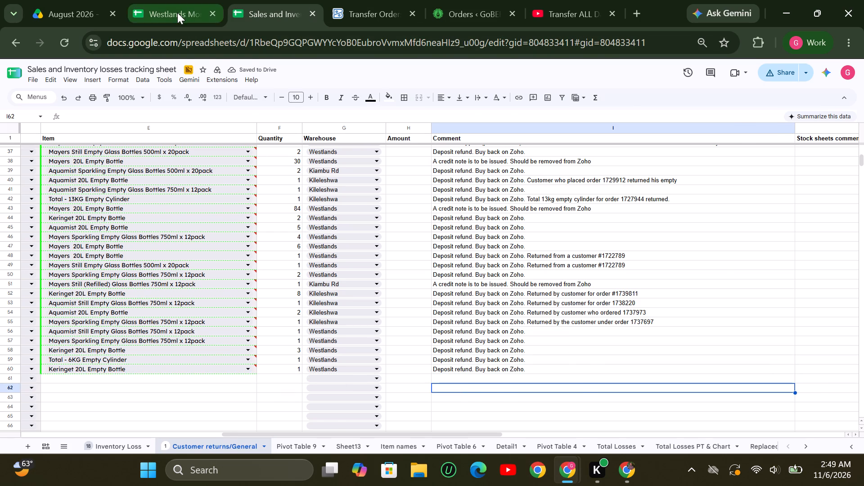
# Open the Westlands tracker's comment on Beverages cell M158 and copy its item, Mayers Sparkling Empty Glass Bottles 500ml x 20pack, into row 61 of the losses sheet.
pyautogui.click(177, 13)
pyautogui.scroll(-1, 776, 306)
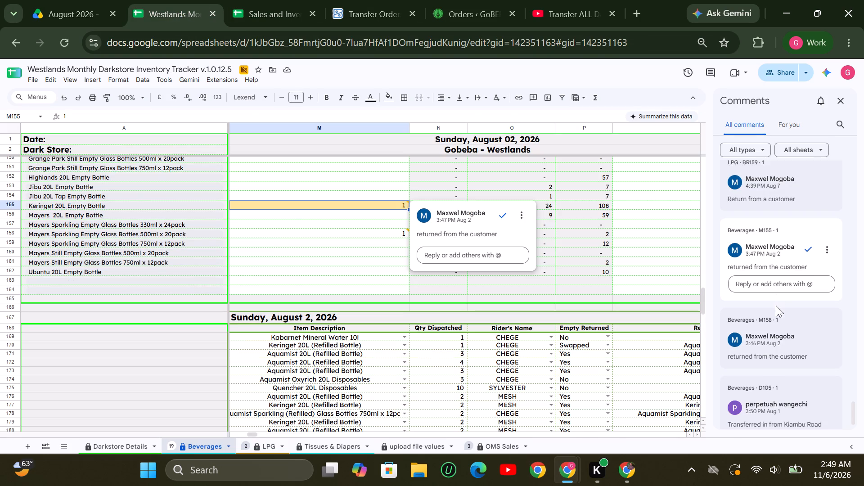
pyautogui.scroll(-1, 776, 306)
pyautogui.click(774, 345)
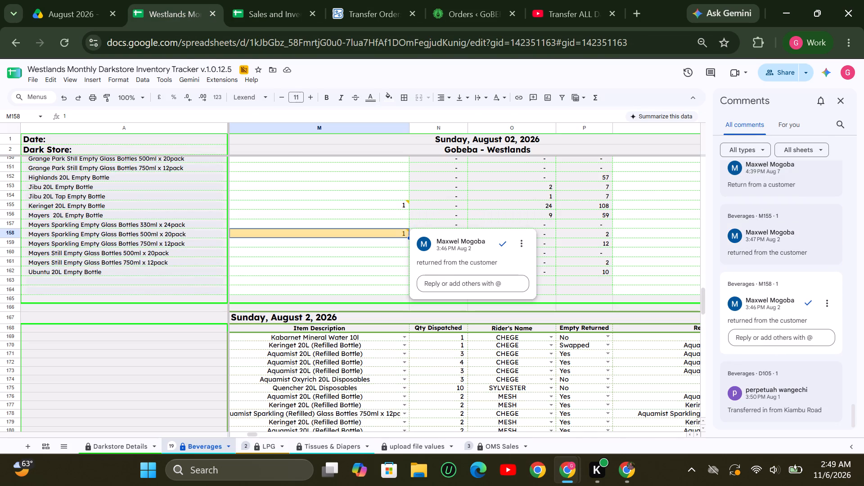
pyautogui.click(146, 237)
pyautogui.hotkey('ctrl', 'c')
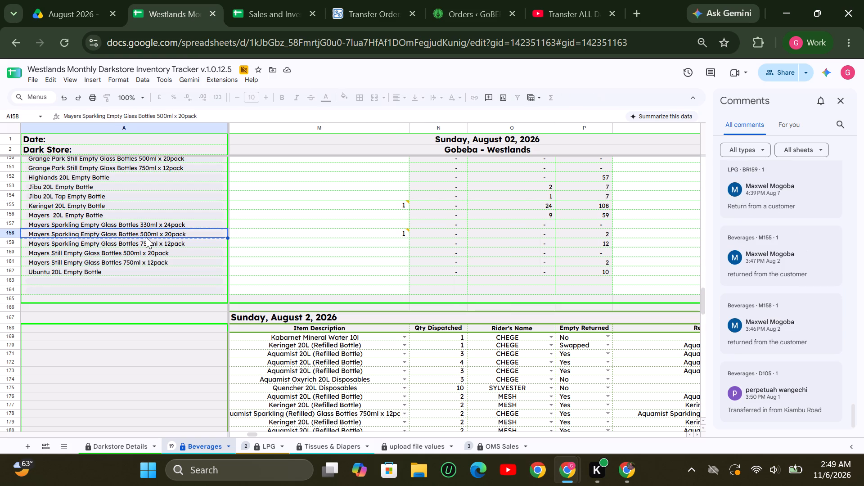
pyautogui.click(15, 233)
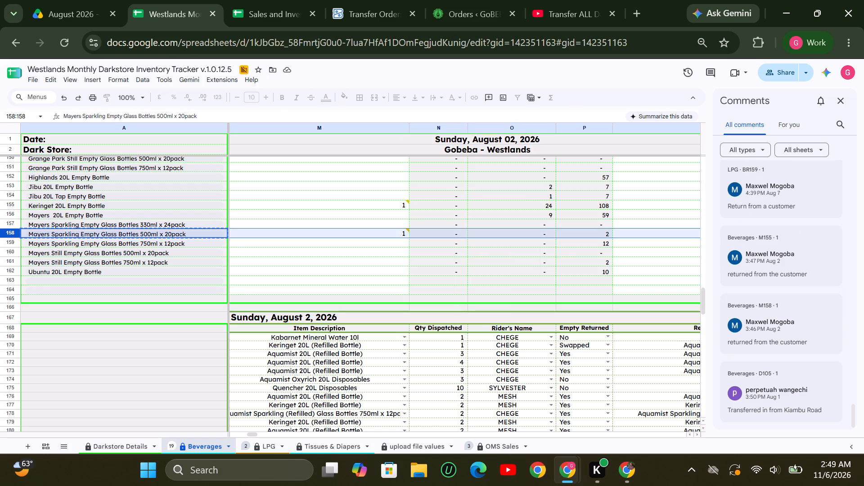
pyautogui.click(253, 17)
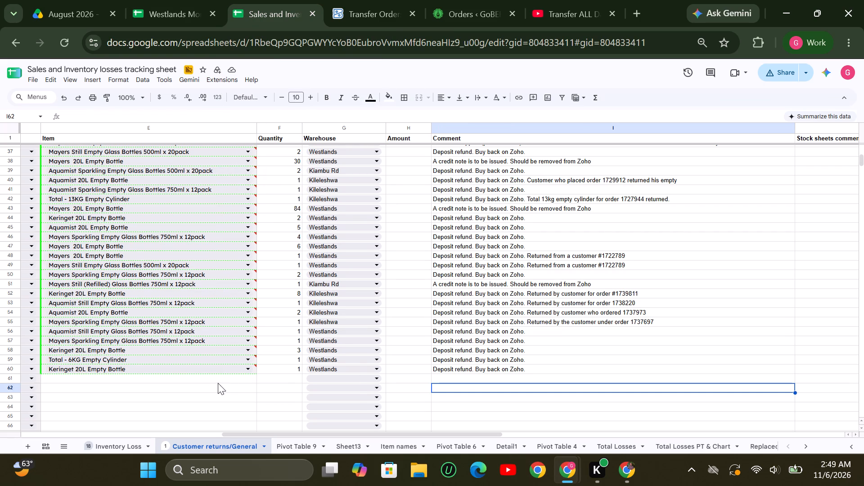
pyautogui.click(202, 379)
pyautogui.hotkey('ctrl', 'v')
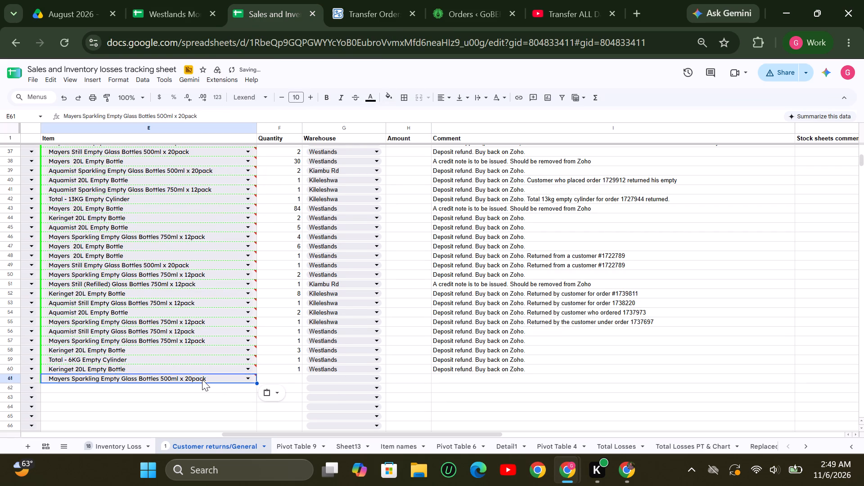
# Enter quantity 1 and choose the Westlands warehouse for the Mayers Sparkling bottles return in row 61.
pyautogui.click(297, 379)
pyautogui.press('1')
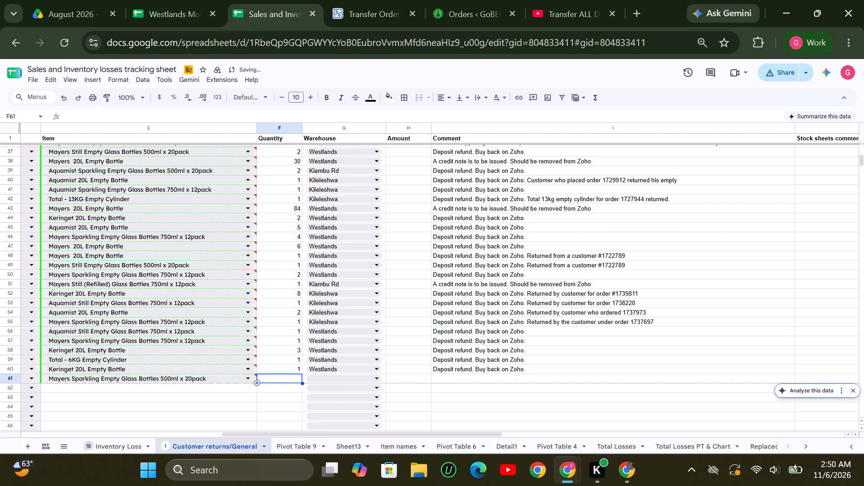
pyautogui.click(375, 379)
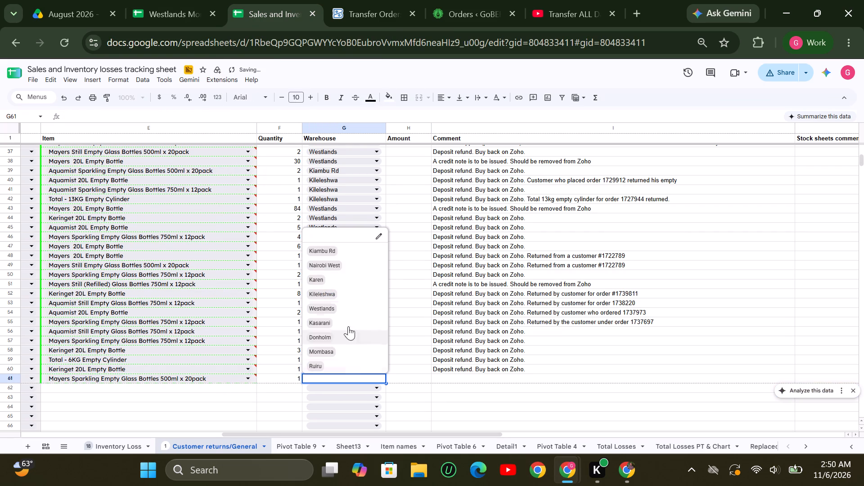
pyautogui.click(331, 306)
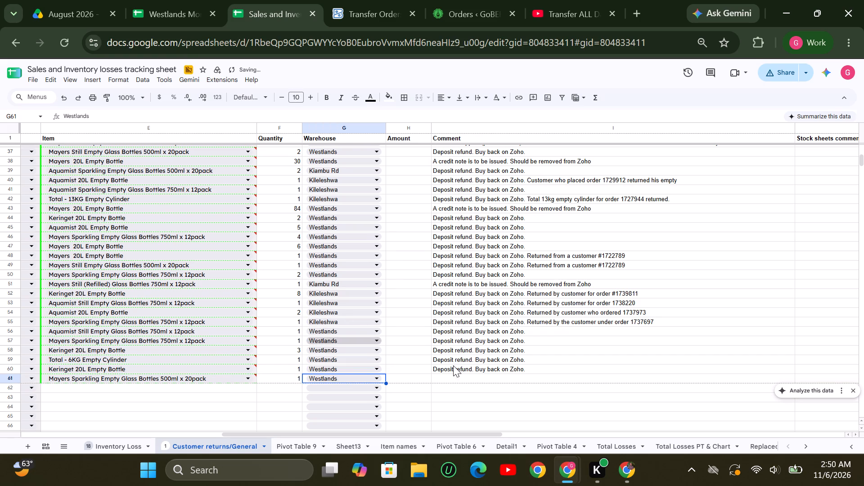
# Copy the comment "Deposit refund. Buy back on Zoho." from row 60 into row 61.
pyautogui.click(453, 365)
pyautogui.hotkey('ctrl', 'c')
pyautogui.press('Down')
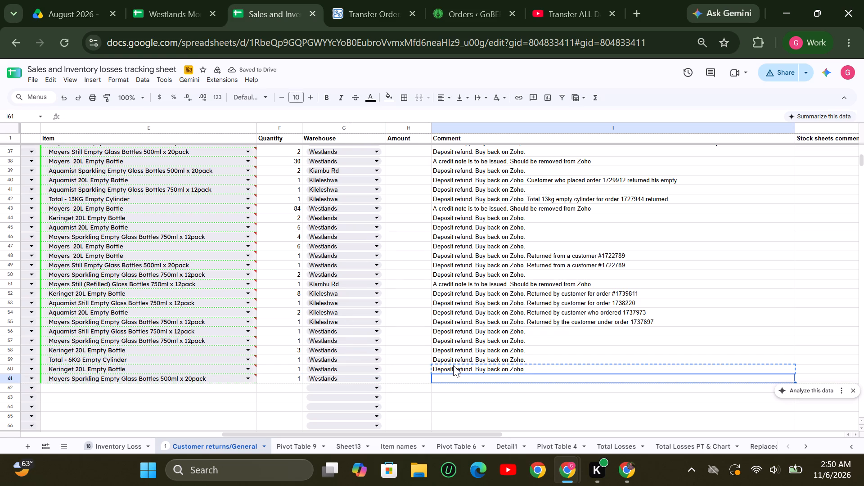
pyautogui.hotkey('ctrl', 'v')
# Set row 61's type of transaction to Customer Return.
pyautogui.click(419, 388)
pyautogui.press('Left')
pyautogui.press('Left')
pyautogui.press('Left')
pyautogui.press('Left')
pyautogui.press('Left')
pyautogui.press('Left')
pyautogui.press('Left')
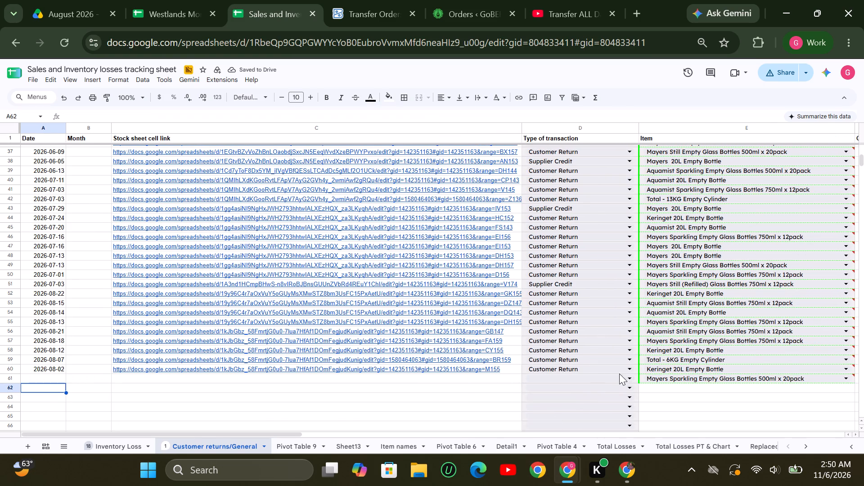
pyautogui.click(628, 376)
pyautogui.click(562, 351)
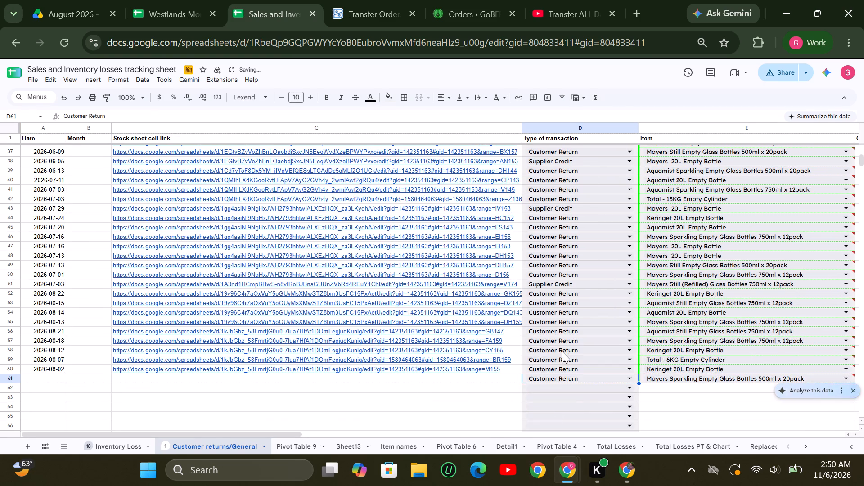
# Copy the link to cell M158 of the Westlands tracker's Beverages sheet and paste it as row 61's stock sheet cell link.
pyautogui.click(463, 379)
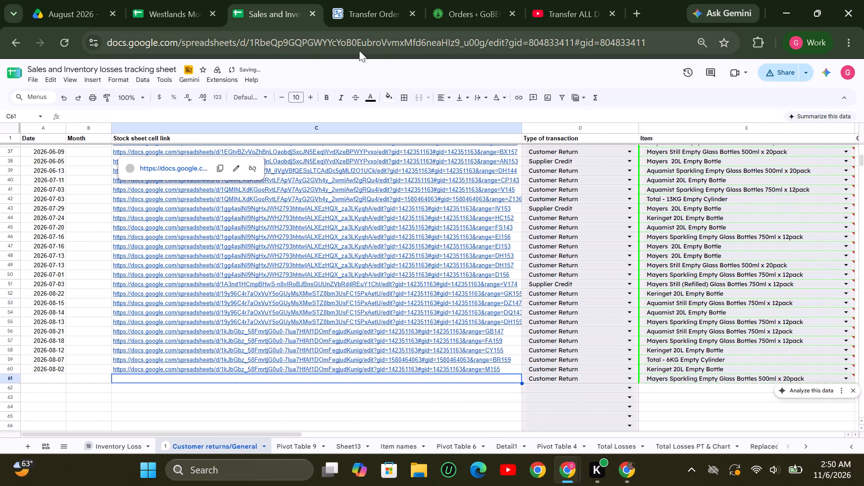
pyautogui.click(182, 18)
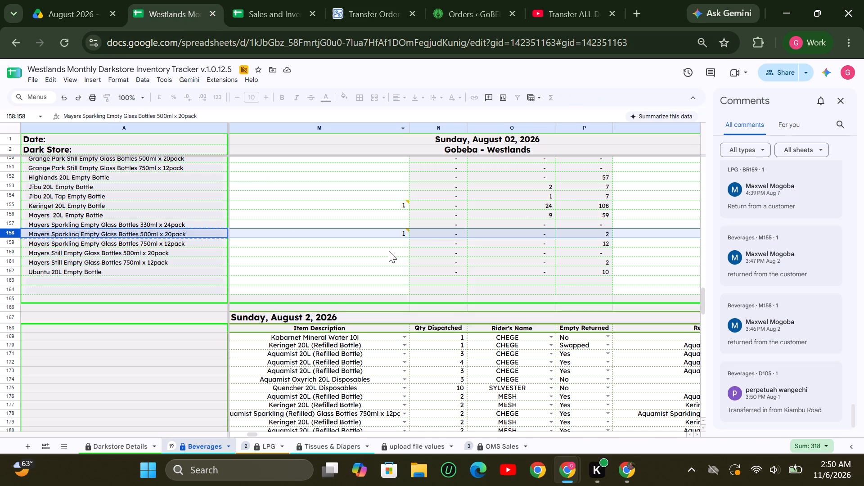
pyautogui.click(383, 234)
pyautogui.rightClick(383, 234)
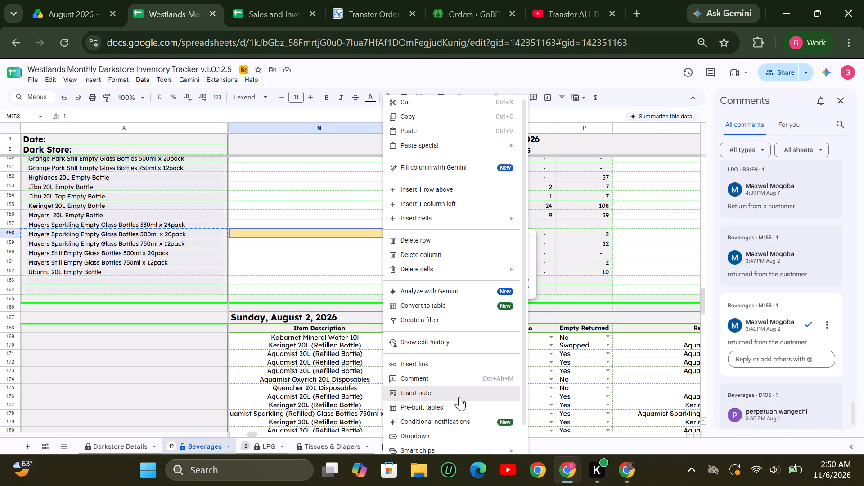
pyautogui.scroll(-4, 459, 397)
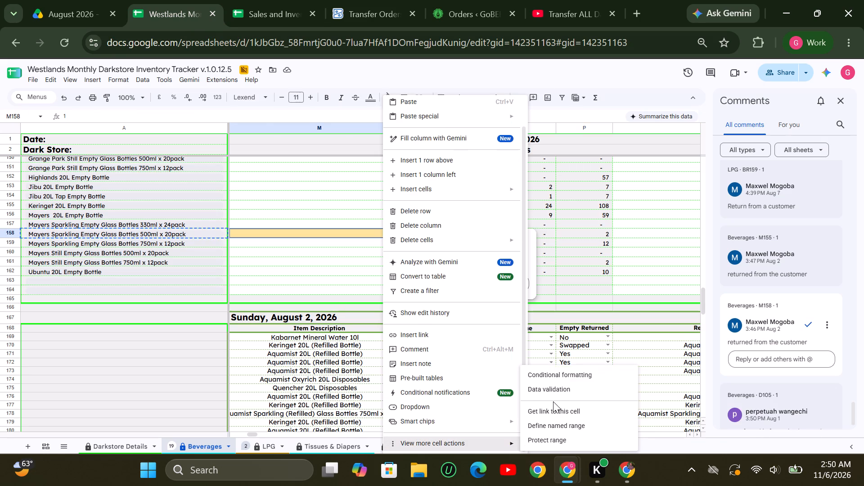
pyautogui.click(546, 411)
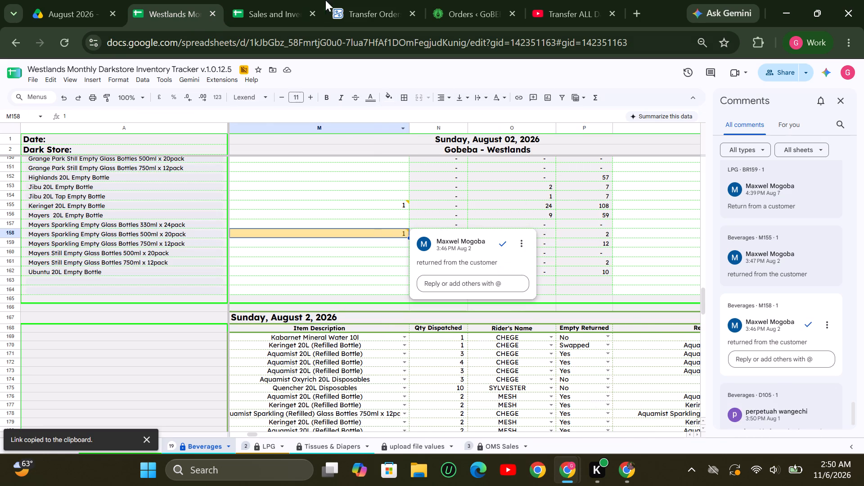
pyautogui.click(268, 12)
pyautogui.hotkey('ctrl', 'v')
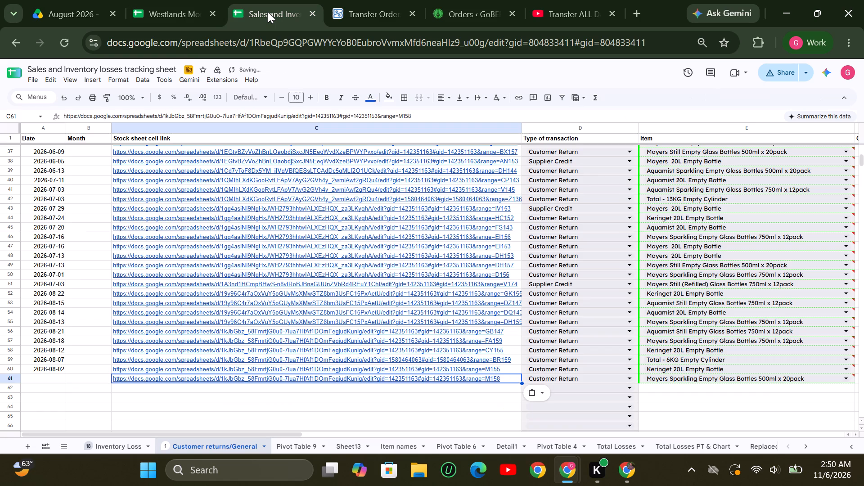
# Copy the date 2026-08-02 from row 60 into row 61.
pyautogui.press('Left')
pyautogui.press('Left')
pyautogui.press('Left')
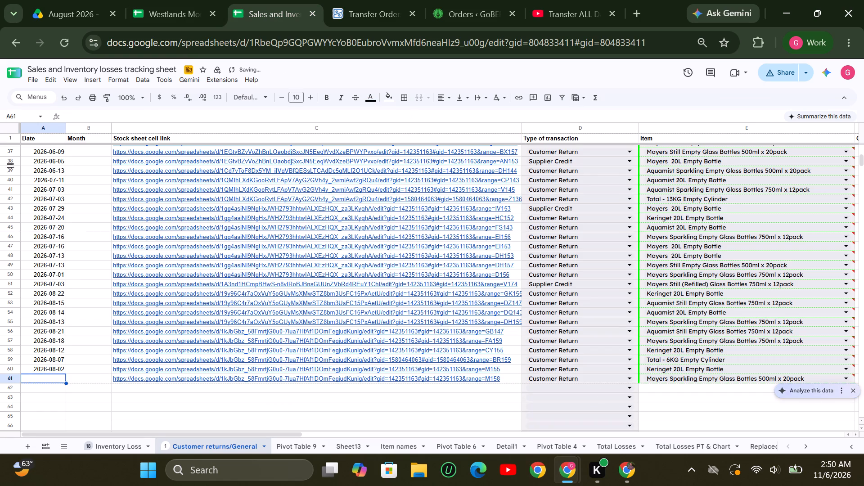
pyautogui.click(45, 369)
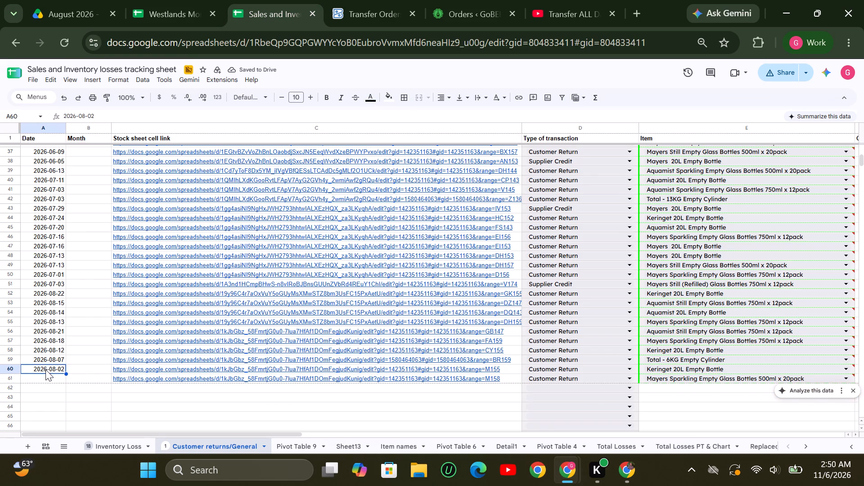
pyautogui.hotkey('ctrl', 'c')
pyautogui.press('Down')
pyautogui.hotkey('ctrl', 'v')
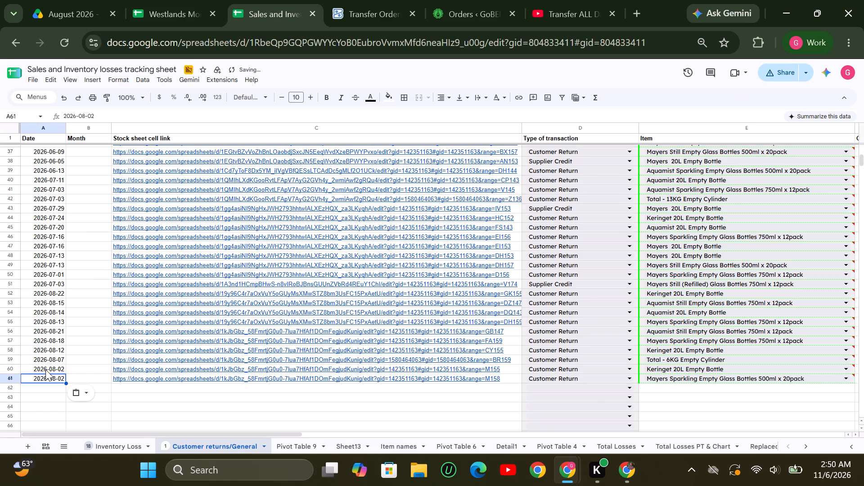
pyautogui.click(43, 384)
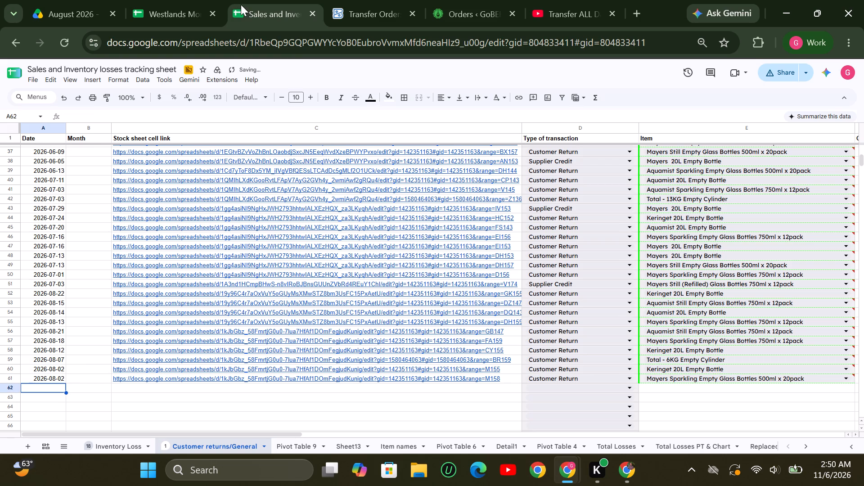
# Return to the Westlands tracker and open the comment on Beverages cell D105 about the transfer from Kiambu Road.
pyautogui.click(177, 21)
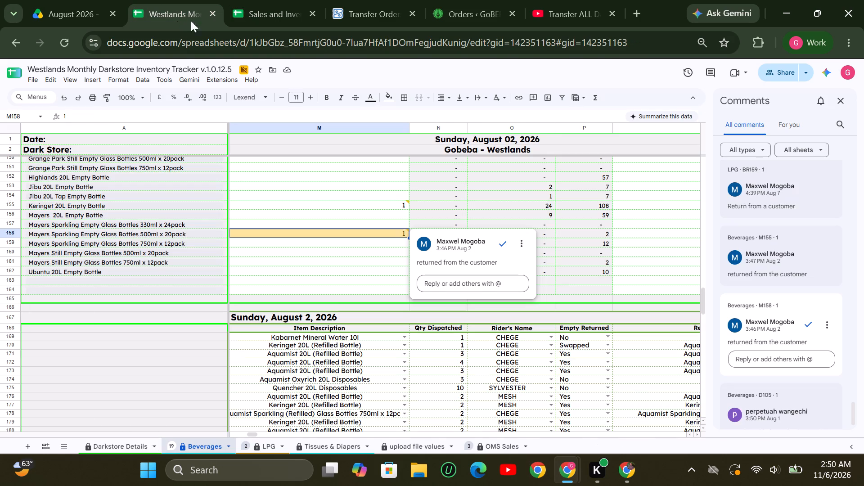
pyautogui.scroll(-3, 769, 333)
pyautogui.click(773, 411)
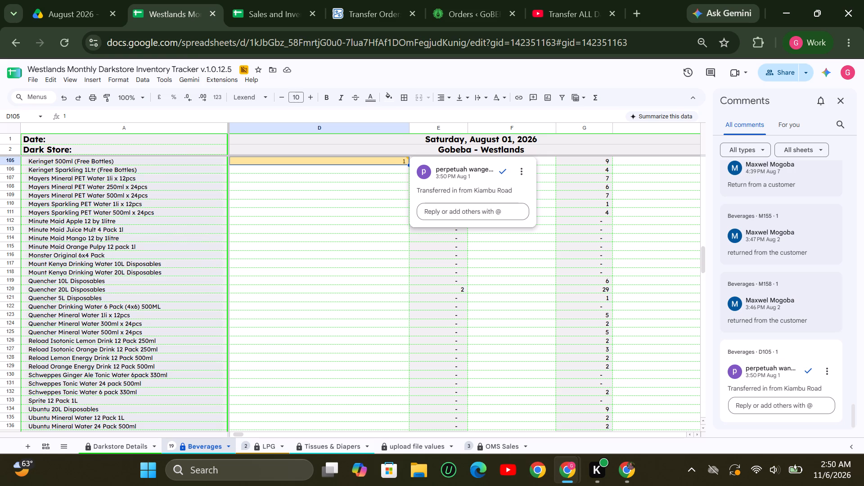
# Check the Zoho Books transfer orders for the Kiambu Road to Westlands transfer, mark the 20 Aug 2026 order GTO-00015, and return to the Westlands tracker.
pyautogui.click(361, 7)
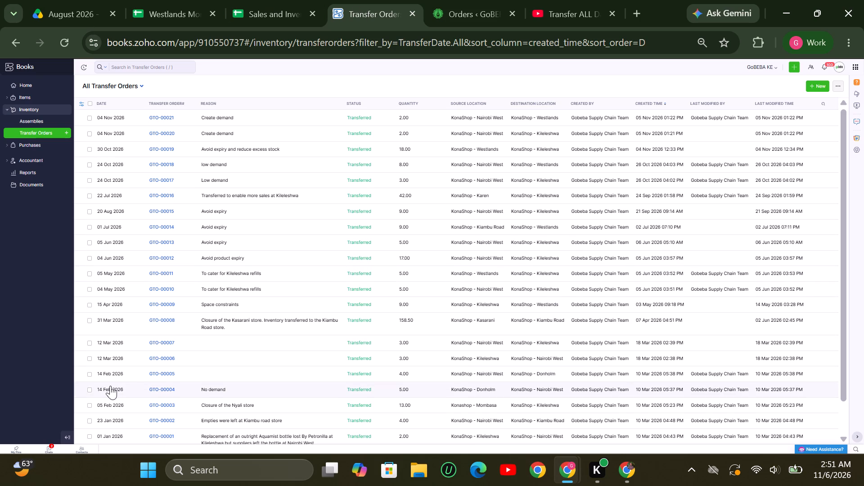
pyautogui.scroll(-2, 110, 386)
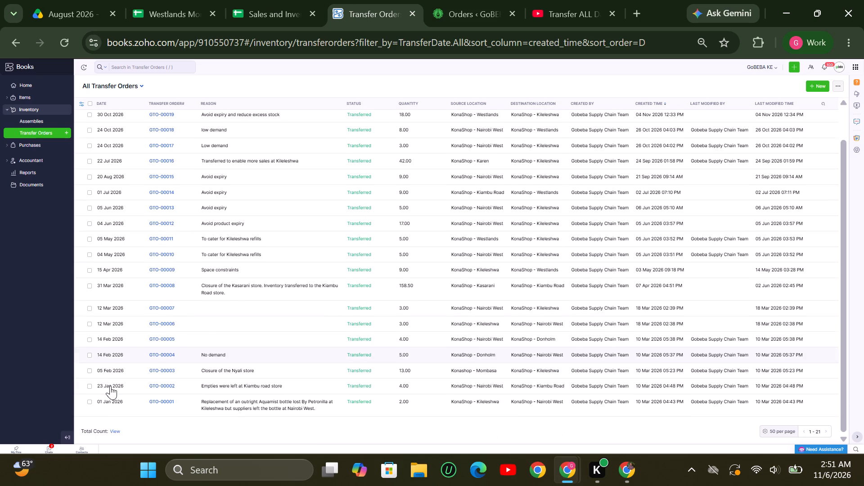
pyautogui.scroll(2, 110, 386)
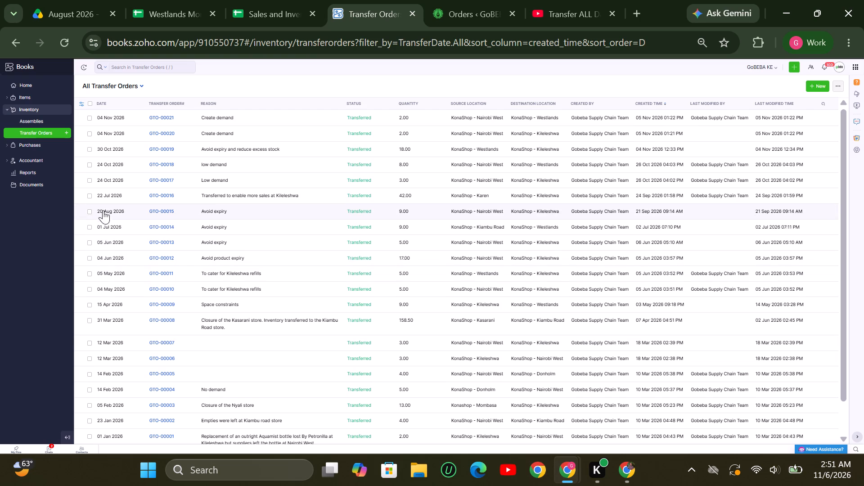
pyautogui.click(88, 213)
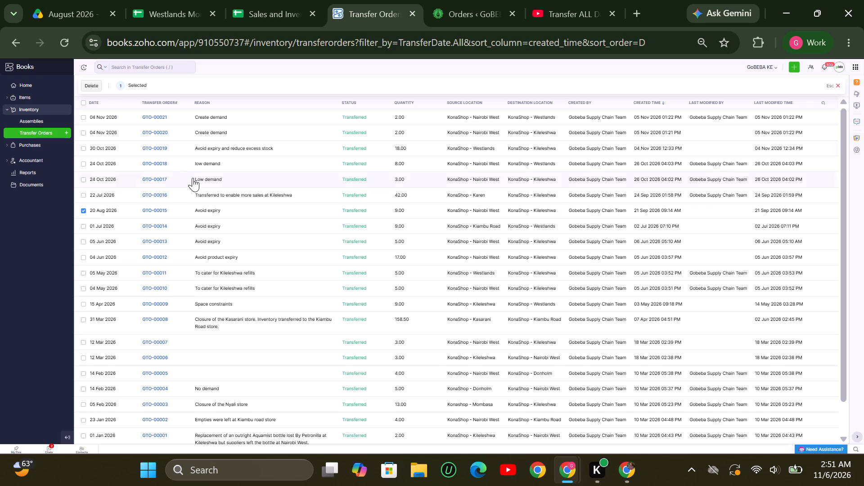
pyautogui.click(147, 9)
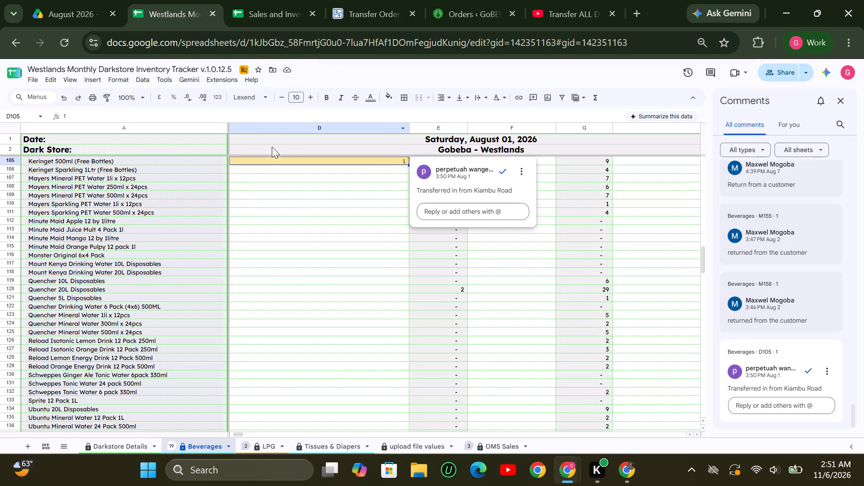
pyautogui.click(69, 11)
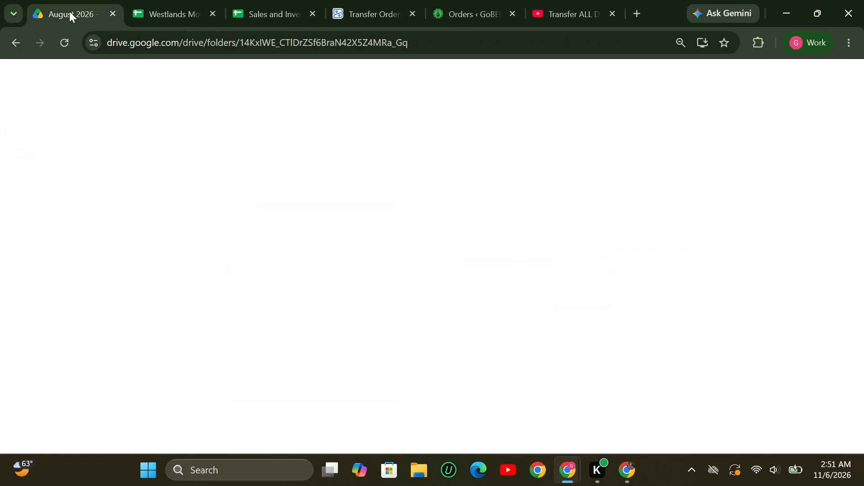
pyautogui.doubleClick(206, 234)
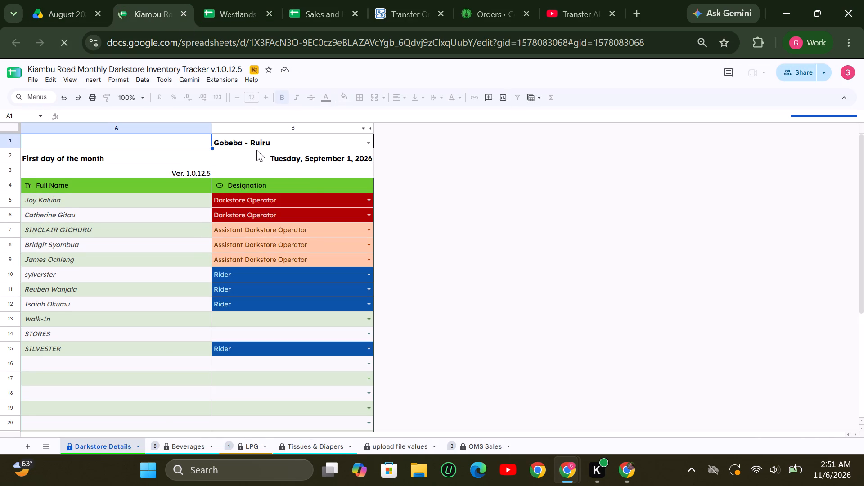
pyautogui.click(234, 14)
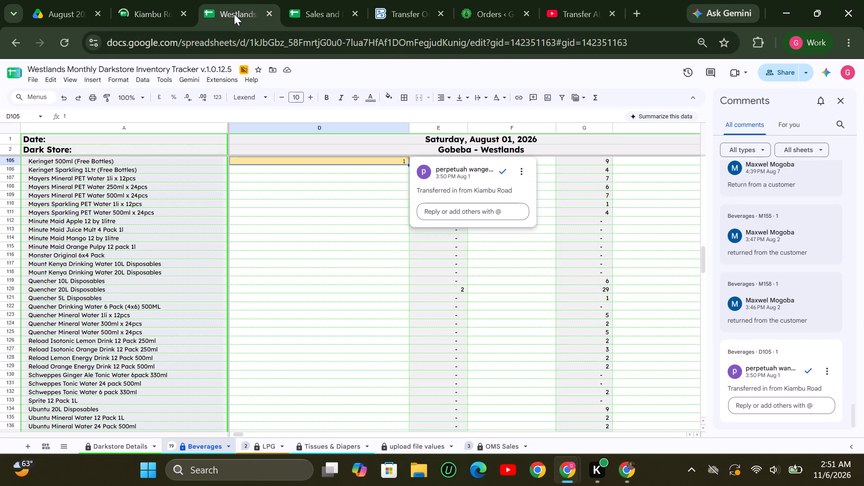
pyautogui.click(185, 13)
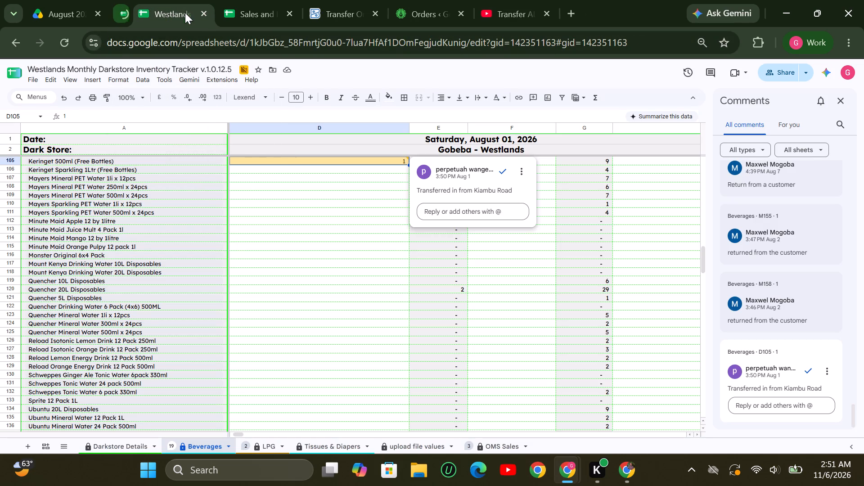
# Open the Kiambu Road Monthly Darkstore Inventory Tracker from the August 2026 Drive folder.
pyautogui.click(78, 14)
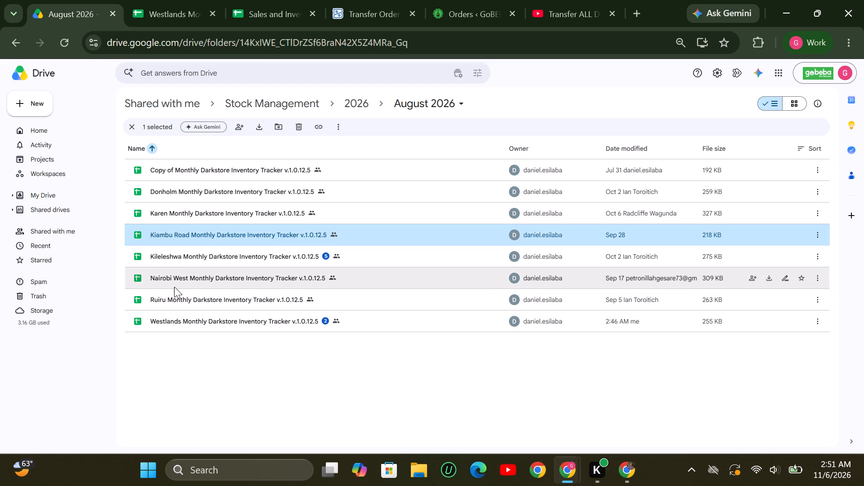
pyautogui.doubleClick(185, 233)
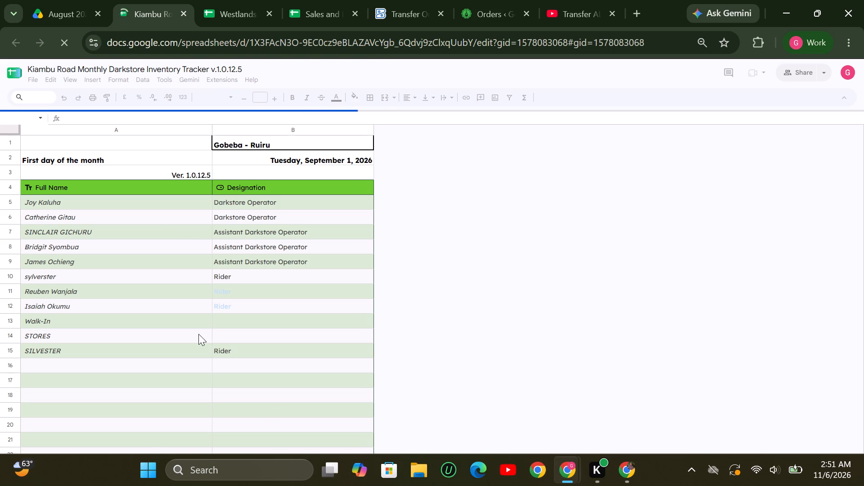
# Check the Kiambu Road August tracker's Beverages sheet against the Westlands comment on D105, and close the Kiambu Road tracker.
pyautogui.click(217, 15)
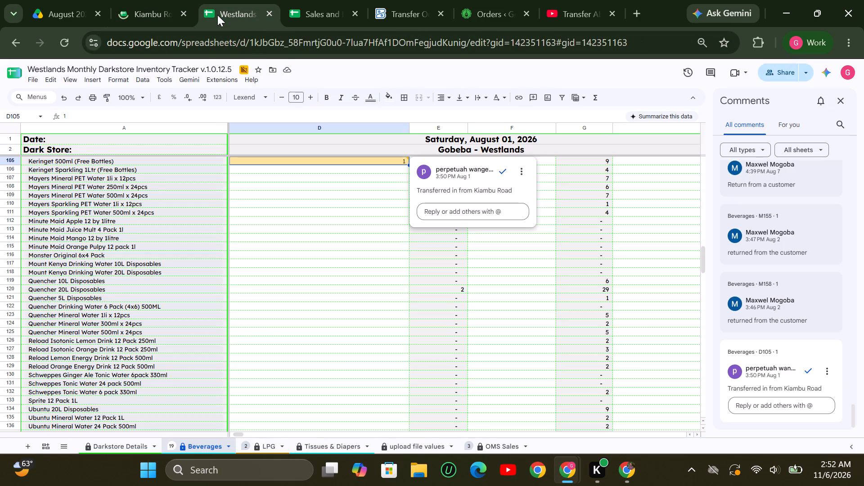
pyautogui.click(133, 12)
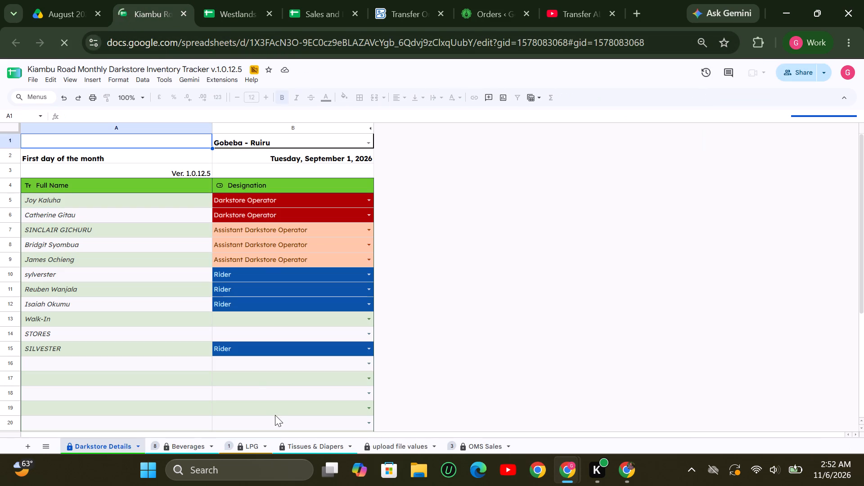
pyautogui.click(187, 445)
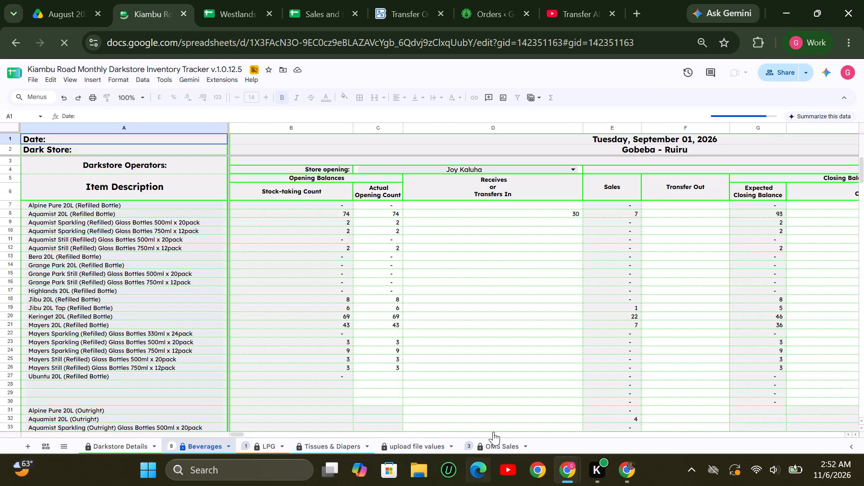
pyautogui.click(181, 11)
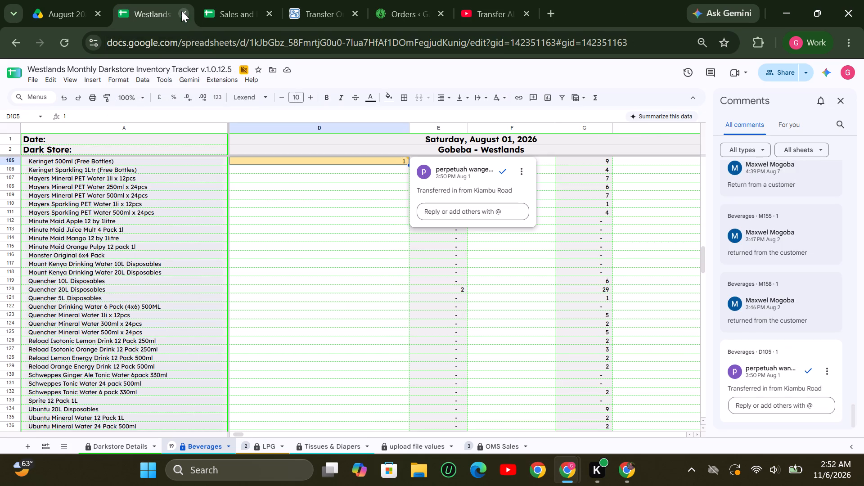
# Open the Ruiru Monthly Darkstore Inventory Tracker from the August 2026 Drive folder.
pyautogui.click(65, 15)
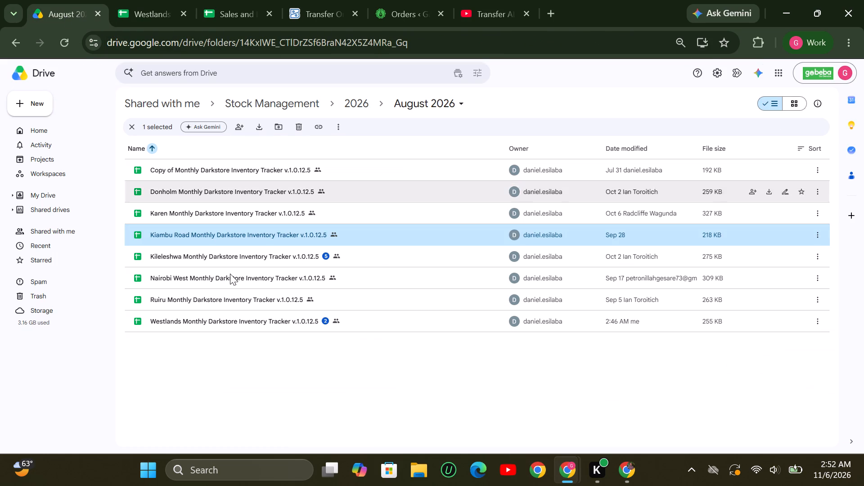
pyautogui.doubleClick(175, 303)
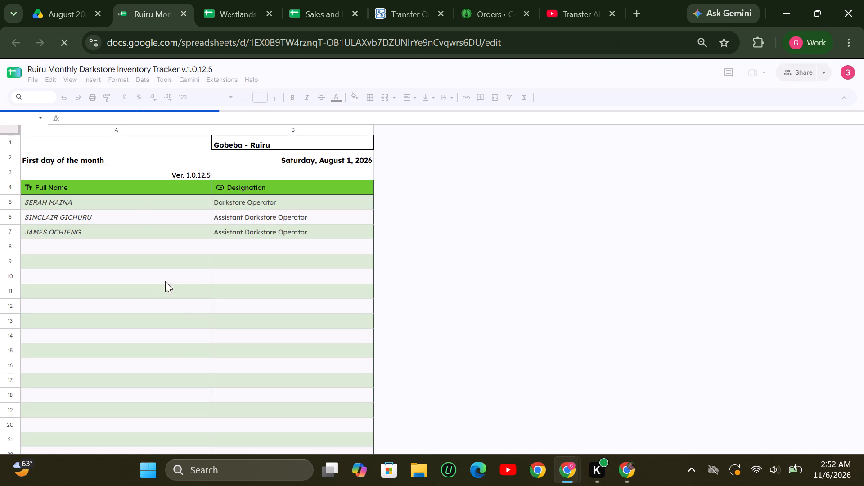
# Reopen the August Kiambu Road tracker, compare its Beverages sheet with the Westlands transfer comment, and close the Kiambu Road and Ruiru trackers.
pyautogui.click(68, 14)
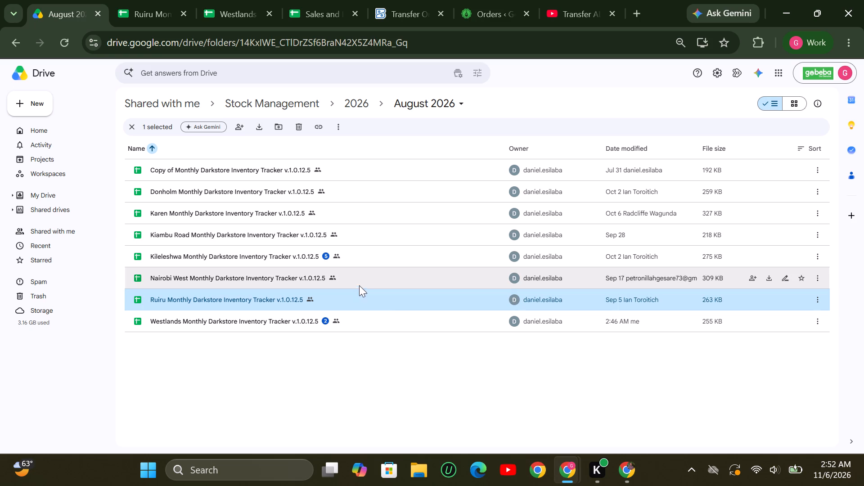
pyautogui.doubleClick(247, 231)
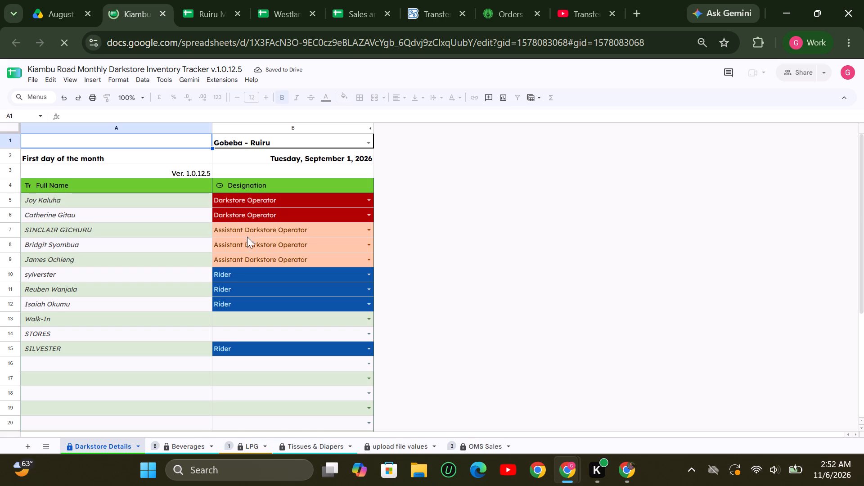
pyautogui.click(183, 445)
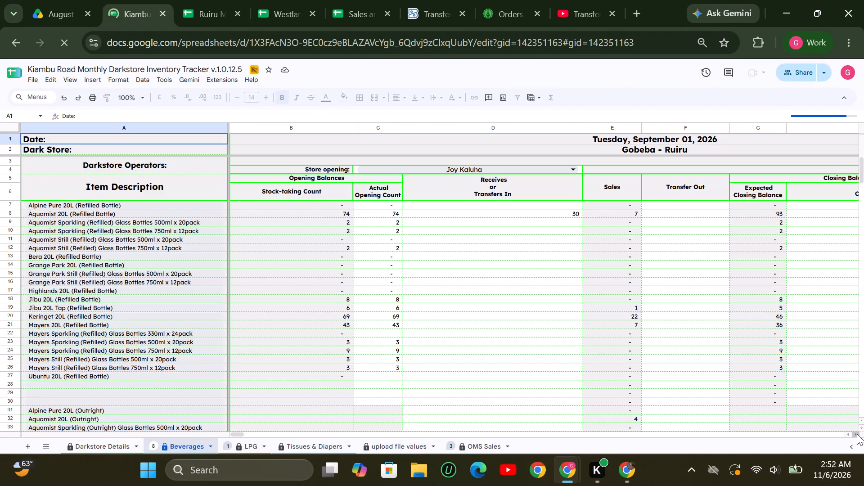
pyautogui.tripleClick(857, 434)
pyautogui.click(857, 434)
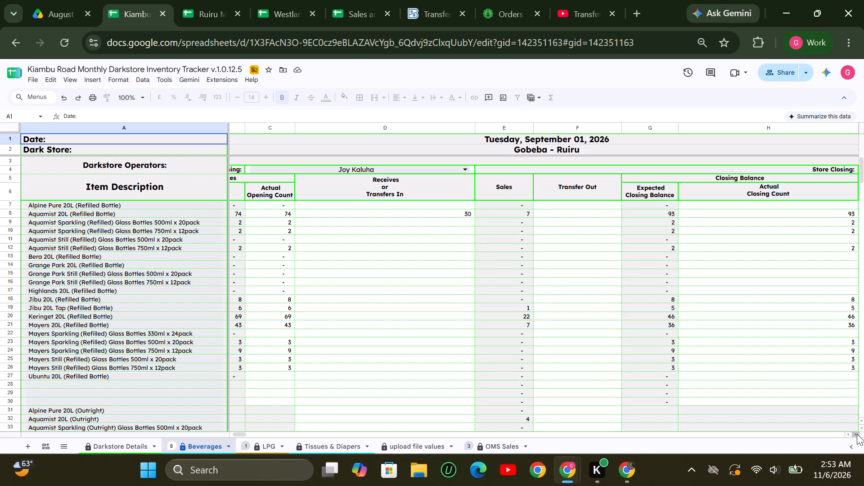
pyautogui.click(280, 17)
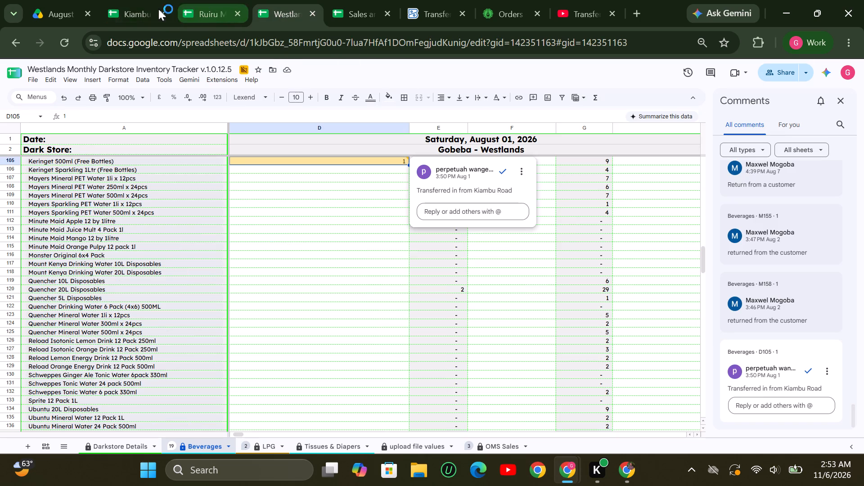
pyautogui.click(130, 10)
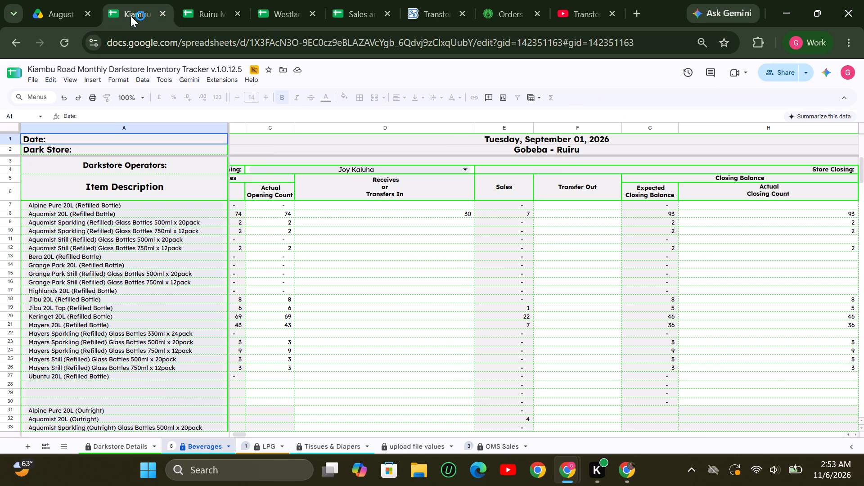
pyautogui.click(161, 13)
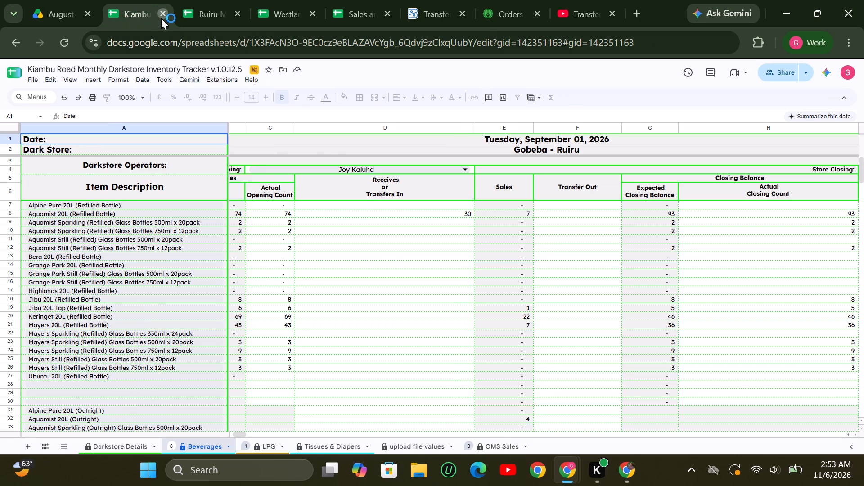
pyautogui.click(161, 13)
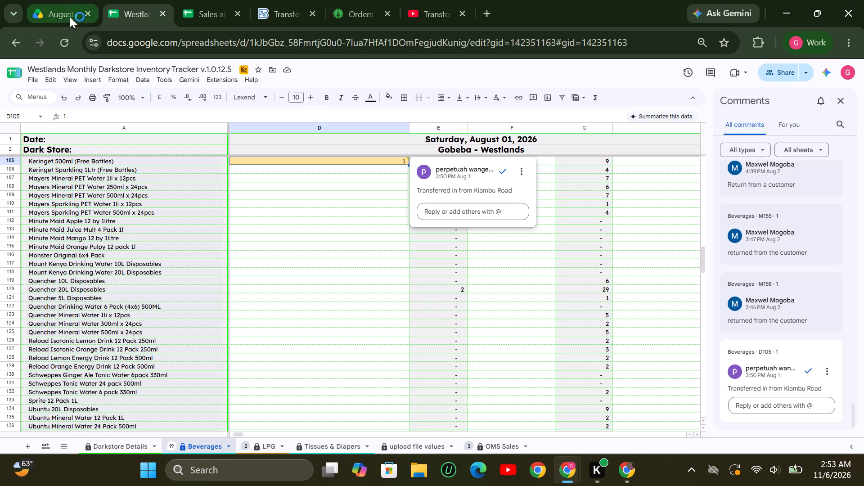
# Check the Beverages sheet of the Kiambu Road tracker v.1.0.12.6 in the September 2026 Drive folder, and close that tracker.
pyautogui.click(56, 16)
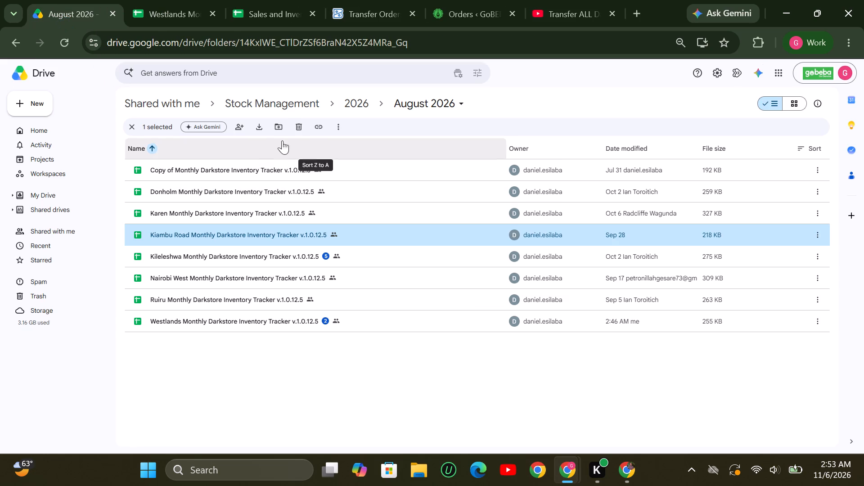
pyautogui.click(284, 103)
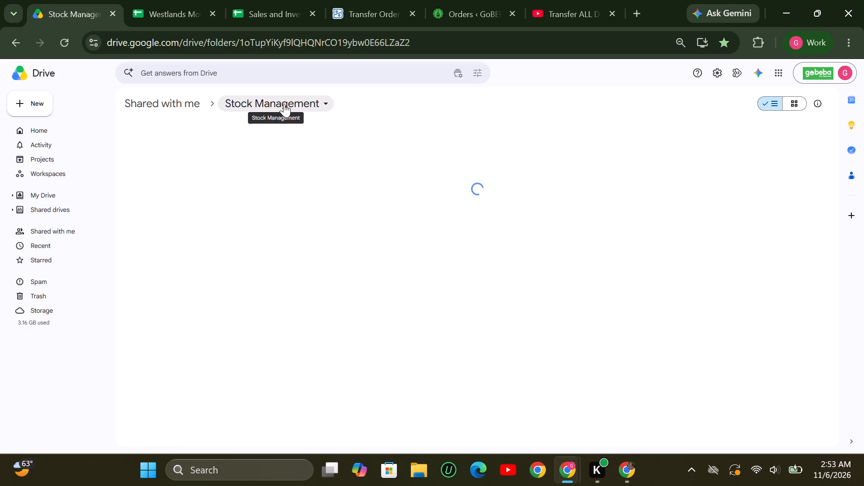
pyautogui.doubleClick(169, 220)
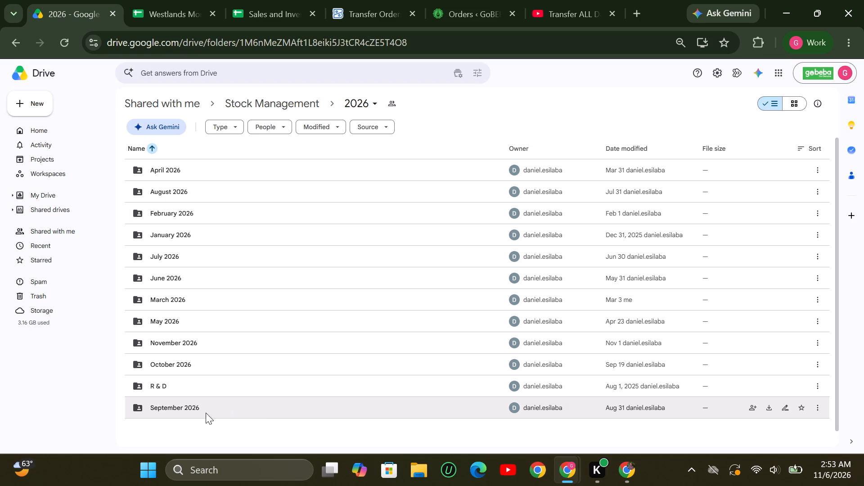
pyautogui.doubleClick(170, 406)
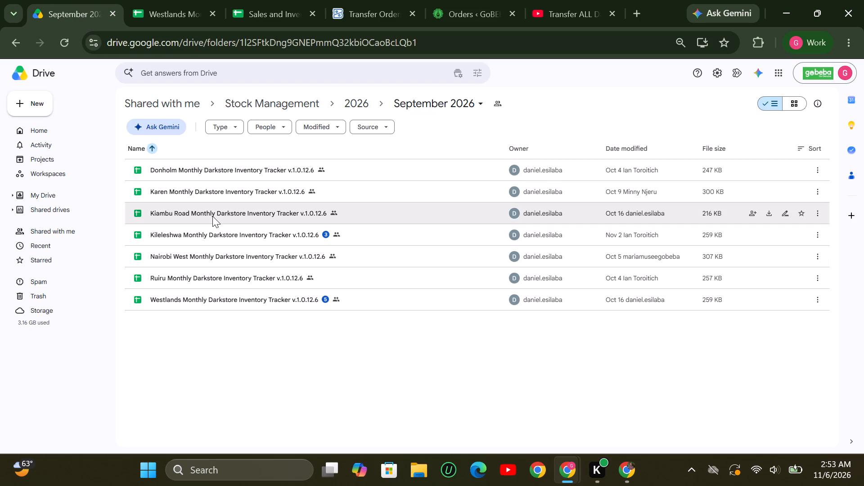
pyautogui.doubleClick(212, 216)
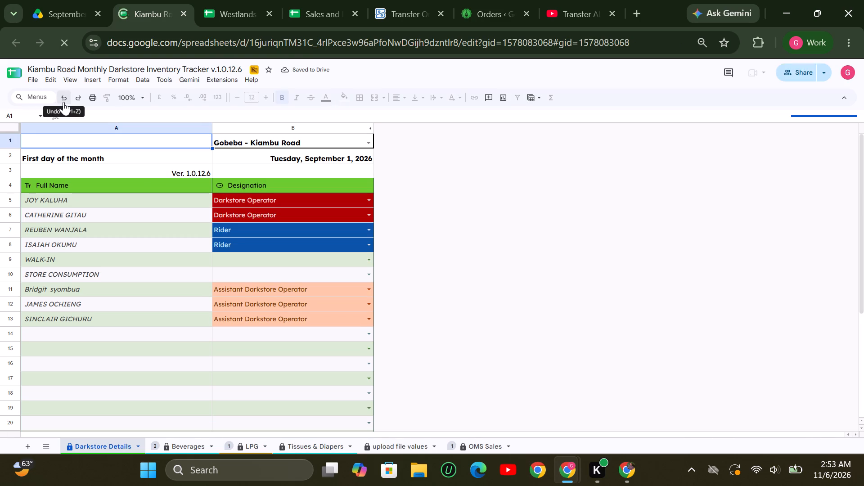
pyautogui.click(189, 451)
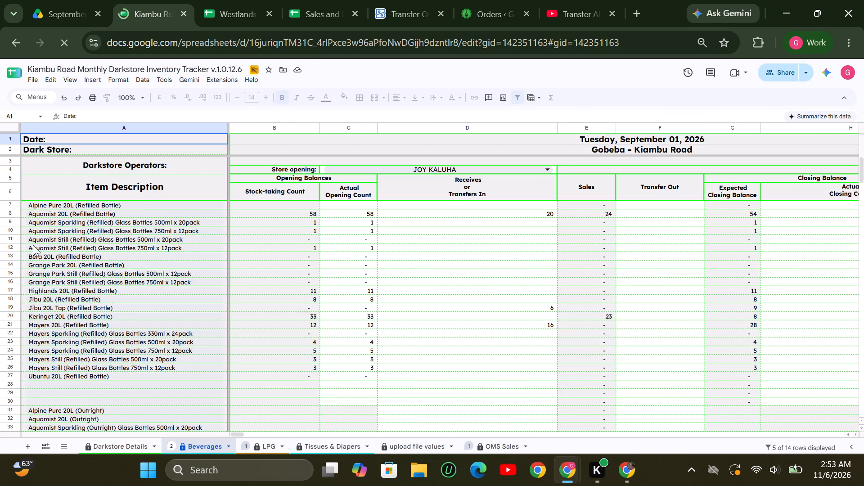
pyautogui.click(182, 14)
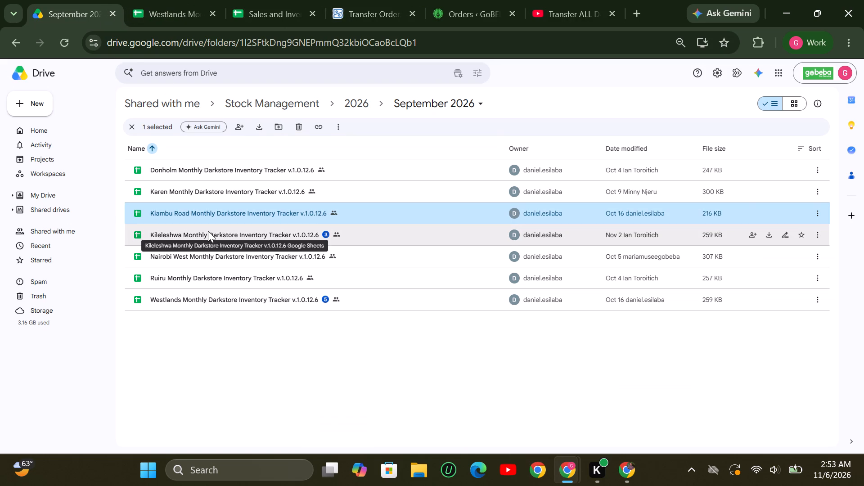
# Go back to the August 2026 folder and view the LPG sheet in the Copy of Monthly Darkstore Inventory Tracker.
pyautogui.doubleClick(353, 103)
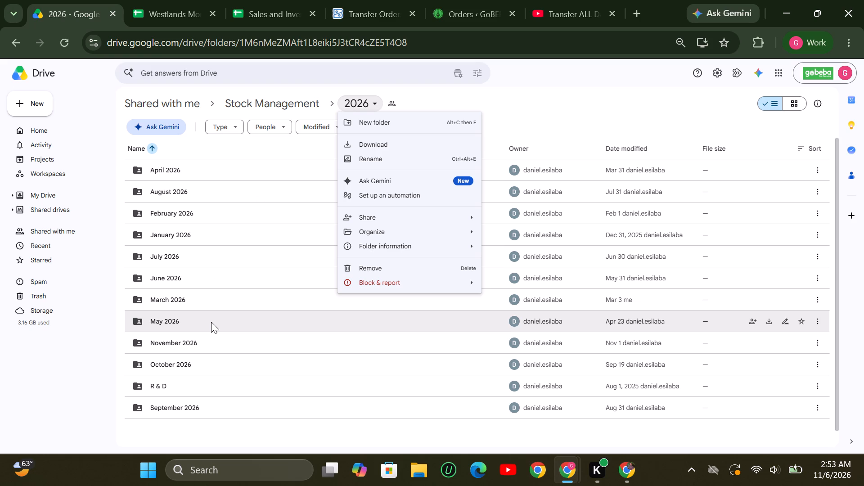
pyautogui.doubleClick(169, 197)
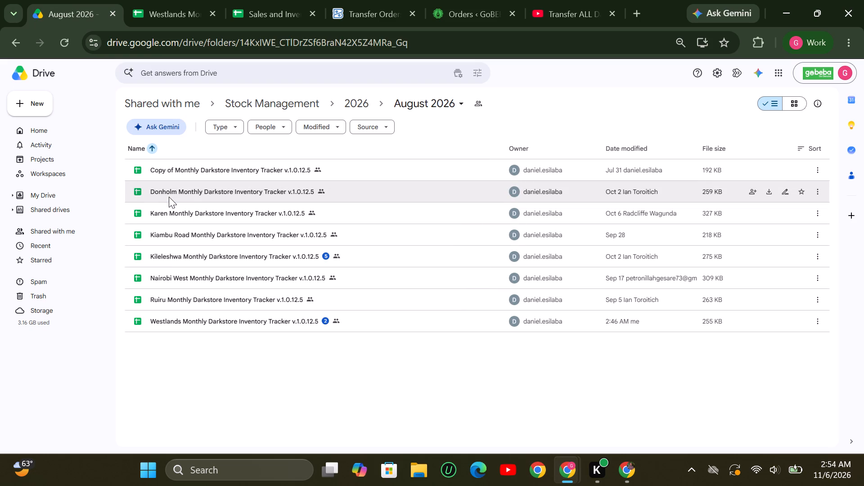
pyautogui.doubleClick(197, 166)
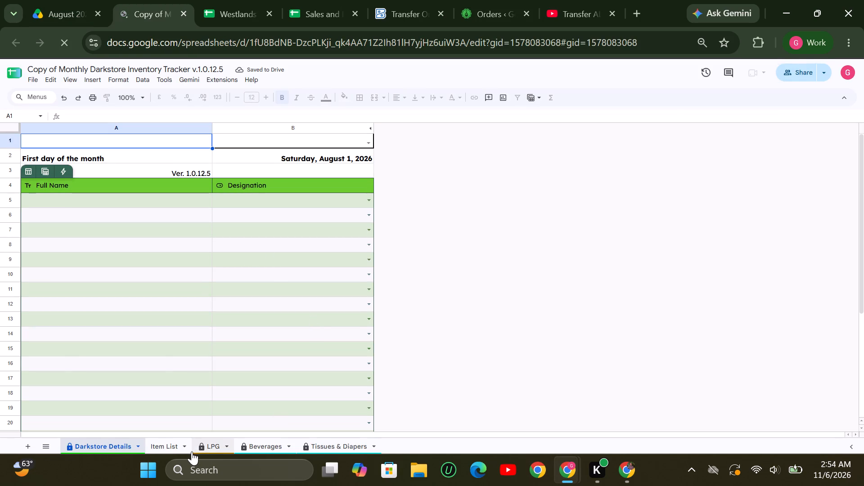
pyautogui.click(225, 446)
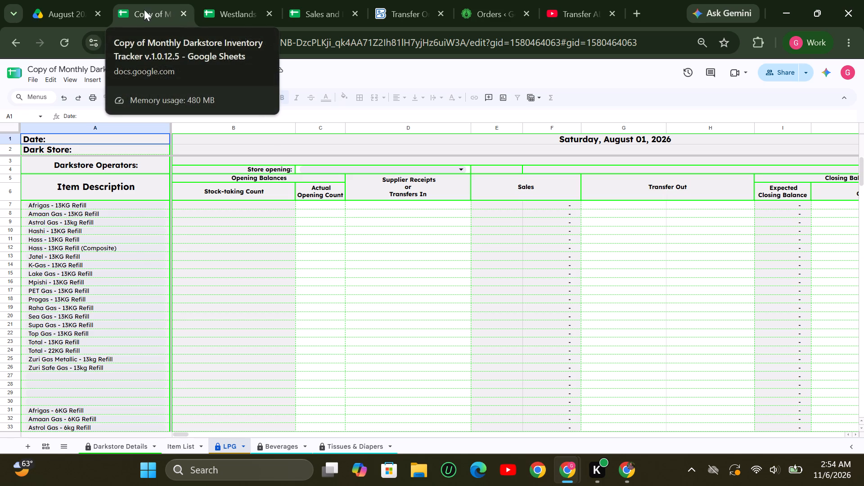
# Open the Nairobi West tracker from the August 2026 folder, and close the Copy of Monthly and Westlands trackers.
pyautogui.click(72, 15)
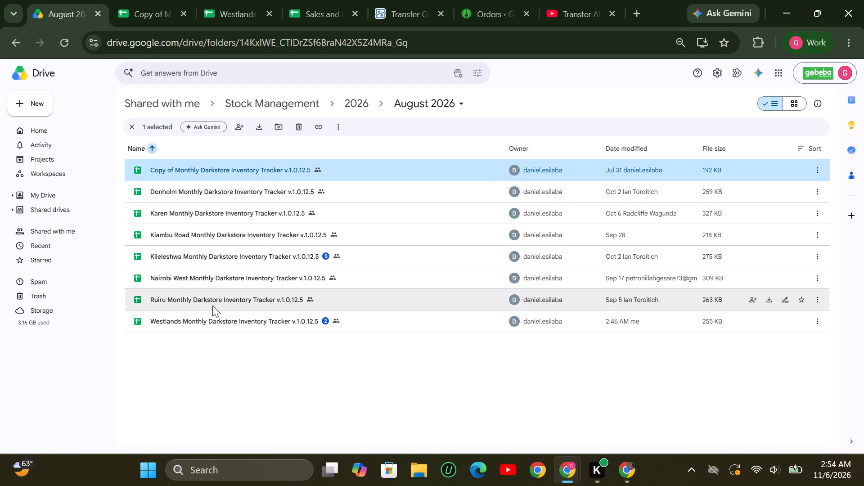
pyautogui.doubleClick(204, 279)
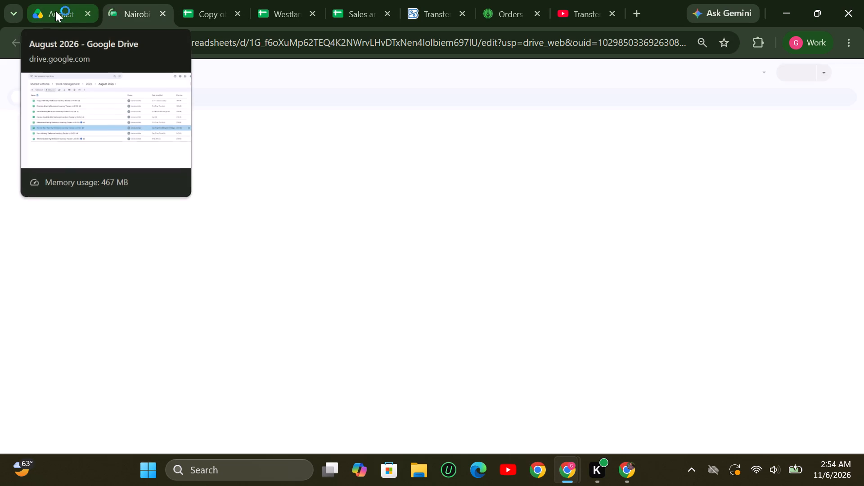
pyautogui.click(55, 4)
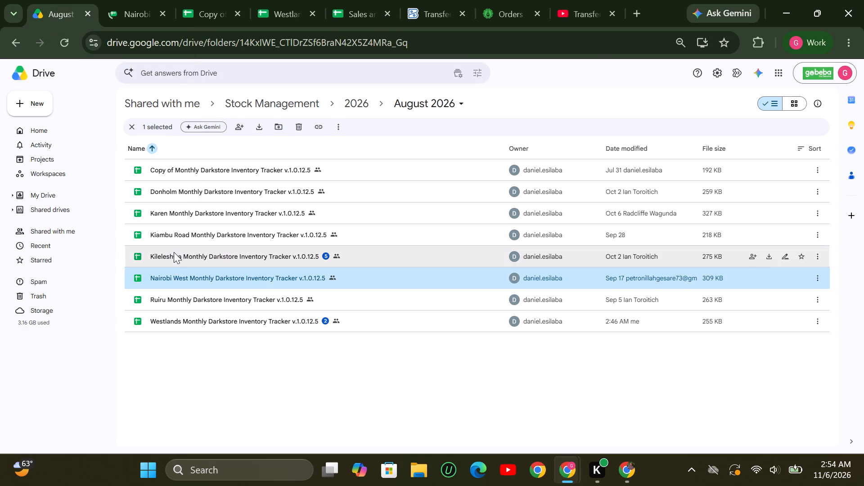
pyautogui.click(238, 11)
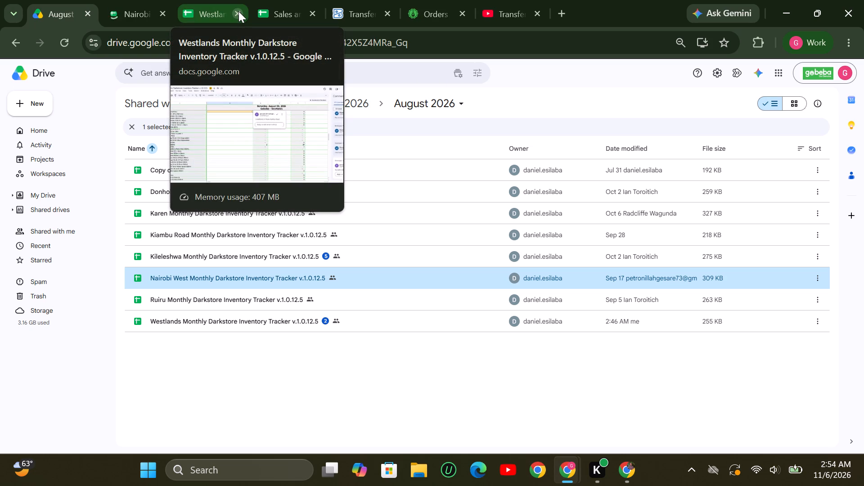
pyautogui.click(238, 15)
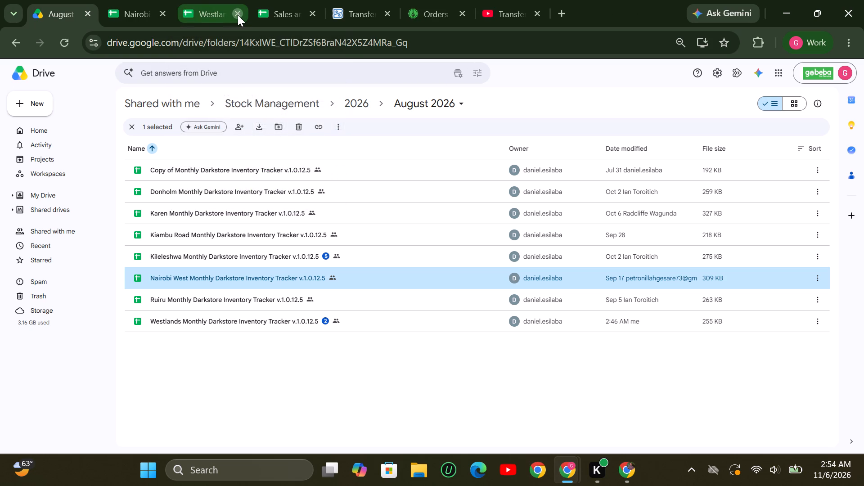
# Open the August Kiambu Road tracker's version history and check both September 4 versions, including the Beverages sheet of the 1:54 PM one.
pyautogui.doubleClick(199, 238)
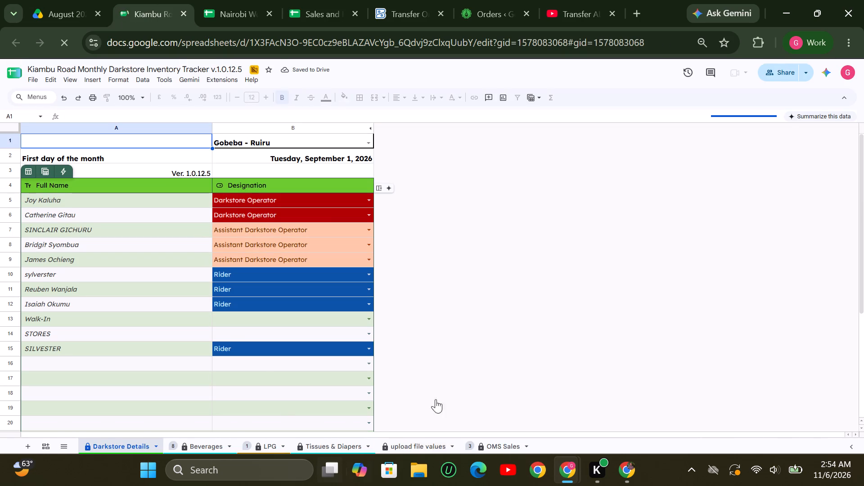
pyautogui.click(684, 68)
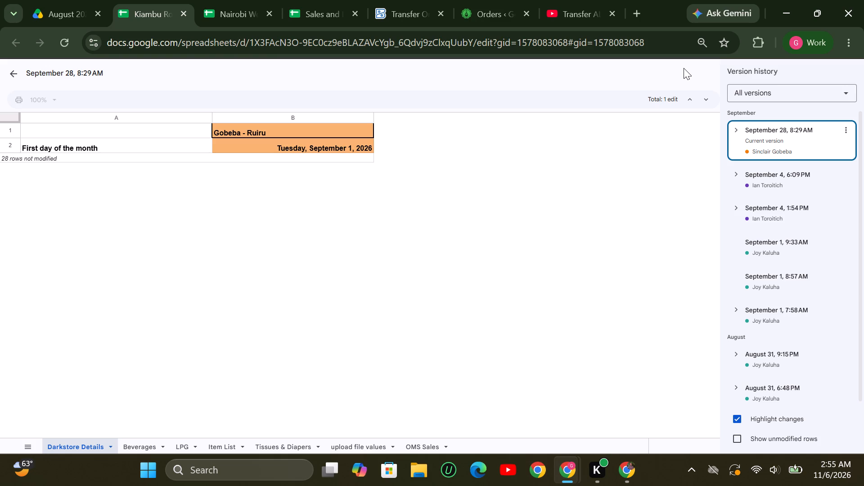
pyautogui.click(769, 177)
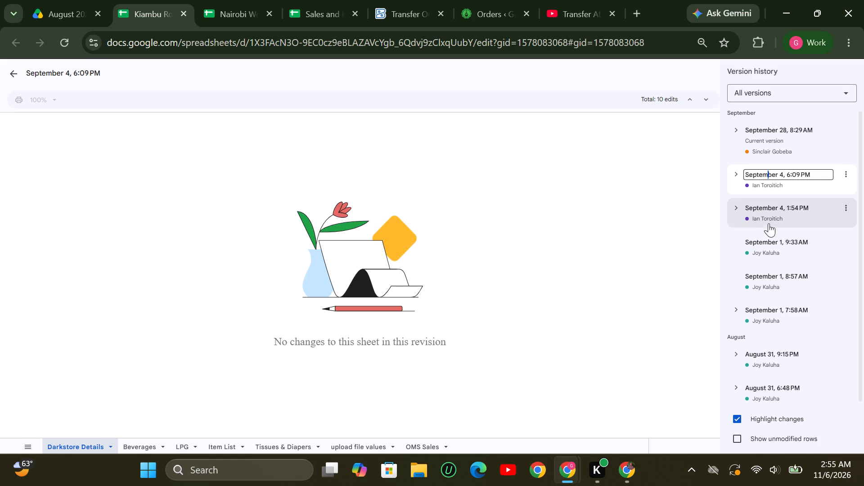
pyautogui.click(761, 213)
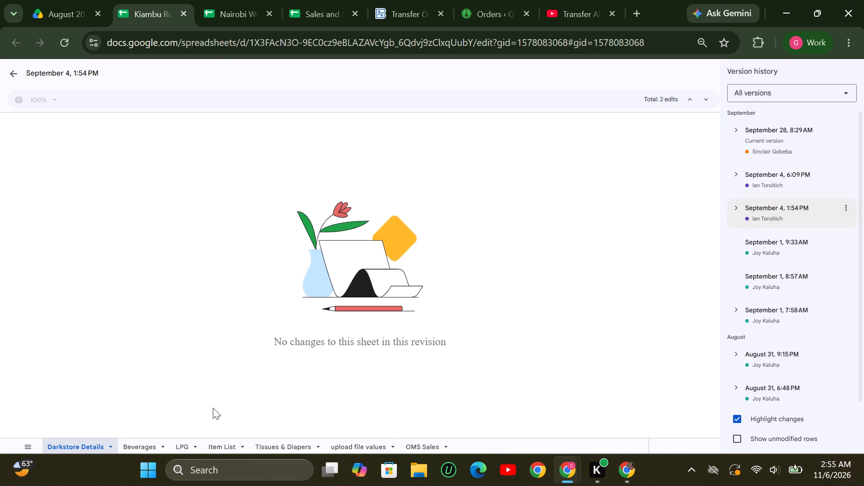
pyautogui.click(145, 447)
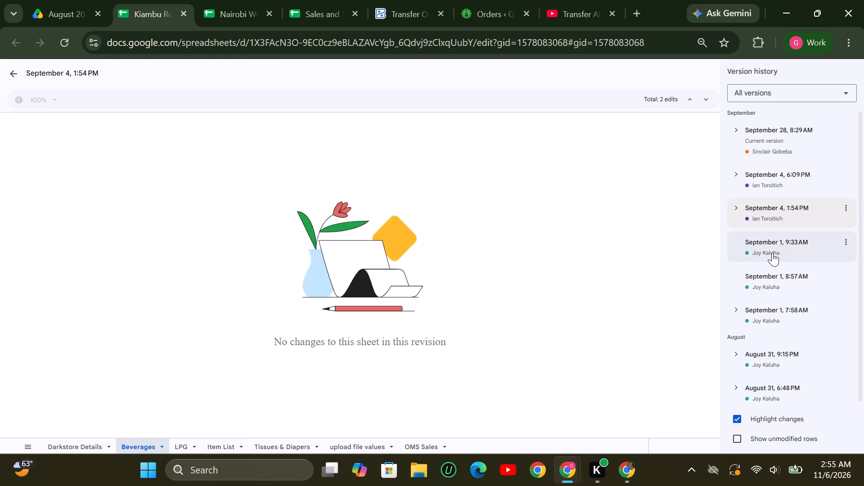
# Check the Beverages sheet in the August 31, 9:15 PM version and look through the older August entries in the version history.
pyautogui.click(762, 358)
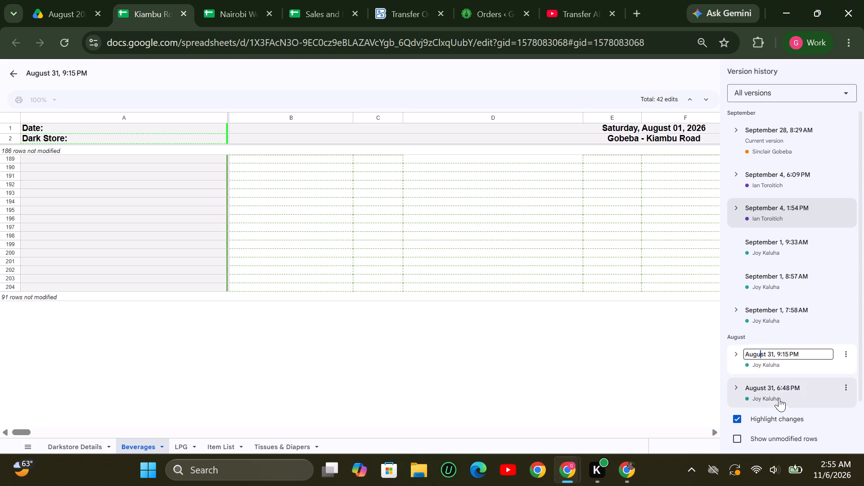
pyautogui.scroll(-6, 779, 400)
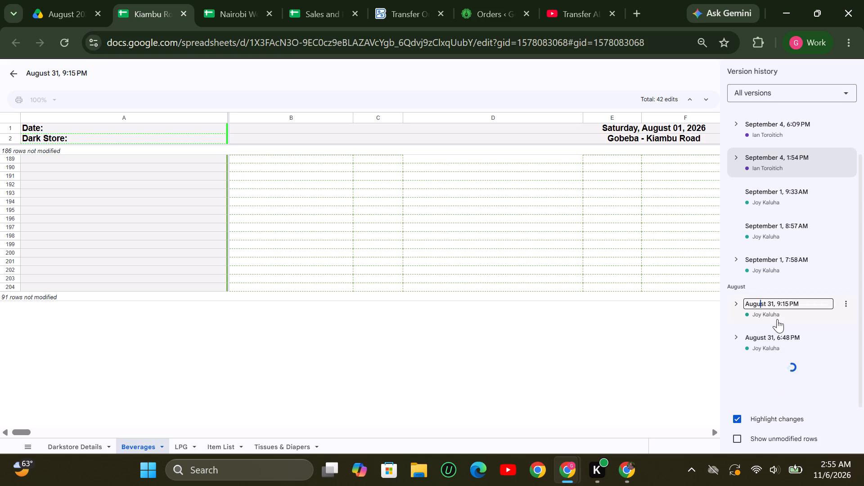
pyautogui.scroll(-1, 775, 319)
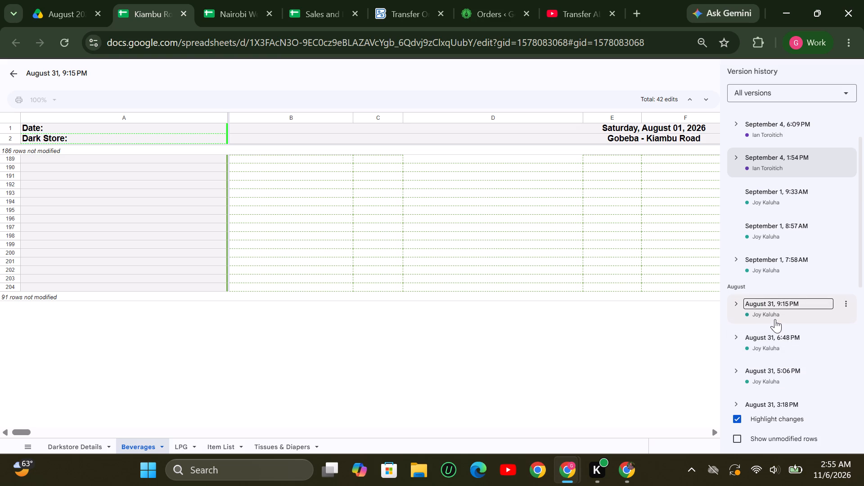
pyautogui.scroll(-7, 775, 319)
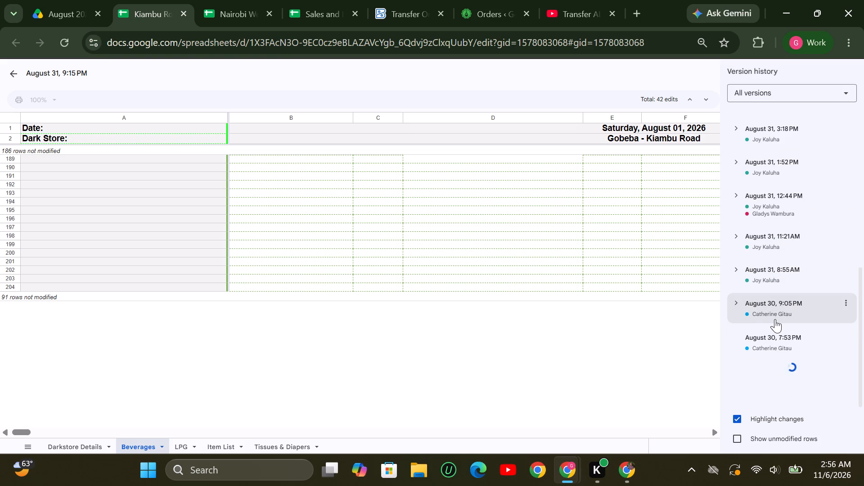
pyautogui.scroll(-2, 775, 319)
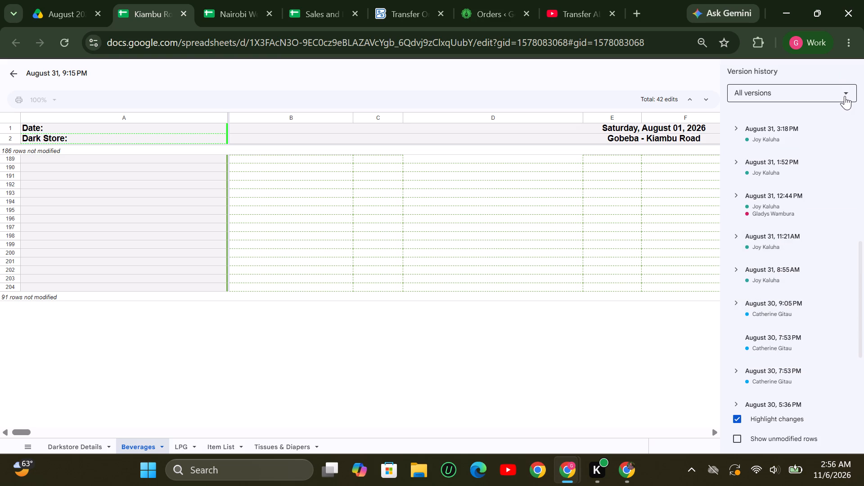
pyautogui.click(845, 94)
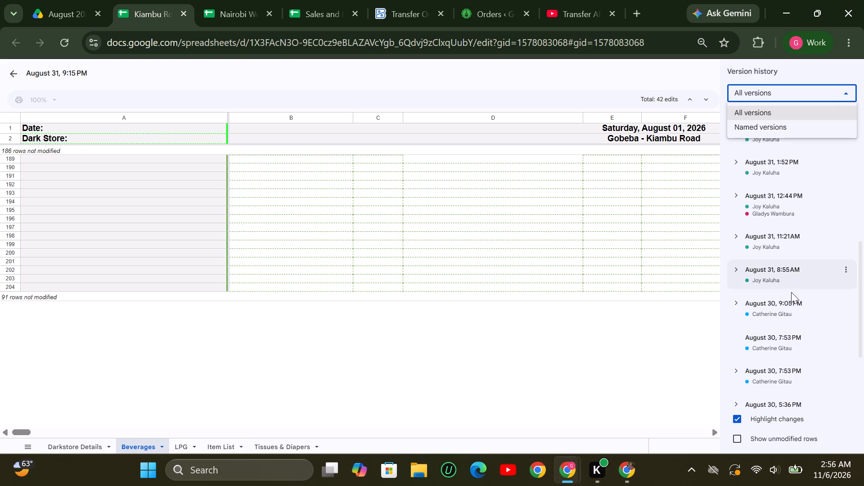
pyautogui.scroll(-5, 787, 306)
pyautogui.scroll(4, 787, 306)
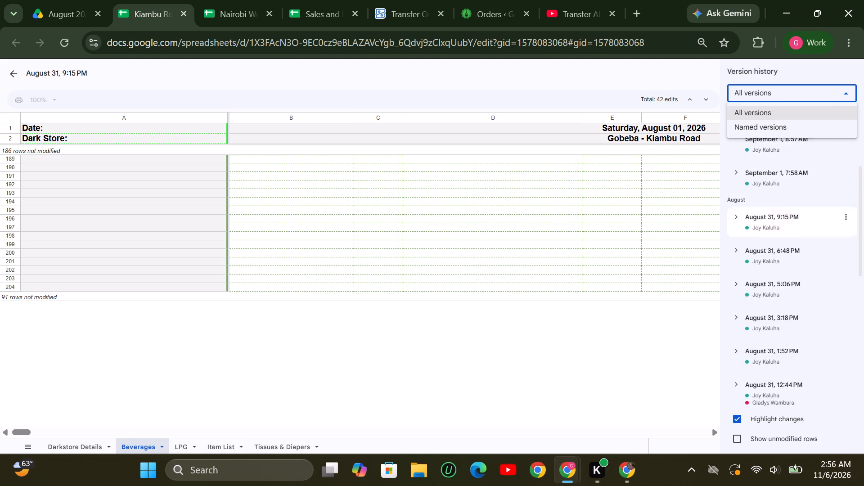
pyautogui.scroll(3, 787, 306)
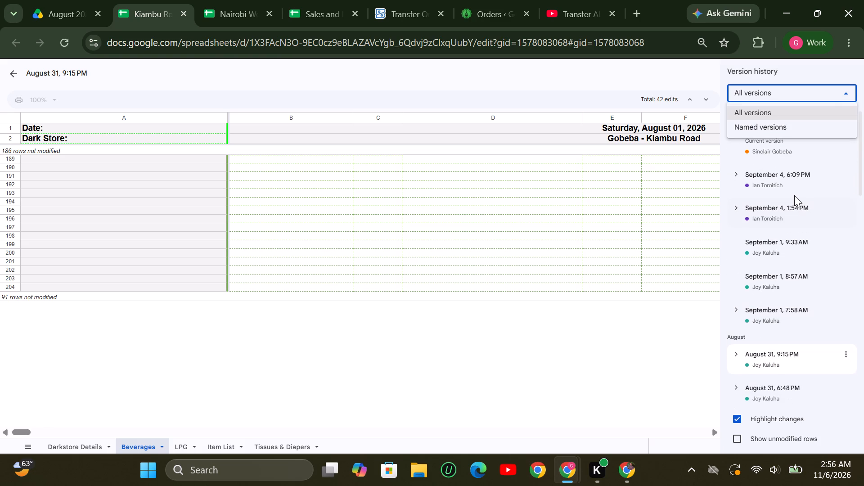
# Examine the Beverages sheet entries in the September 4, 6:09 PM version of the Kiambu Road tracker.
pyautogui.click(770, 177)
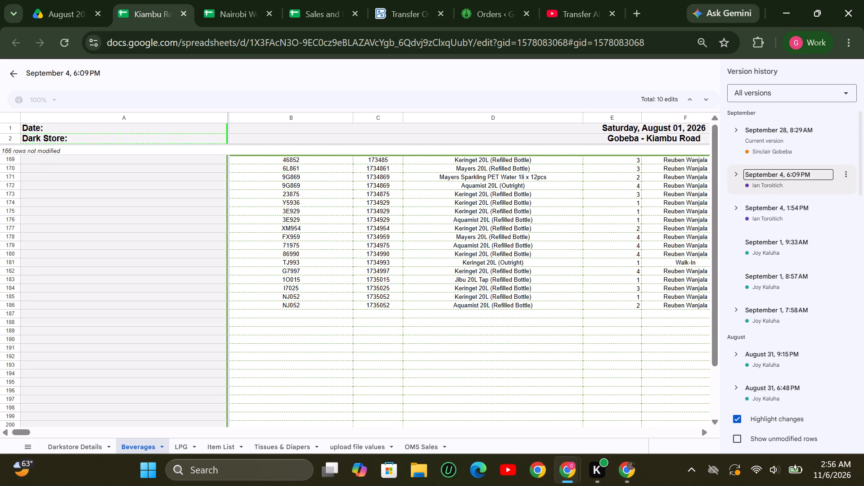
pyautogui.scroll(4, 497, 243)
pyautogui.scroll(3, 364, 320)
pyautogui.scroll(2, 474, 226)
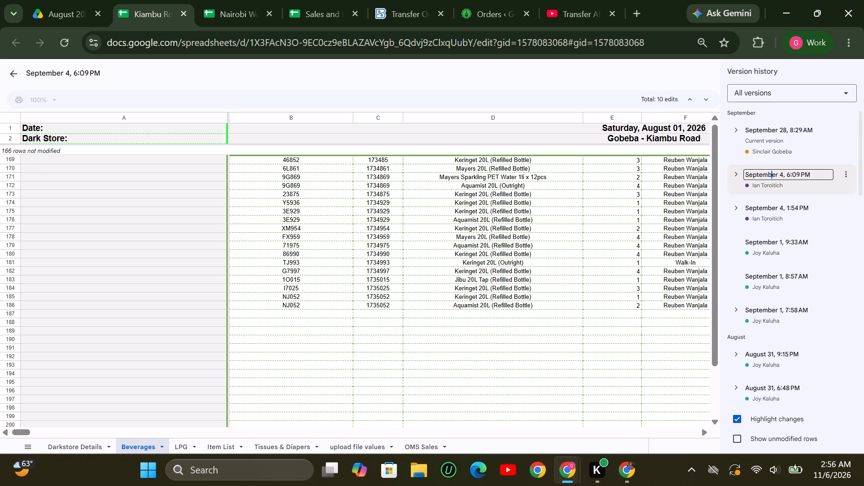
pyautogui.scroll(1, 480, 250)
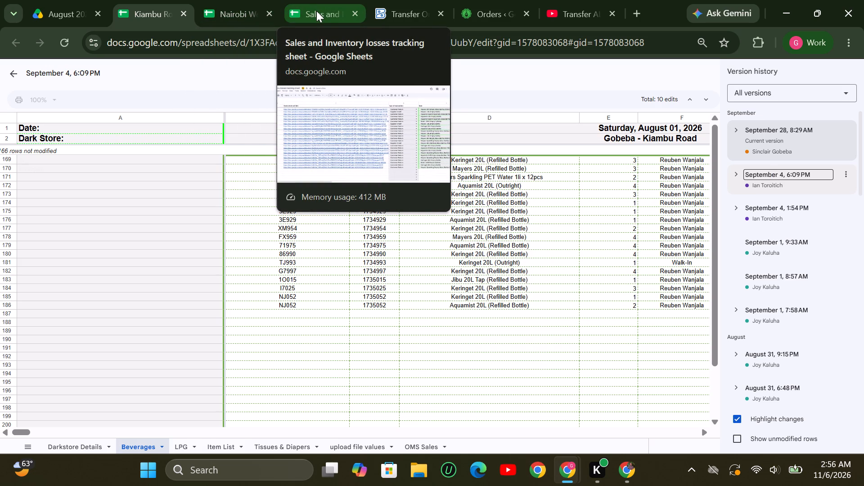
# Glance at the losses tracking sheet and the transfer orders list, and reopen the Westlands tracker from the August 2026 Drive folder.
pyautogui.click(316, 11)
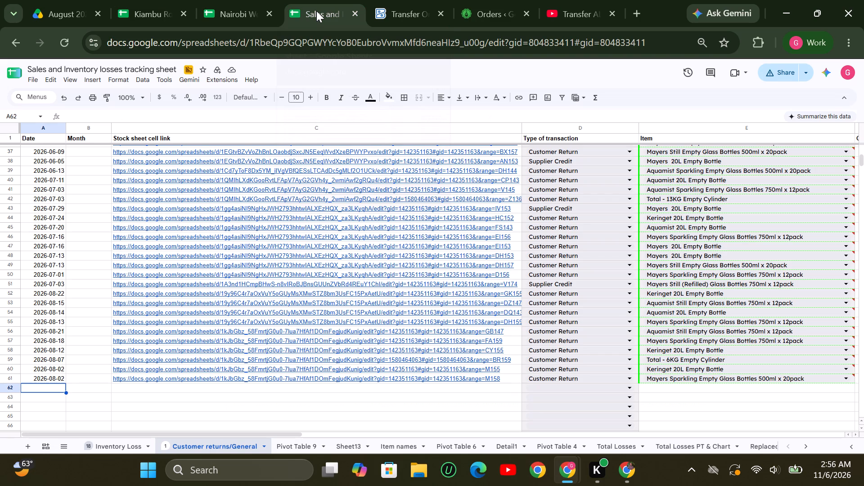
pyautogui.click(399, 13)
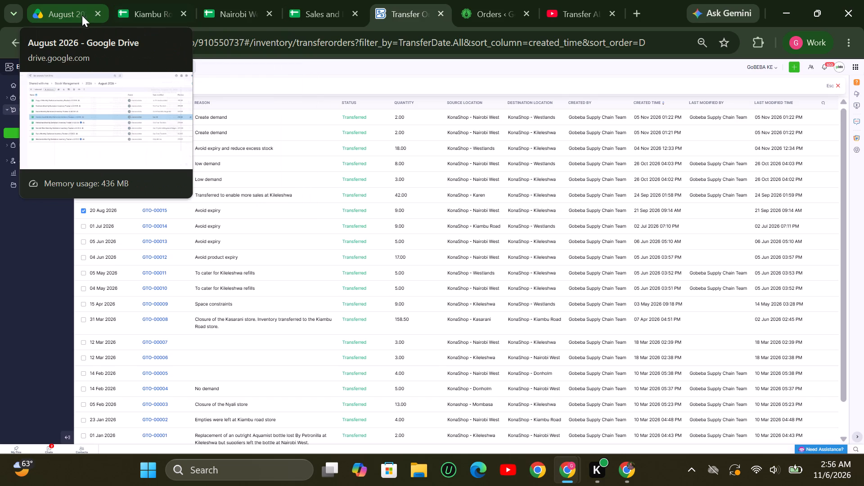
pyautogui.click(66, 13)
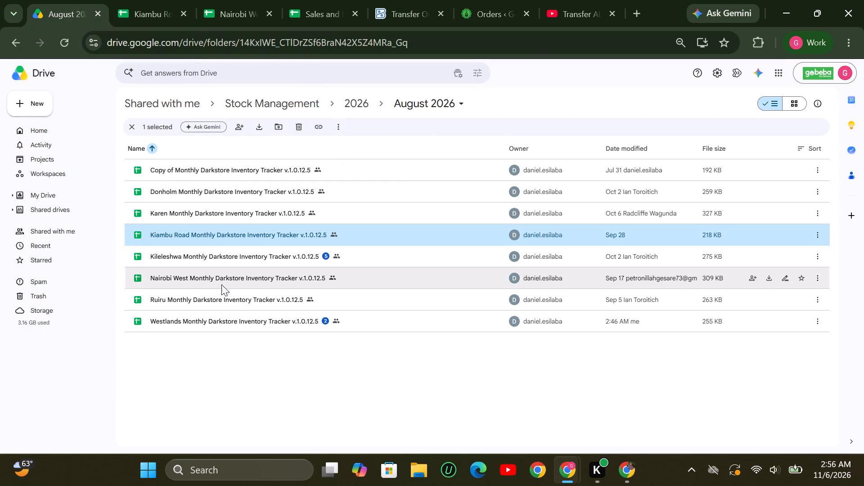
pyautogui.doubleClick(195, 322)
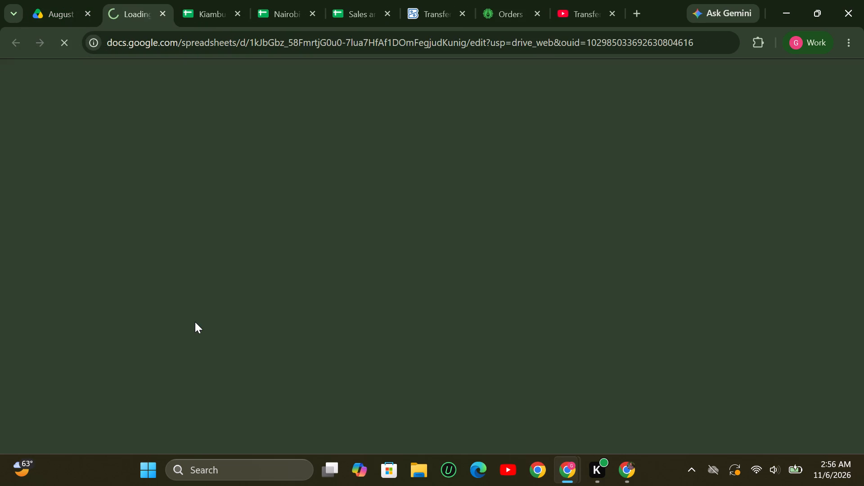
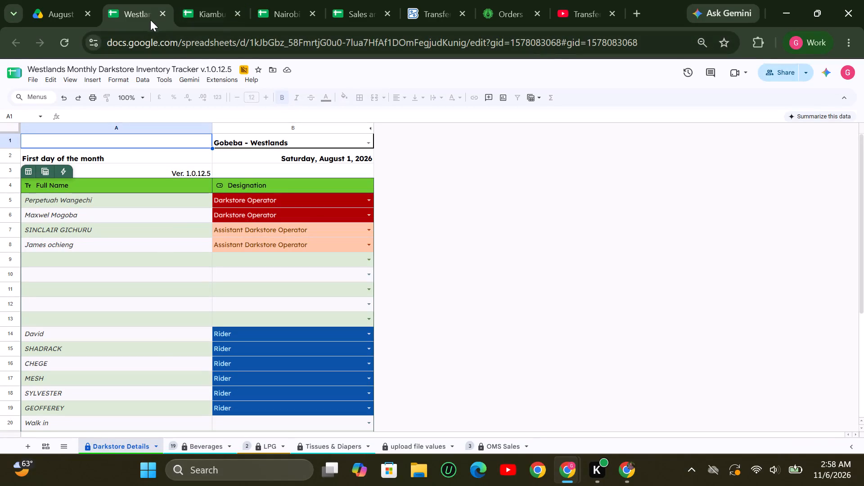
# Find the August 1 comment about the transfer in from Kiambu Road and open its cell on the Westlands Beverages sheet.
pyautogui.click(711, 73)
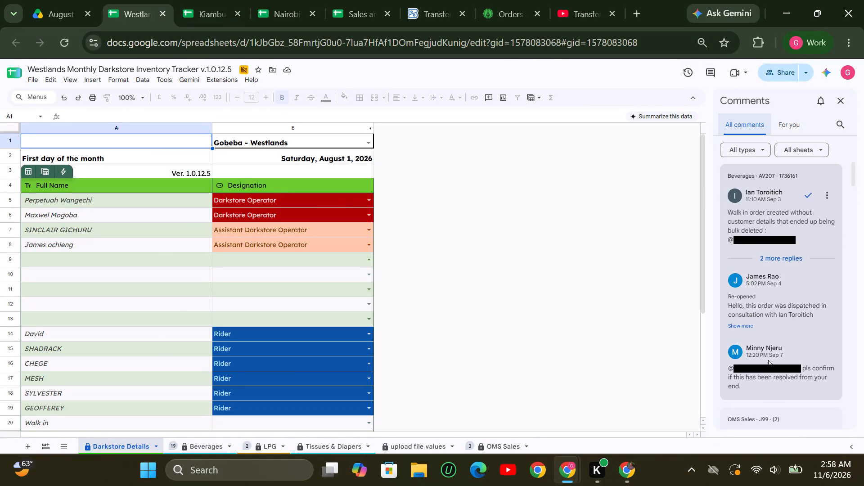
pyautogui.scroll(-14, 768, 360)
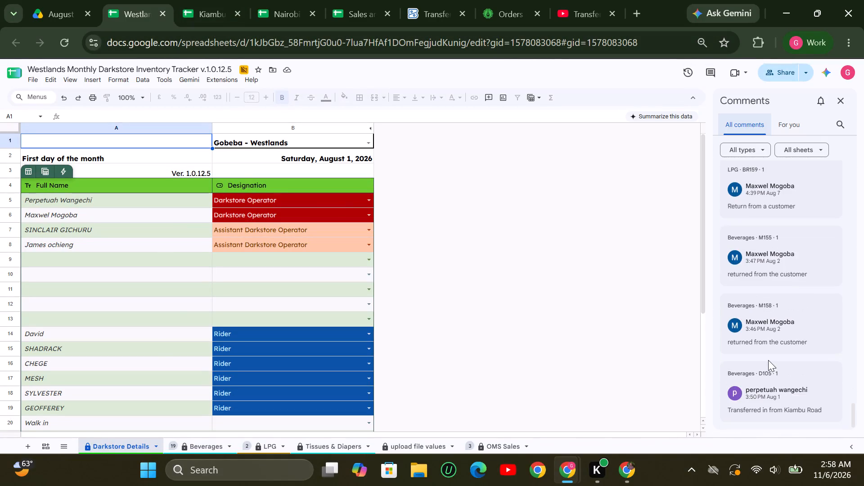
pyautogui.click(762, 408)
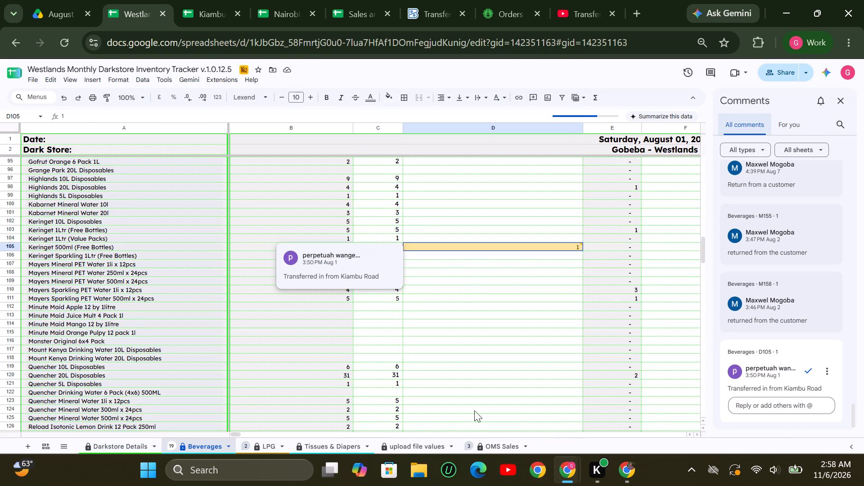
# Switch to the Zoho Books transfer orders, inspect order GTO-00015, and return to the list to check the August transfers.
pyautogui.click(433, 17)
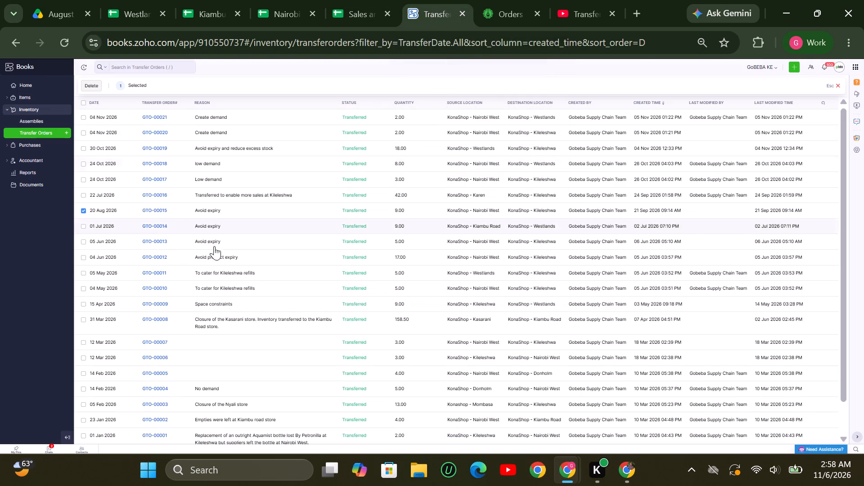
pyautogui.click(203, 210)
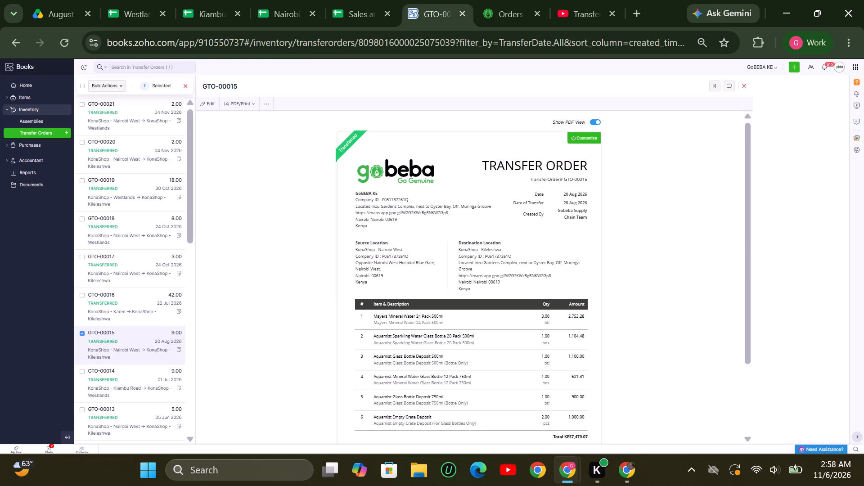
pyautogui.click(14, 46)
pyautogui.scroll(1, 102, 175)
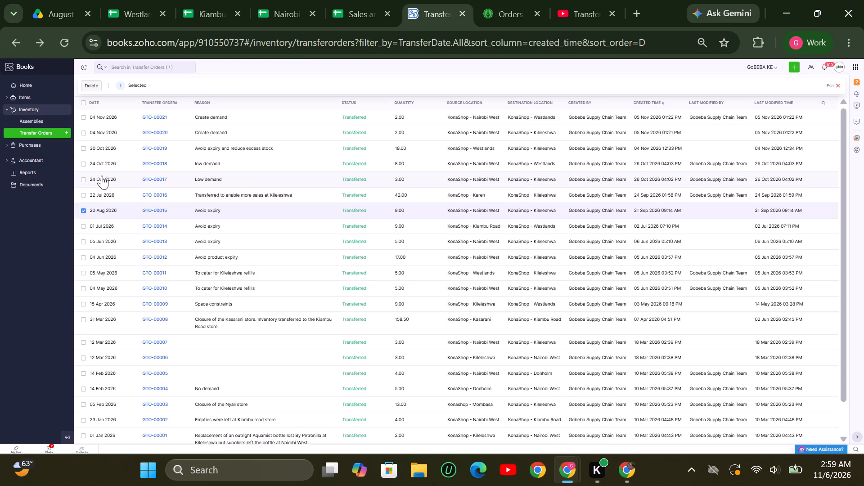
pyautogui.scroll(2, 102, 175)
# Start a new transfer order dated 01 Aug 2026 with the reason "Avoid expiry".
pyautogui.click(65, 130)
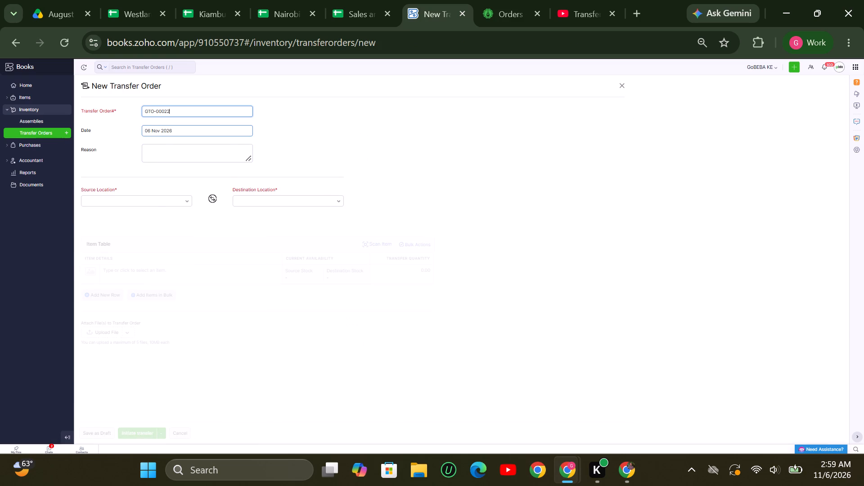
pyautogui.click(169, 135)
pyautogui.doubleClick(153, 149)
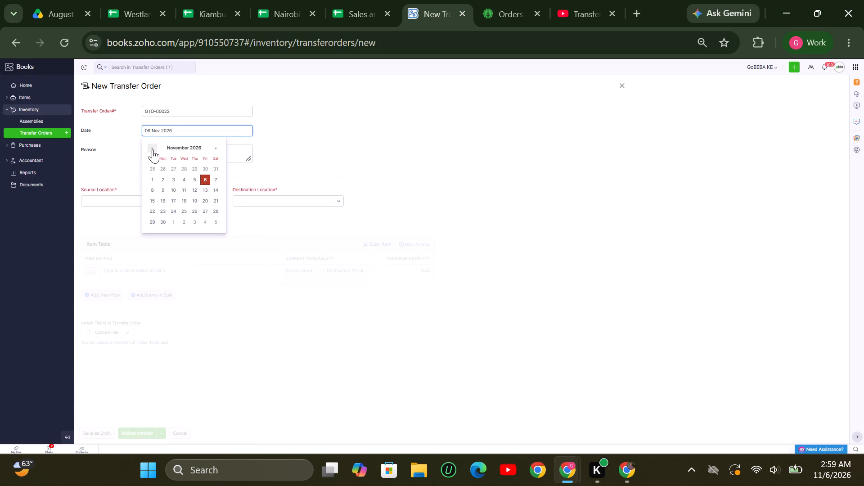
pyautogui.click(153, 149)
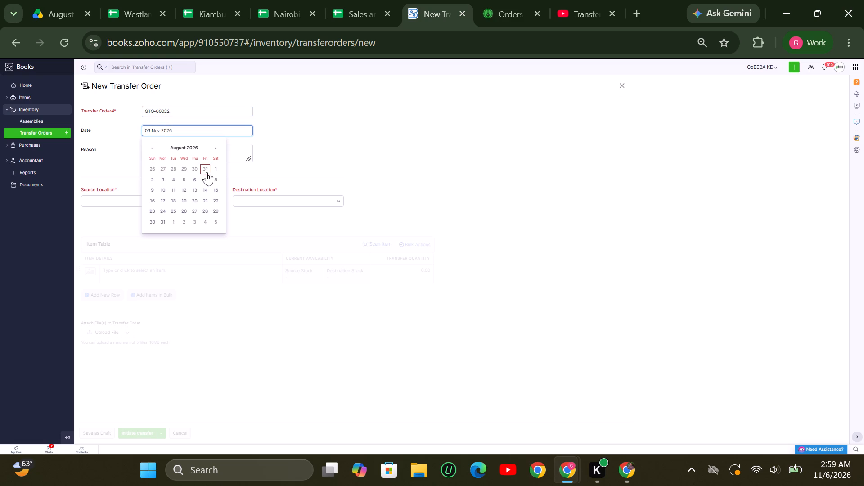
pyautogui.click(215, 171)
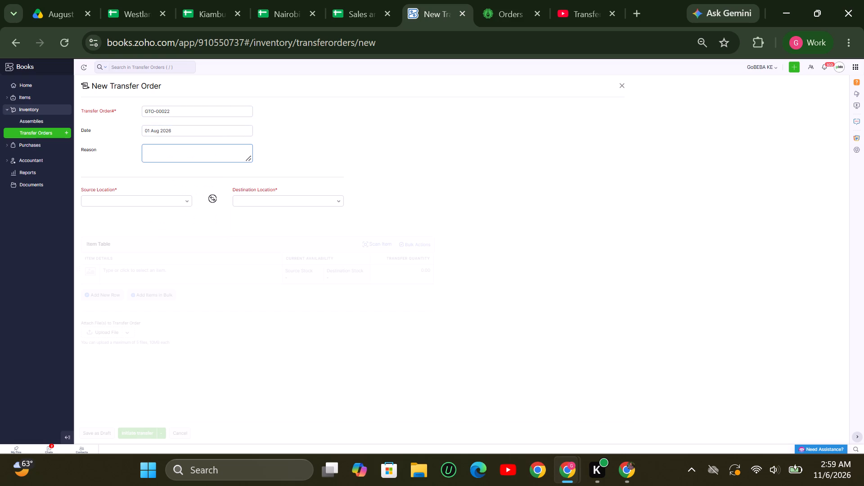
pyautogui.click(157, 152)
pyautogui.write('void')
pyautogui.press('space')
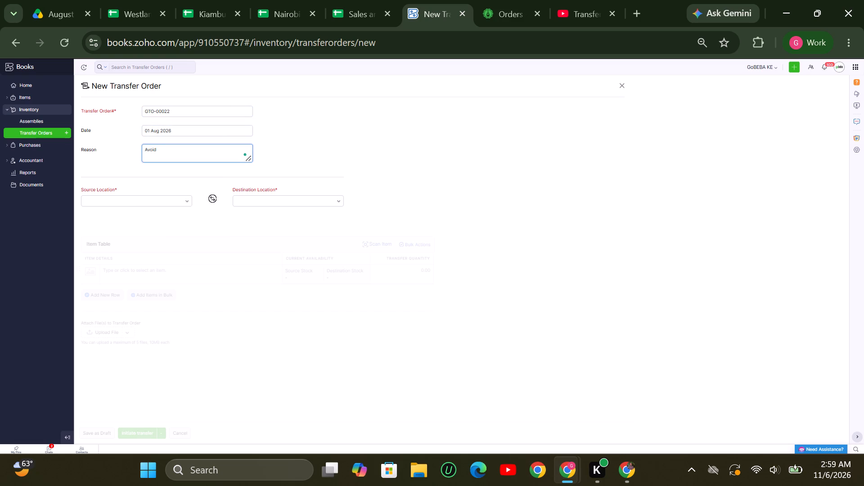
pyautogui.write('expiry')
# Set the transfer order's source to KonaShop - Kiambu Road and its destination to KonaShop - Westlands.
pyautogui.click(116, 202)
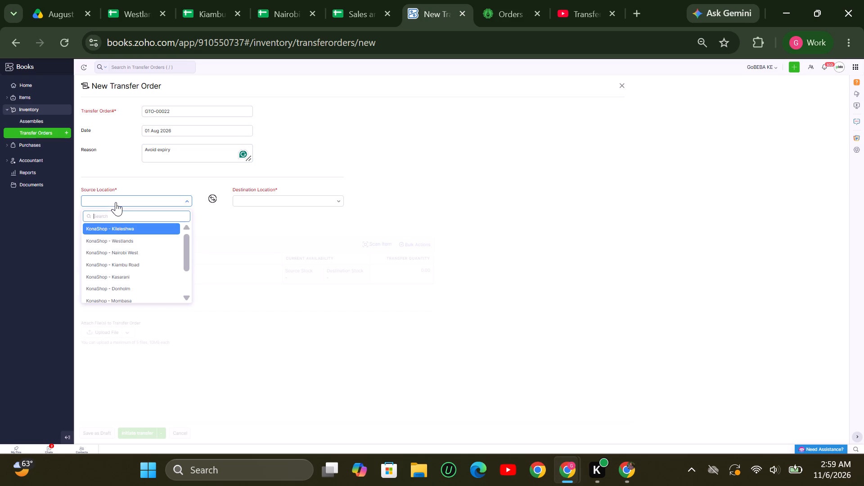
pyautogui.click(120, 264)
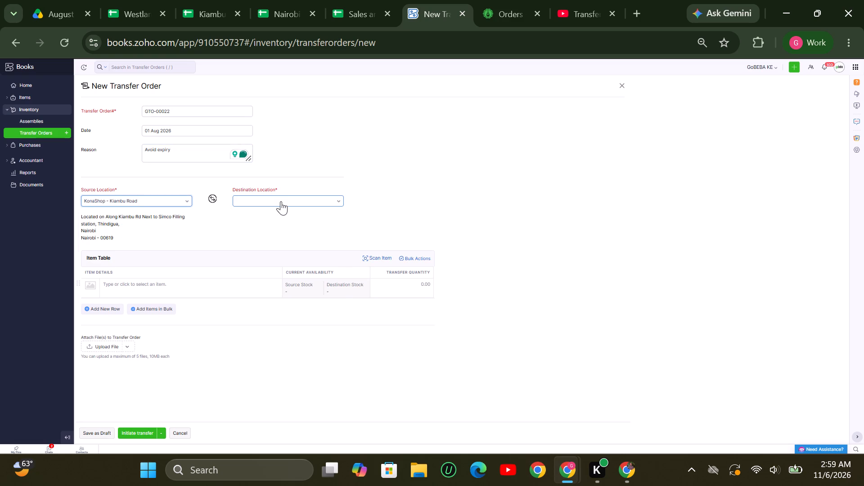
pyautogui.click(281, 201)
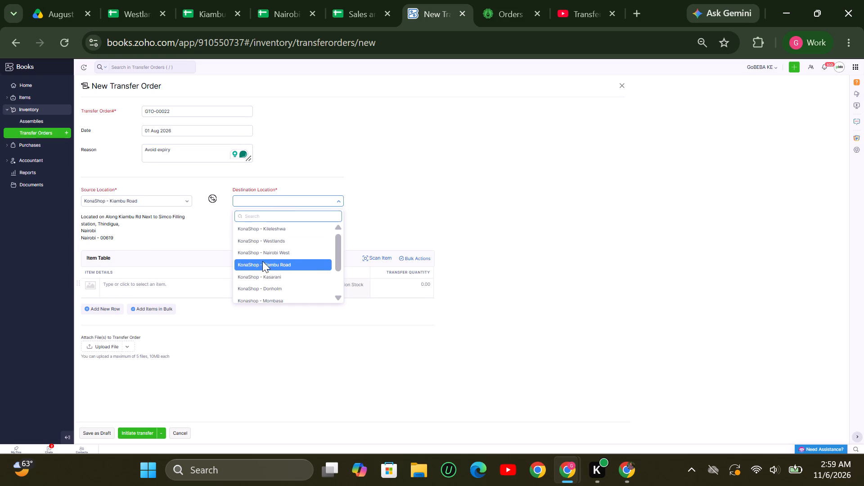
pyautogui.click(262, 241)
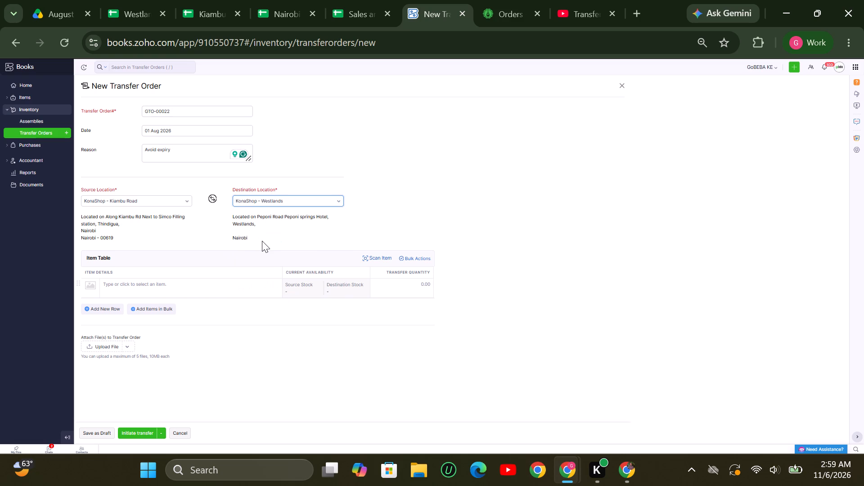
# Add Keringet Mineral Water 500ml 24 Pack to the transfer order's item table.
pyautogui.scroll(-1, 262, 241)
pyautogui.click(143, 284)
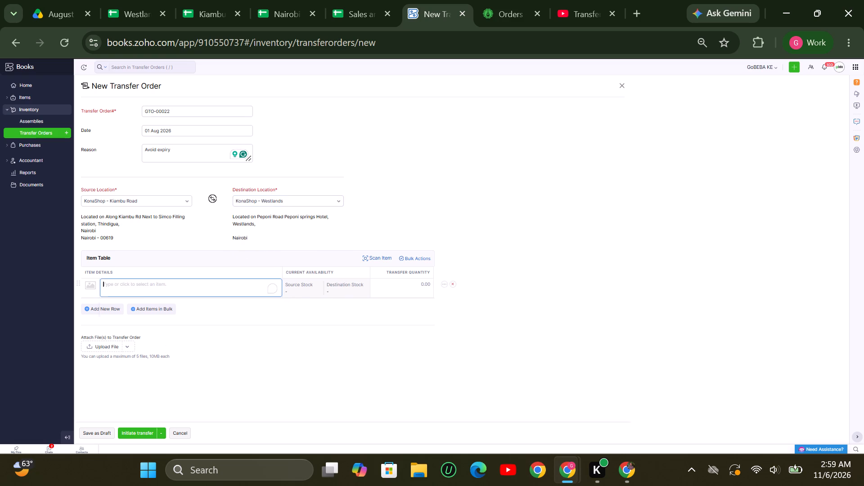
pyautogui.write('keringet')
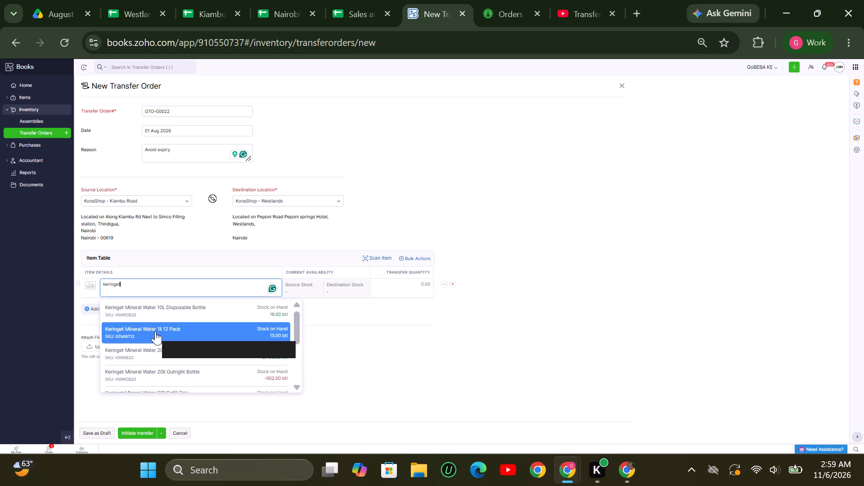
pyautogui.scroll(-2, 155, 331)
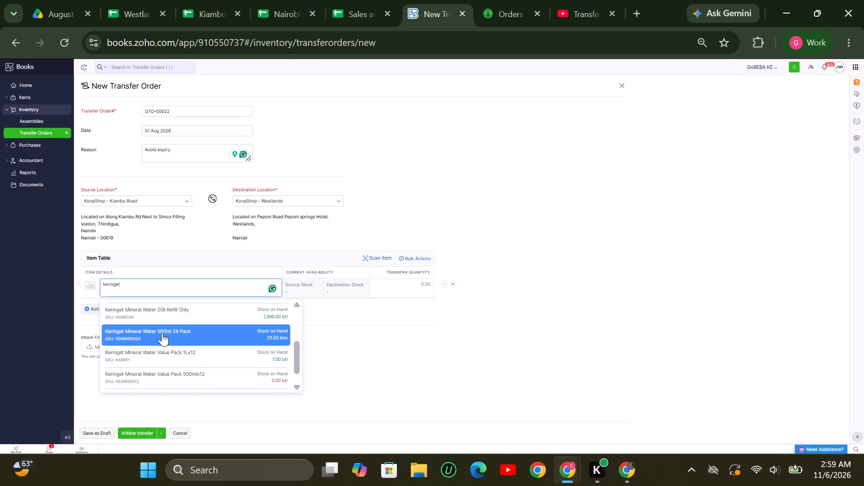
pyautogui.click(166, 334)
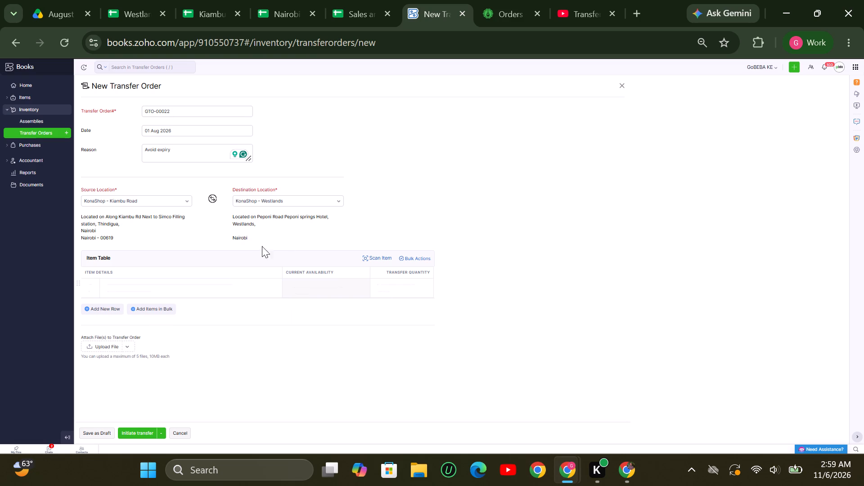
pyautogui.scroll(1, 230, 259)
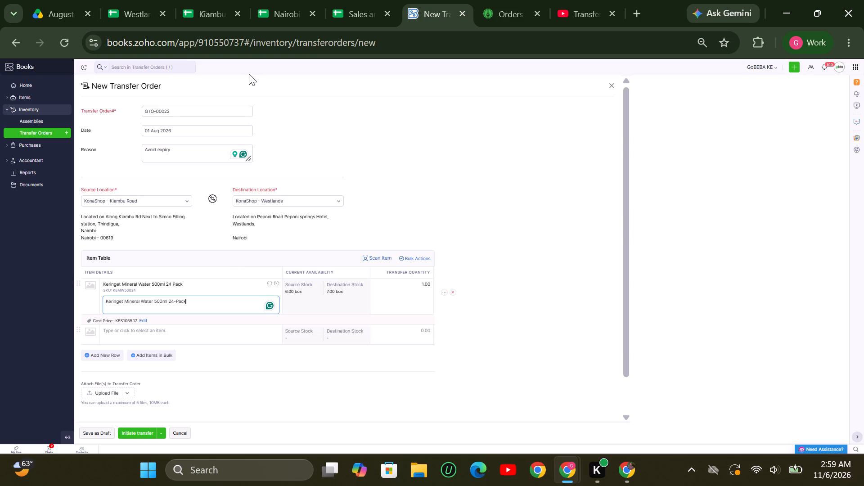
# Recheck the Keringet 500ml transfer entry in the Westlands tracker, and initiate the transfer from the new order.
pyautogui.click(356, 12)
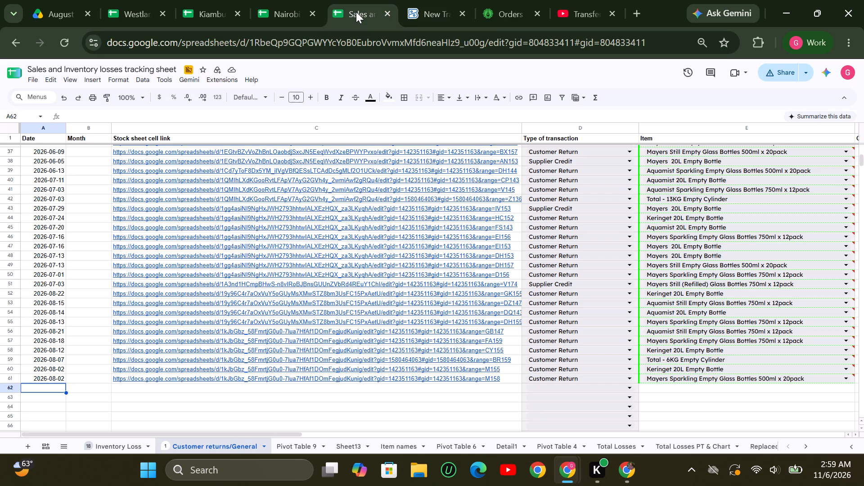
pyautogui.click(143, 13)
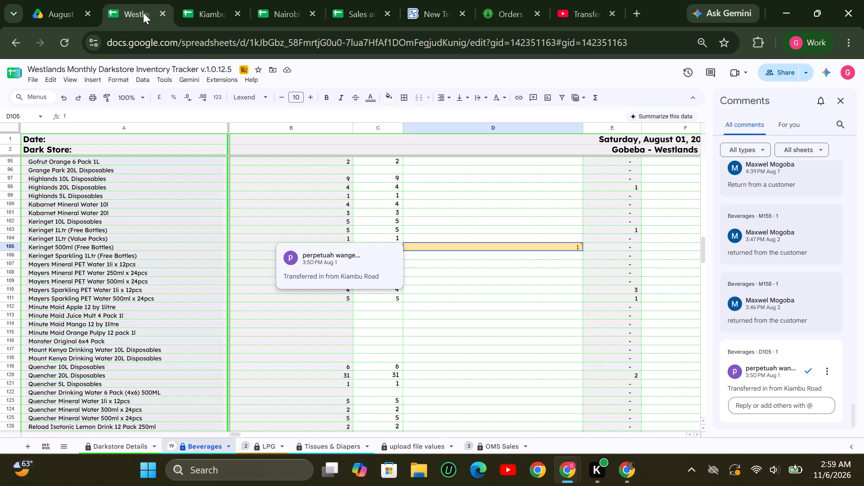
pyautogui.click(425, 4)
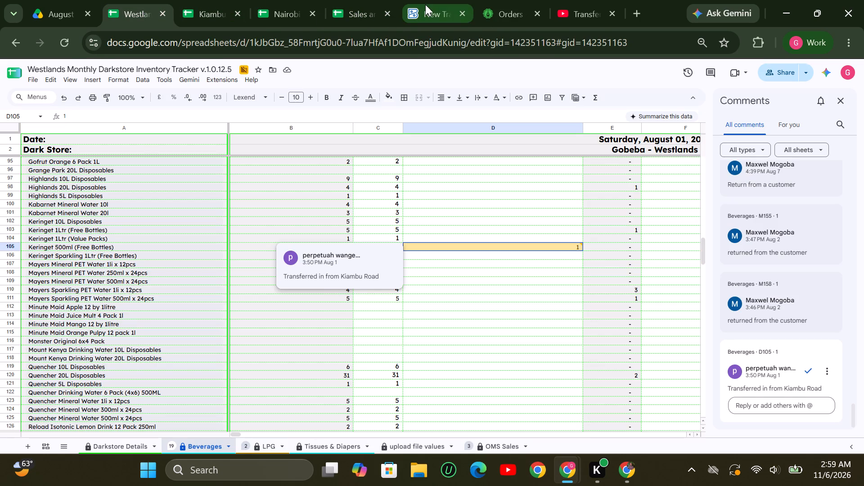
pyautogui.scroll(-1, 214, 331)
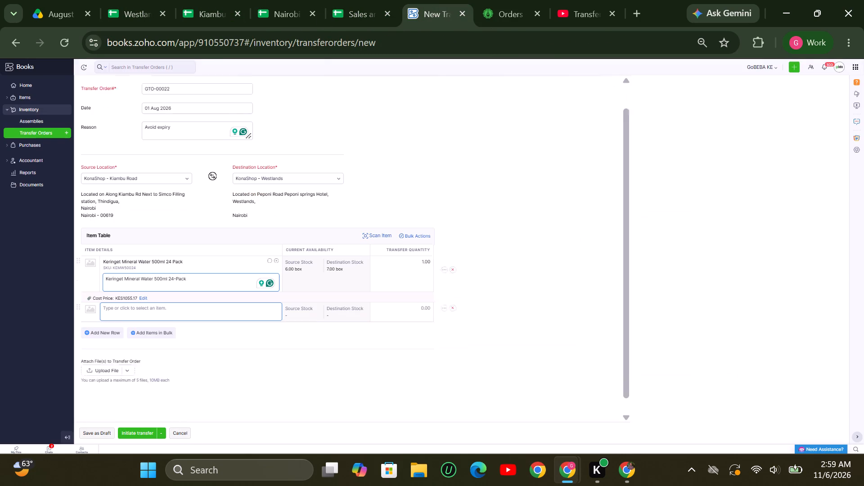
pyautogui.scroll(-1, 214, 331)
pyautogui.click(144, 432)
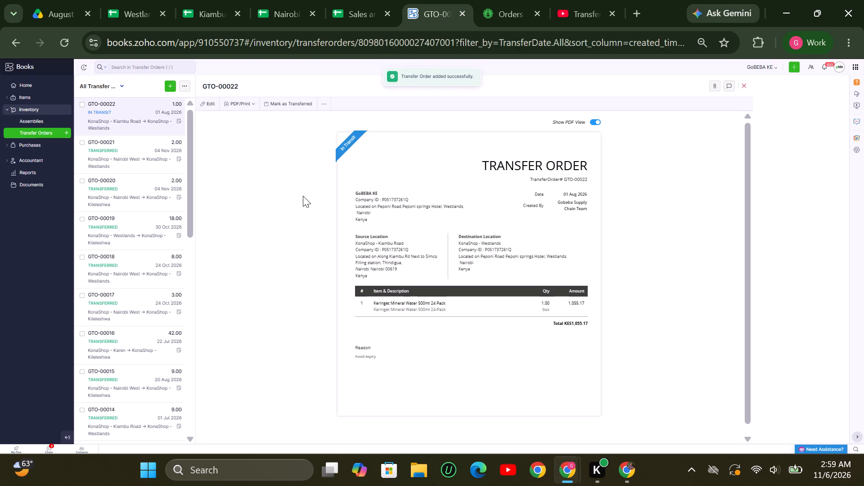
# Mark the new transfer order as transferred, with a transfer date of 01 Aug 2026.
pyautogui.click(280, 104)
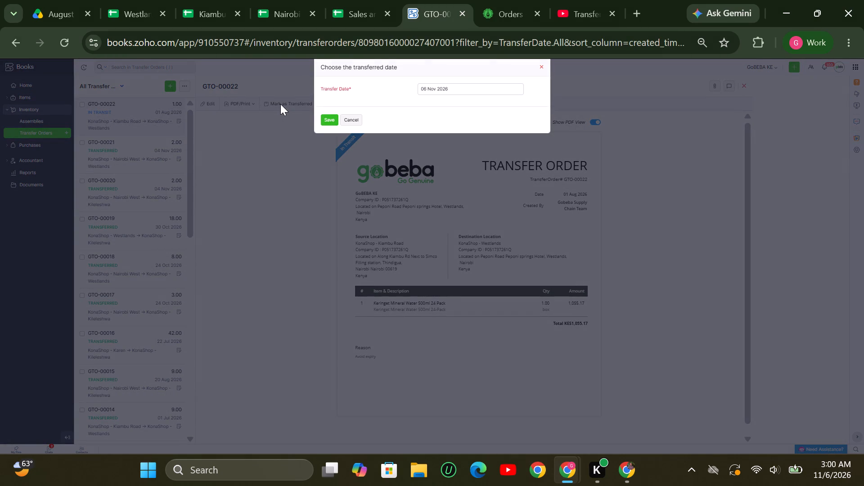
pyautogui.click(441, 91)
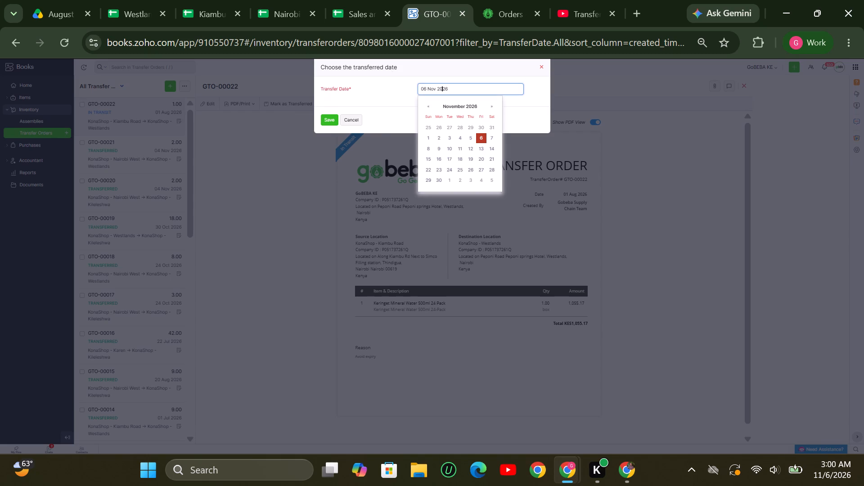
pyautogui.tripleClick(427, 108)
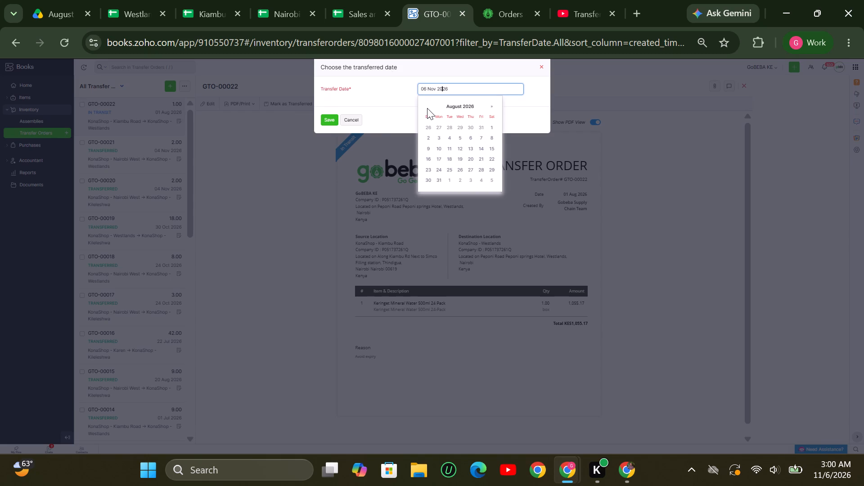
pyautogui.click(493, 127)
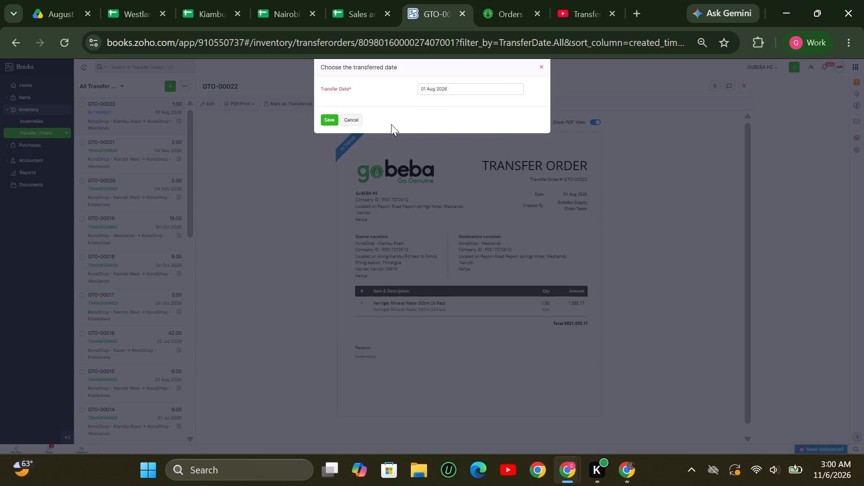
pyautogui.click(324, 119)
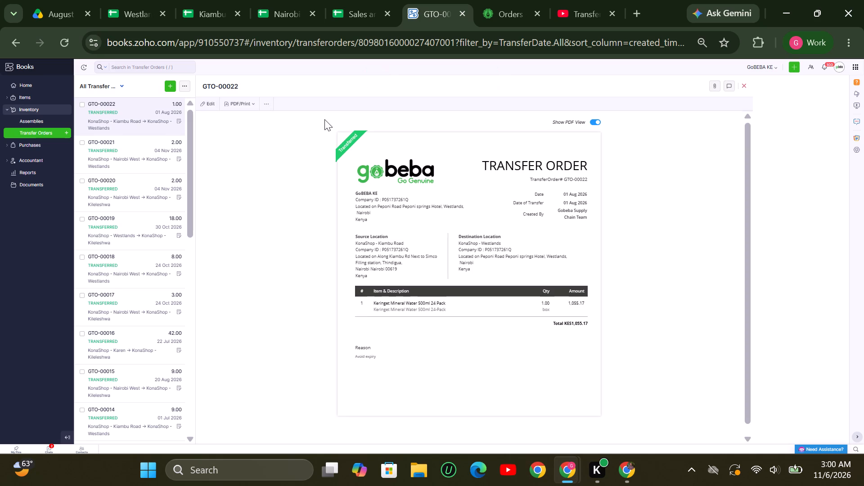
pyautogui.scroll(-3, 334, 297)
# Check the remaining Westlands customer-return comments, including cell M158, against the logged entries in the Sales and Inventory losses tracking sheet.
pyautogui.click(135, 13)
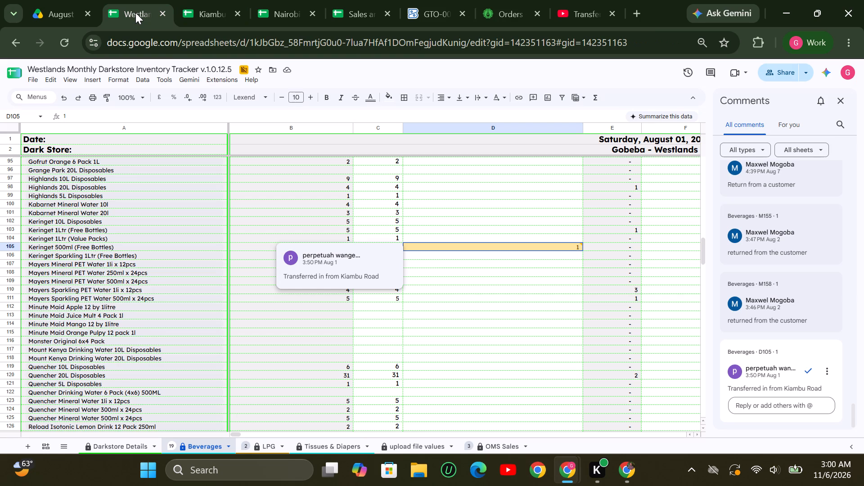
pyautogui.click(789, 313)
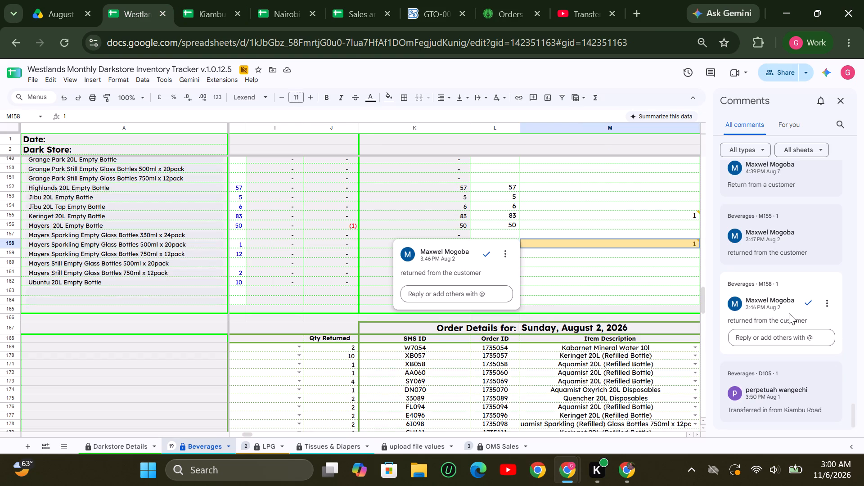
pyautogui.scroll(-1, 789, 313)
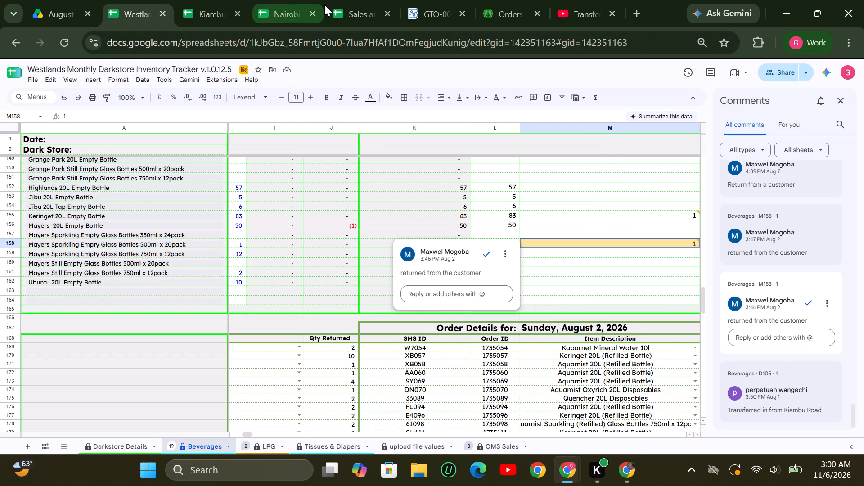
pyautogui.click(354, 13)
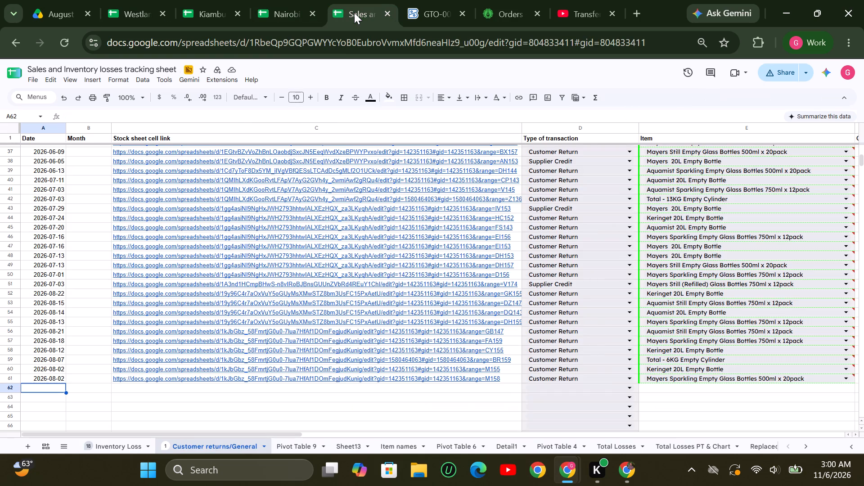
pyautogui.click(127, 15)
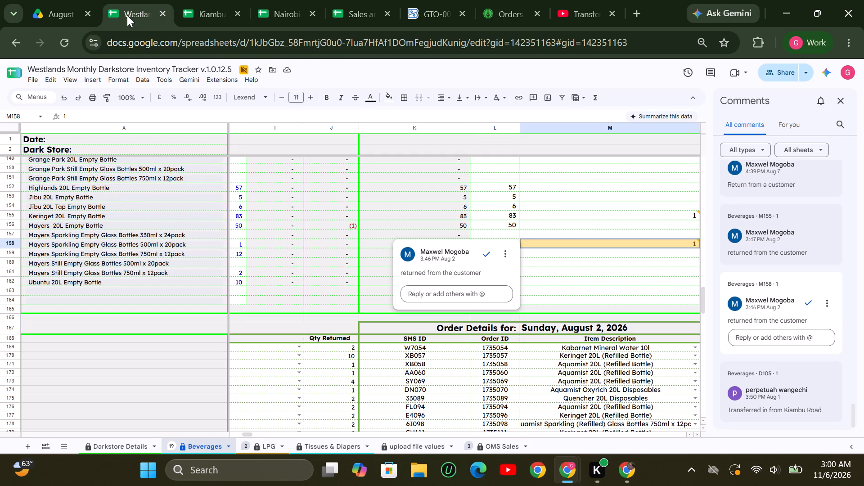
pyautogui.scroll(2, 793, 231)
pyautogui.scroll(-12, 793, 231)
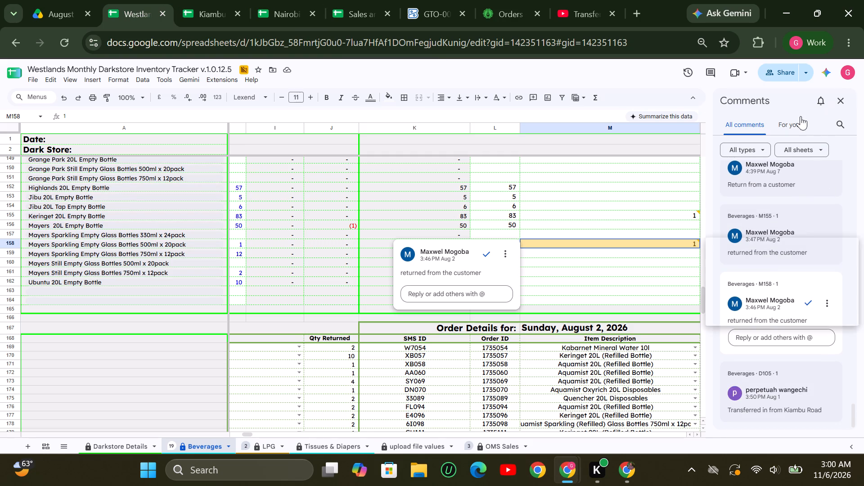
# Close the Westlands tracker's comments and the tracker itself.
pyautogui.click(840, 105)
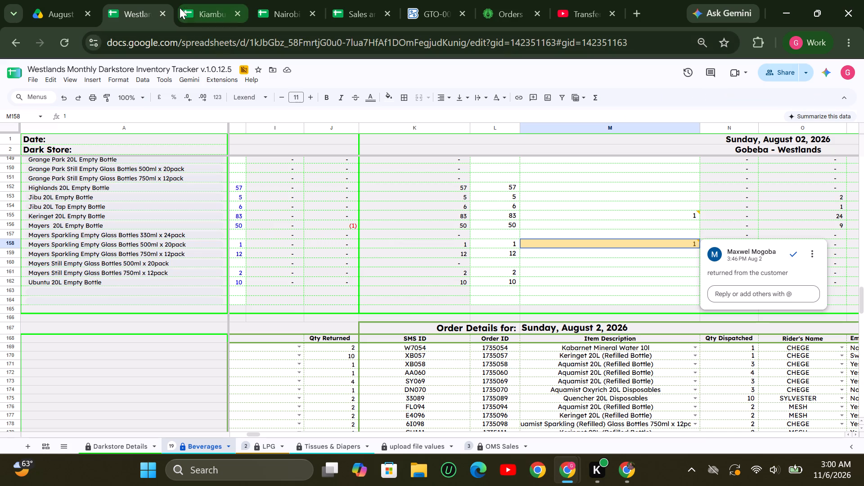
pyautogui.click(160, 13)
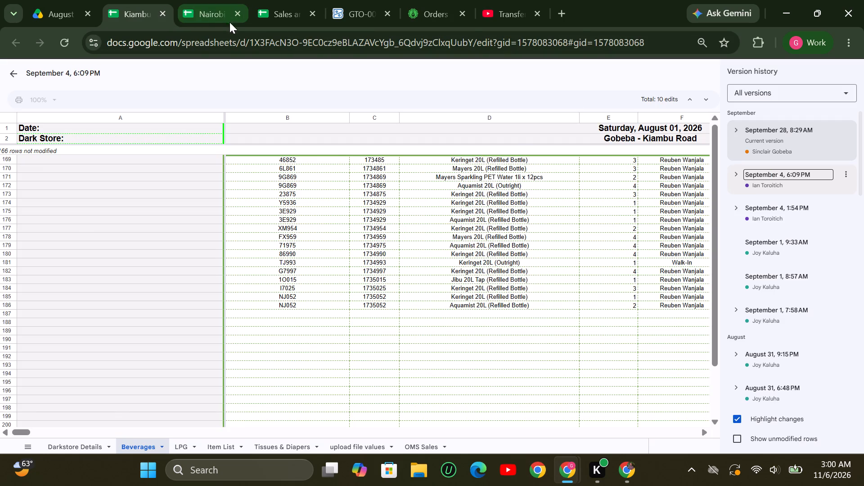
# Read through the Nairobi West tracker's comments and inspect the Kileleshwa transfer comment on Beverages cell FU33.
pyautogui.click(215, 11)
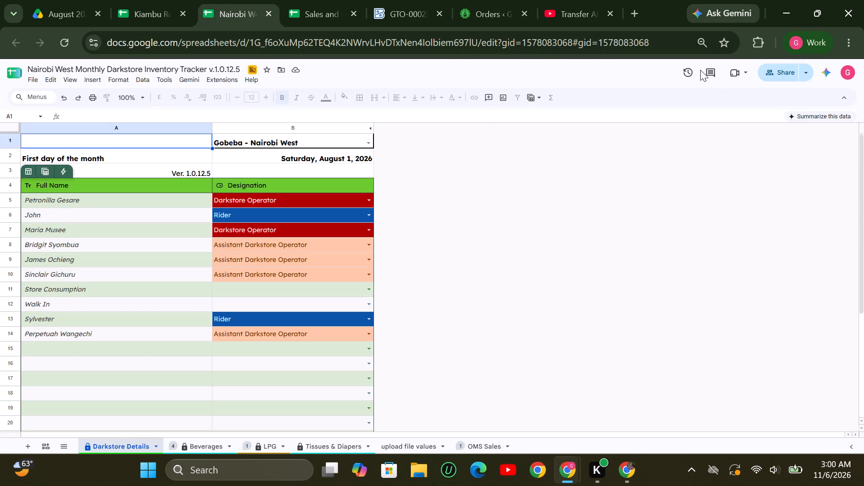
pyautogui.click(708, 70)
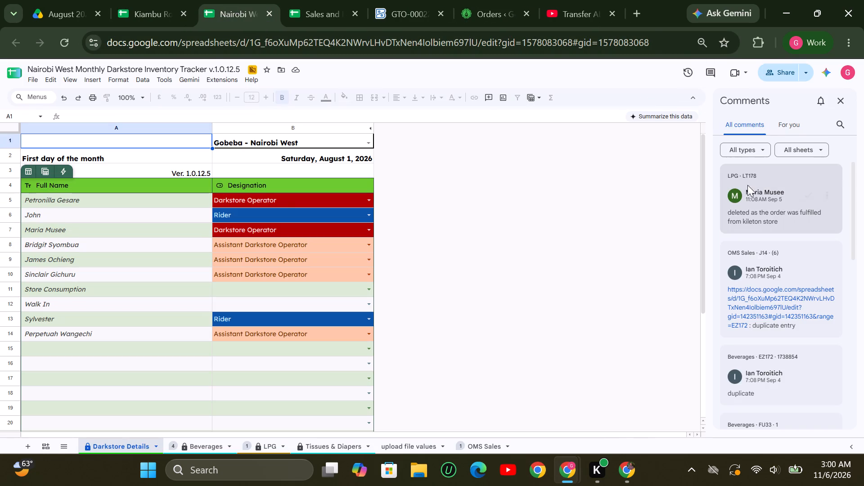
pyautogui.scroll(-1, 746, 209)
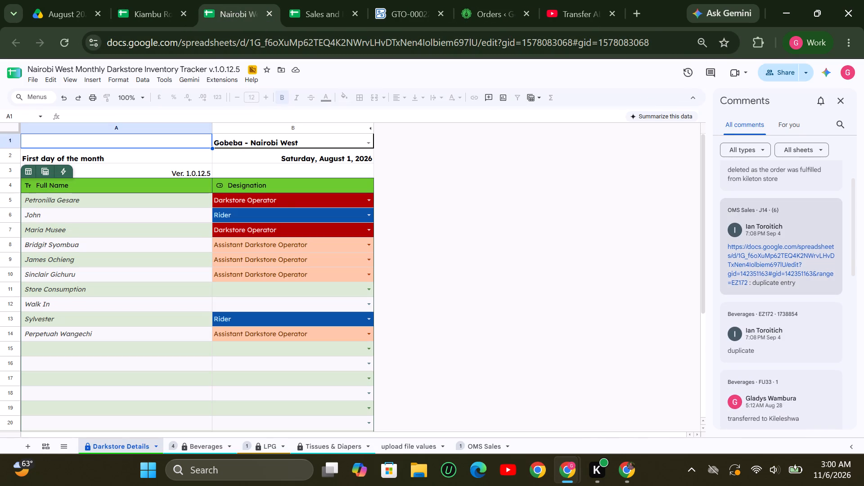
pyautogui.scroll(-3, 746, 209)
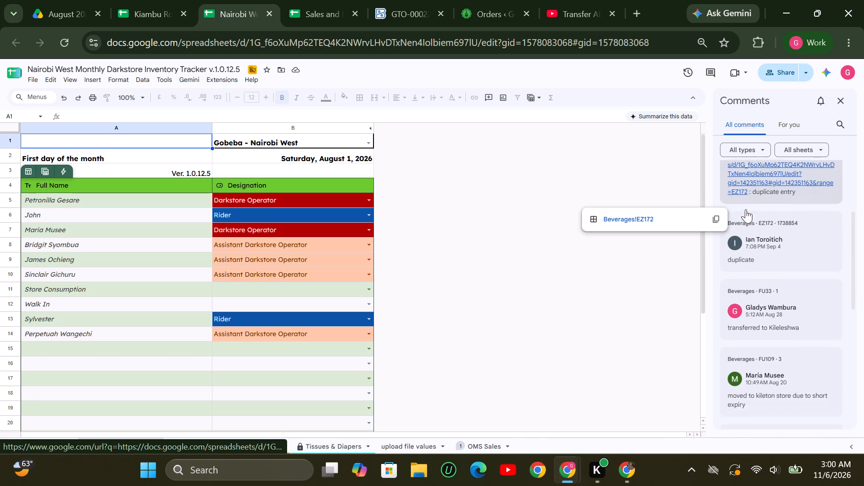
pyautogui.scroll(-4, 746, 209)
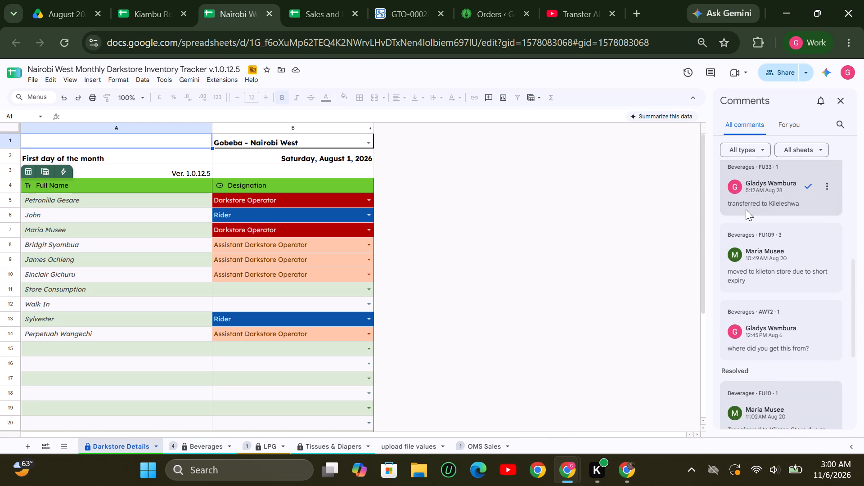
pyautogui.click(766, 202)
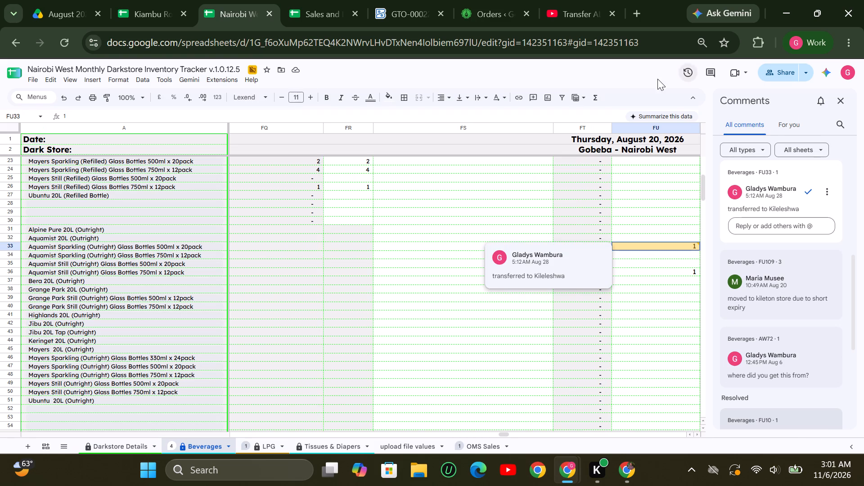
# Switch to Zoho Books and close transfer order GTO-00022 to view the full transfer orders list.
pyautogui.click(402, 14)
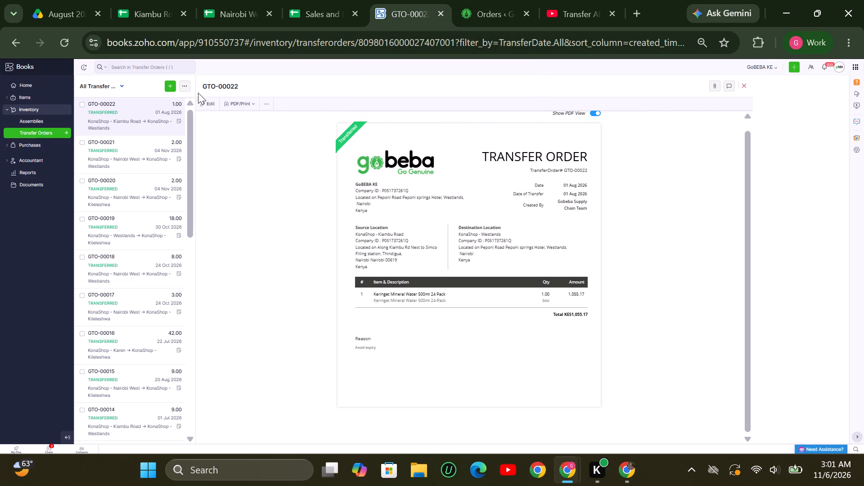
pyautogui.click(744, 88)
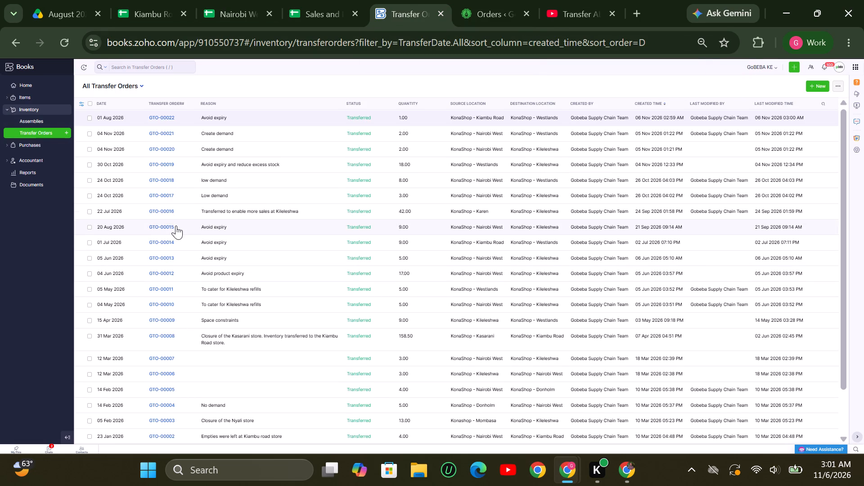
# Back in the Nairobi West tracker, examine the open comments on Beverages cells FU109 and AW72.
pyautogui.click(226, 7)
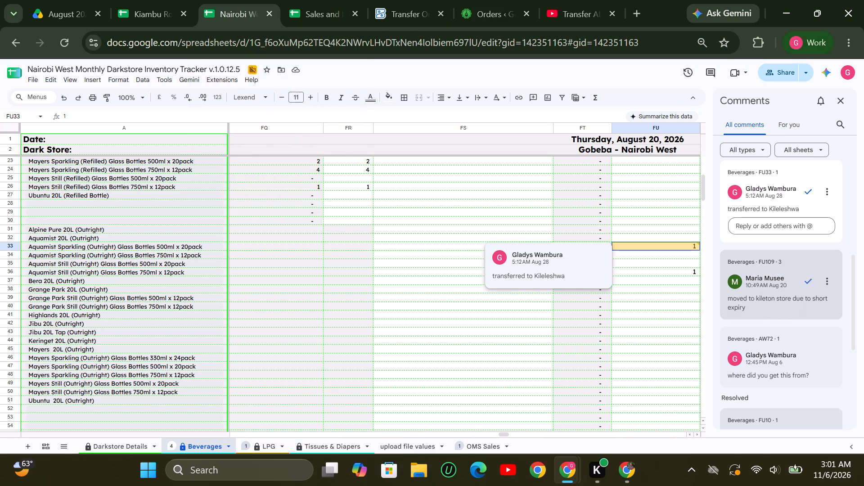
pyautogui.click(761, 300)
pyautogui.scroll(-1, 761, 300)
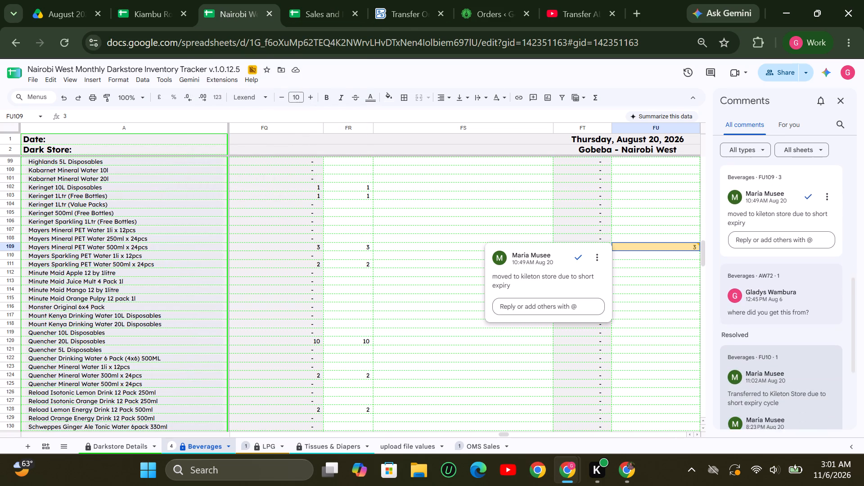
pyautogui.scroll(-2, 761, 300)
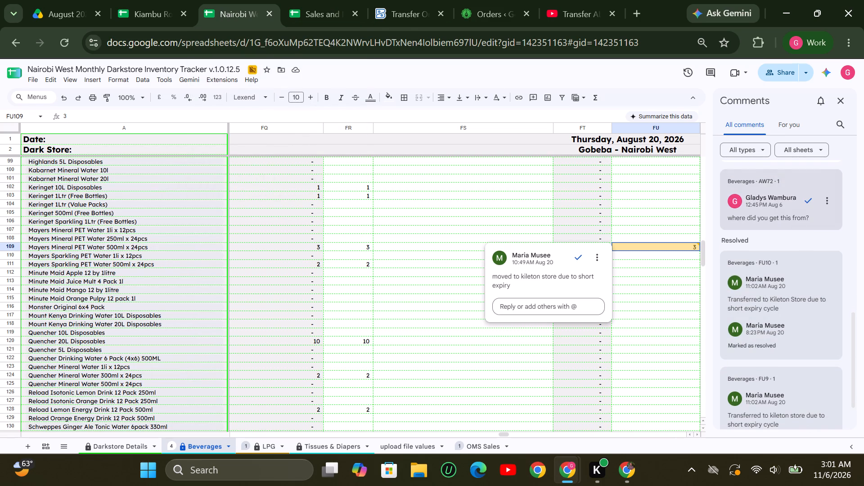
pyautogui.click(783, 219)
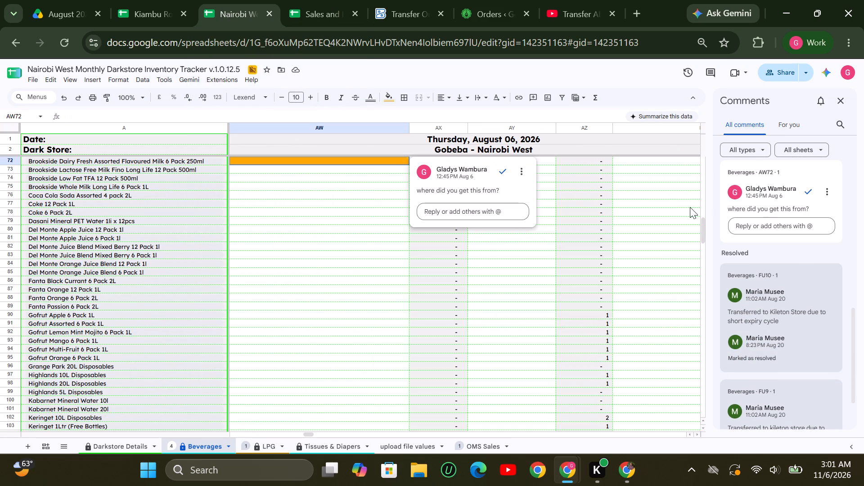
pyautogui.hscroll(-1, 546, 249)
pyautogui.click(507, 265)
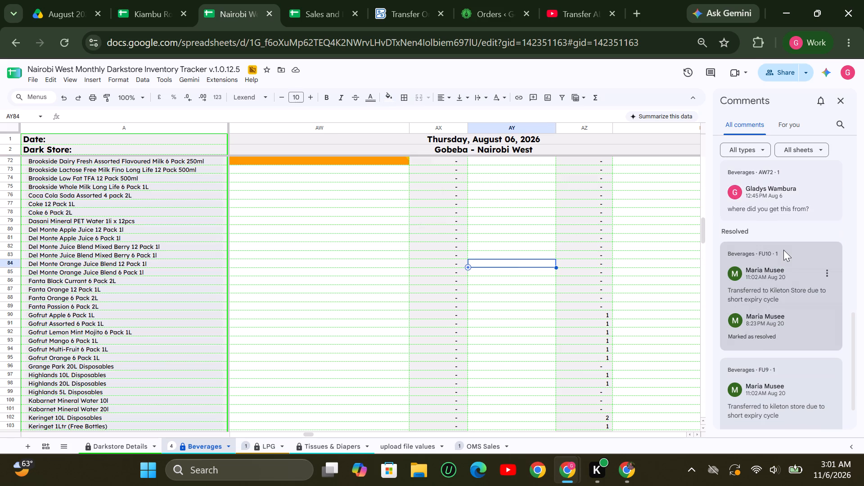
# Examine the resolved Kileleshwa transfer comments on Beverages cells FU10 and FU9 in the Nairobi West tracker.
pyautogui.scroll(-2, 783, 250)
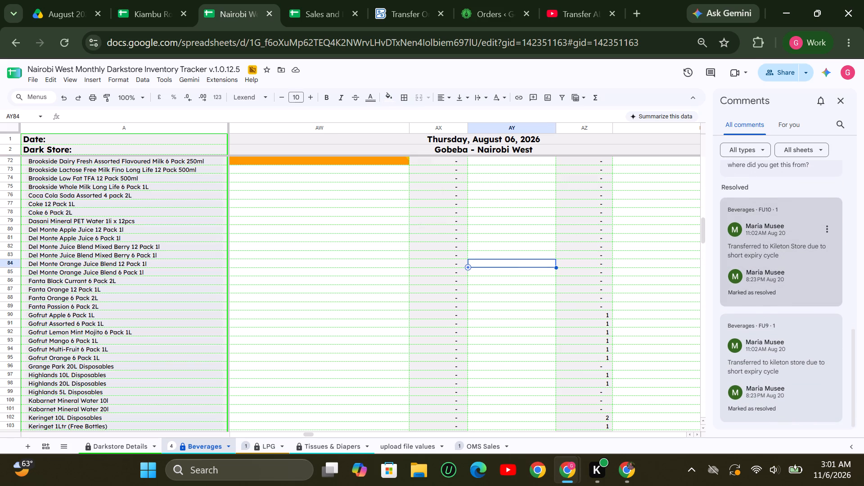
pyautogui.click(795, 246)
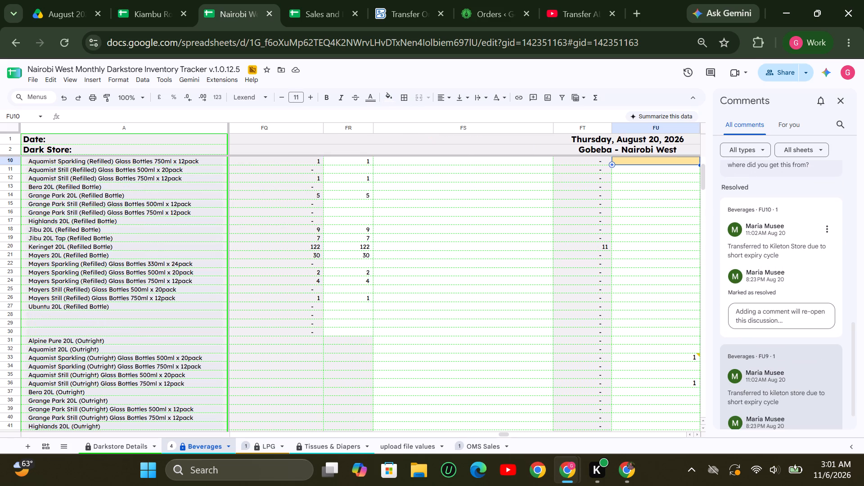
pyautogui.scroll(-2, 775, 322)
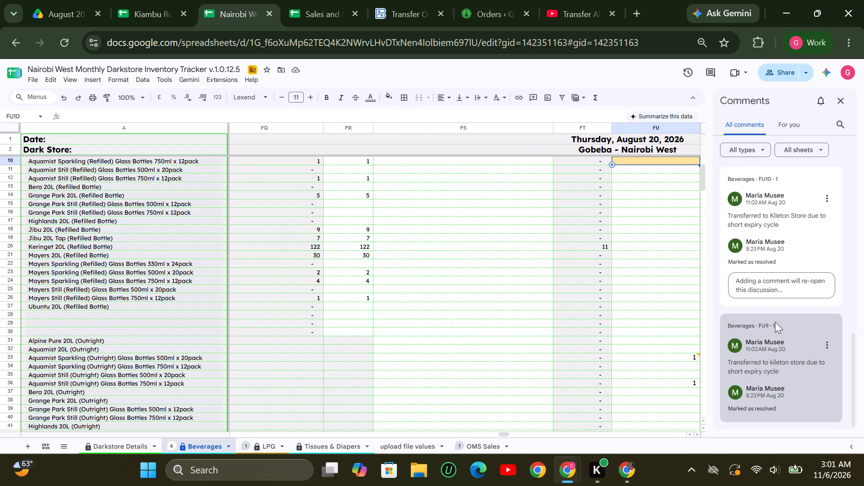
pyautogui.scroll(-2, 775, 322)
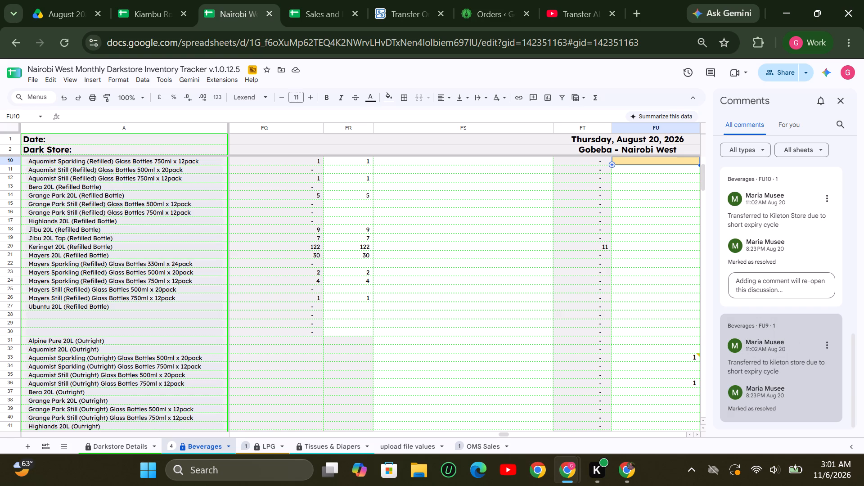
pyautogui.click(767, 367)
pyautogui.scroll(-2, 767, 367)
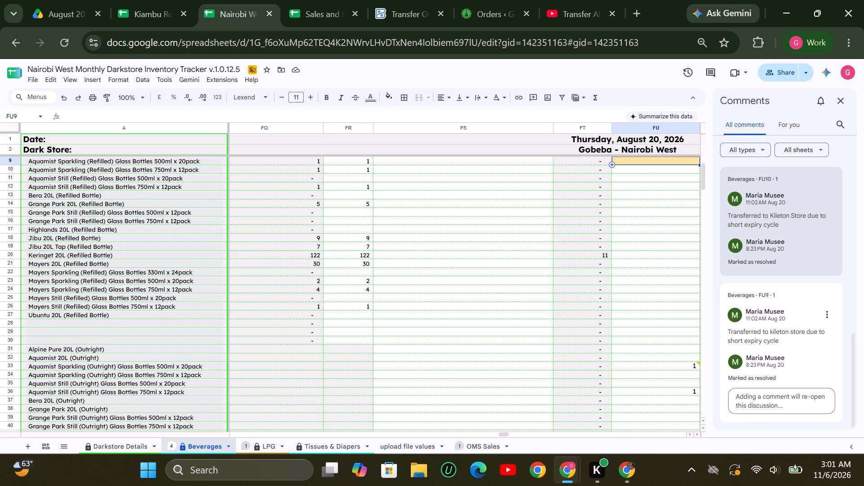
pyautogui.scroll(-3, 767, 367)
pyautogui.scroll(-1, 756, 319)
pyautogui.scroll(2, 756, 319)
pyautogui.scroll(-6, 756, 319)
# Close the Nairobi West tracker.
pyautogui.click(272, 8)
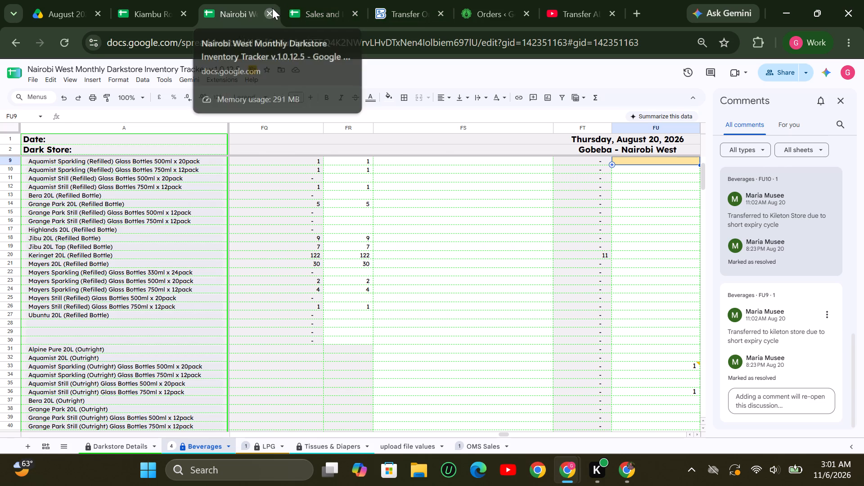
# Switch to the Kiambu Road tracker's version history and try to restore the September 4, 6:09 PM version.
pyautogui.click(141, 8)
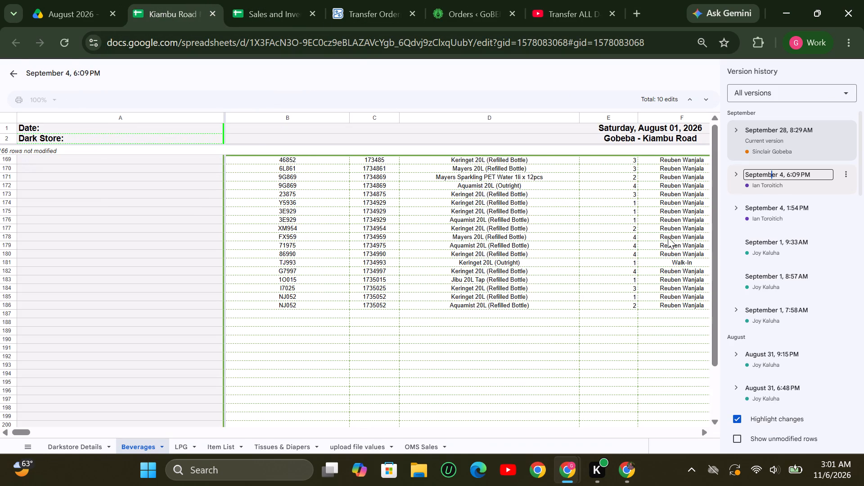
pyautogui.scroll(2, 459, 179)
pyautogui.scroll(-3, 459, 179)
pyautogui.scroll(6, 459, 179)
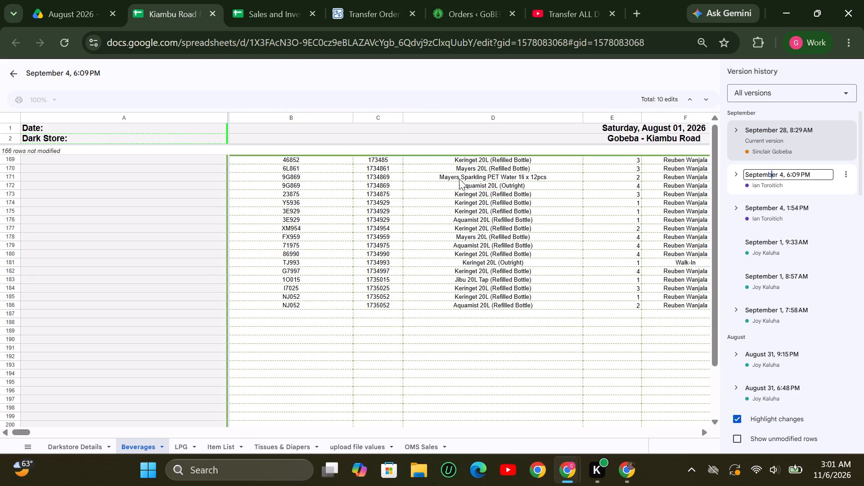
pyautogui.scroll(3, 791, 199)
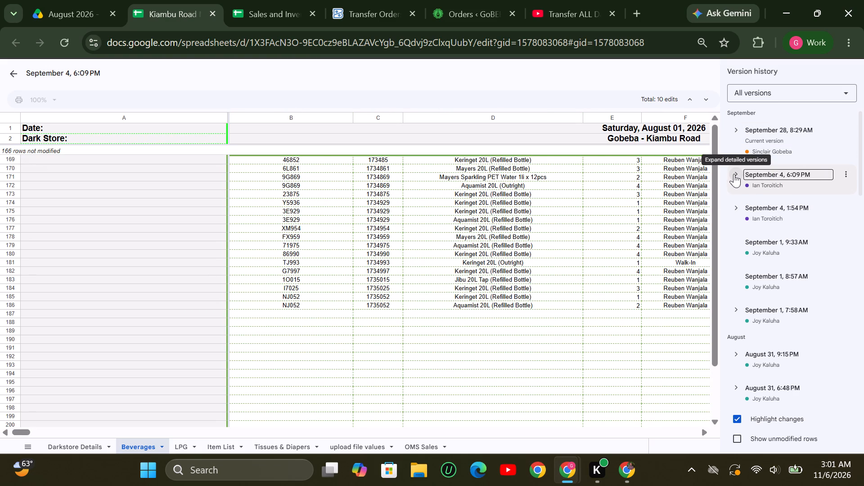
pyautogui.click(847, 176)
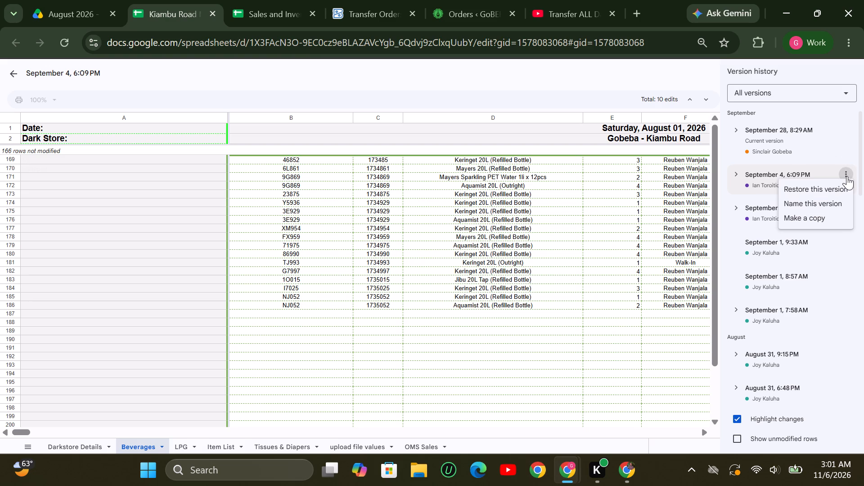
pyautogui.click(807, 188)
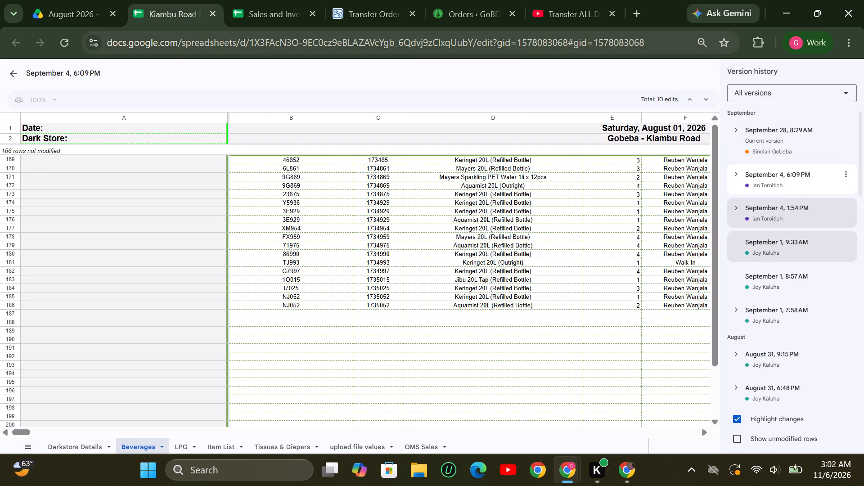
# Open the Karen Monthly Darkstore Inventory Tracker from the August 2026 Drive folder.
pyautogui.click(76, 12)
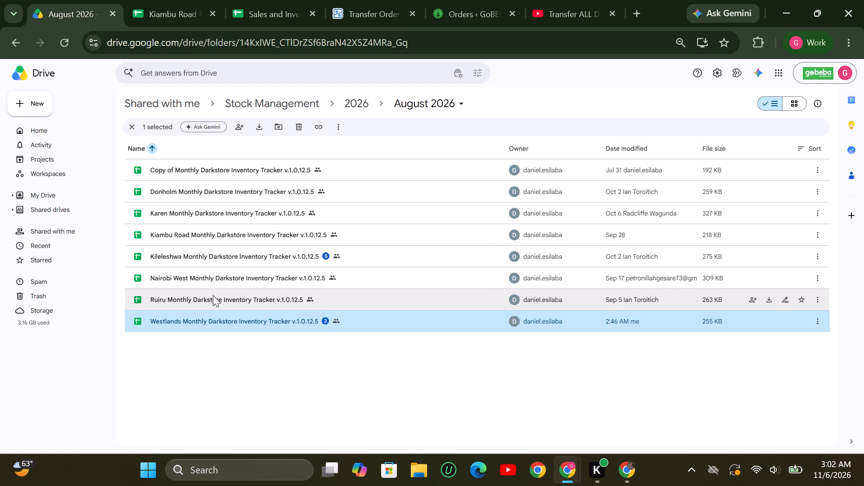
pyautogui.doubleClick(182, 213)
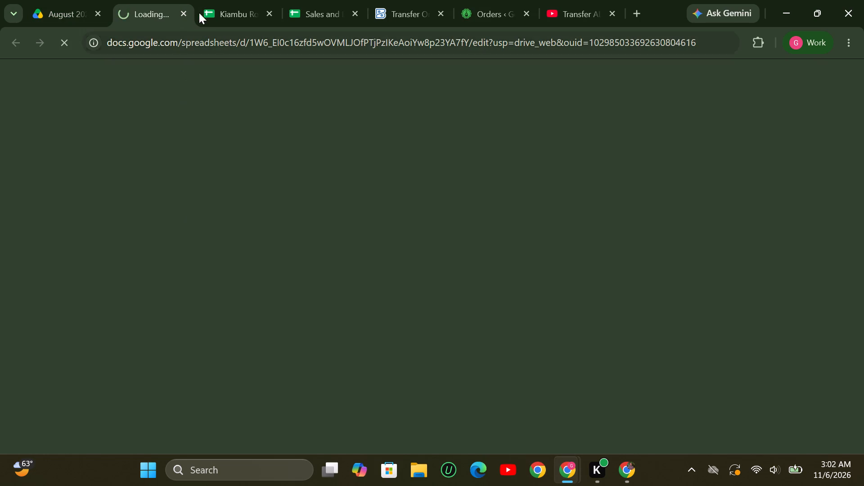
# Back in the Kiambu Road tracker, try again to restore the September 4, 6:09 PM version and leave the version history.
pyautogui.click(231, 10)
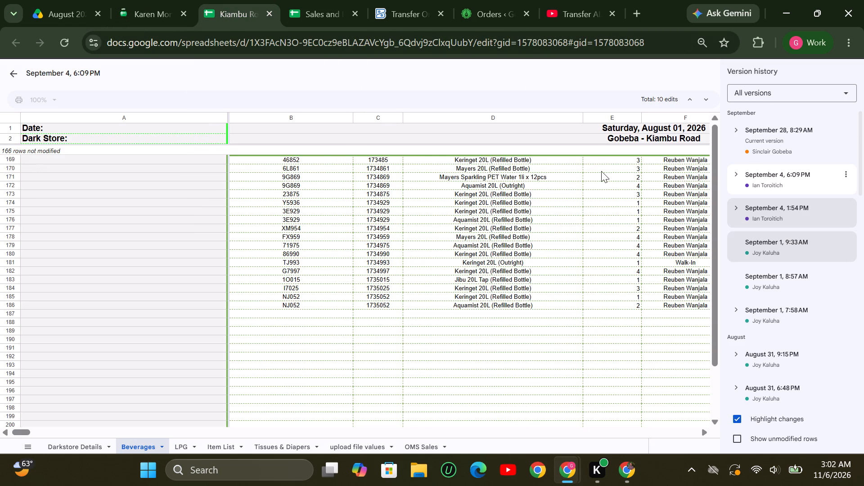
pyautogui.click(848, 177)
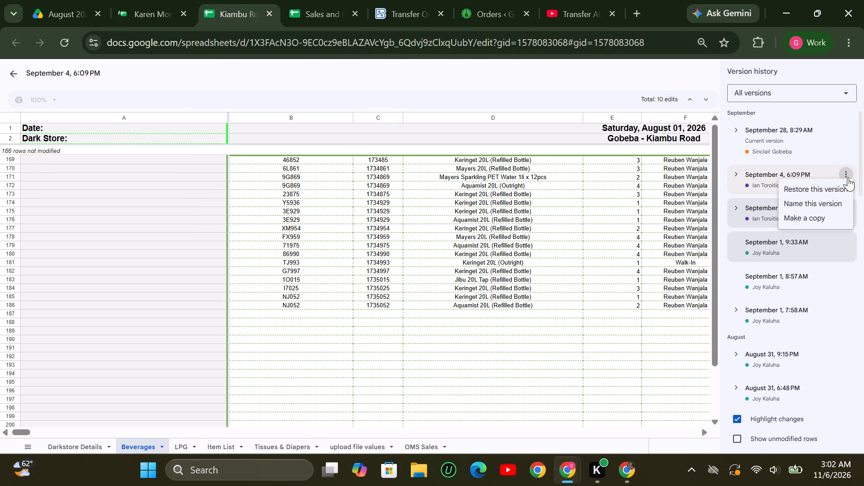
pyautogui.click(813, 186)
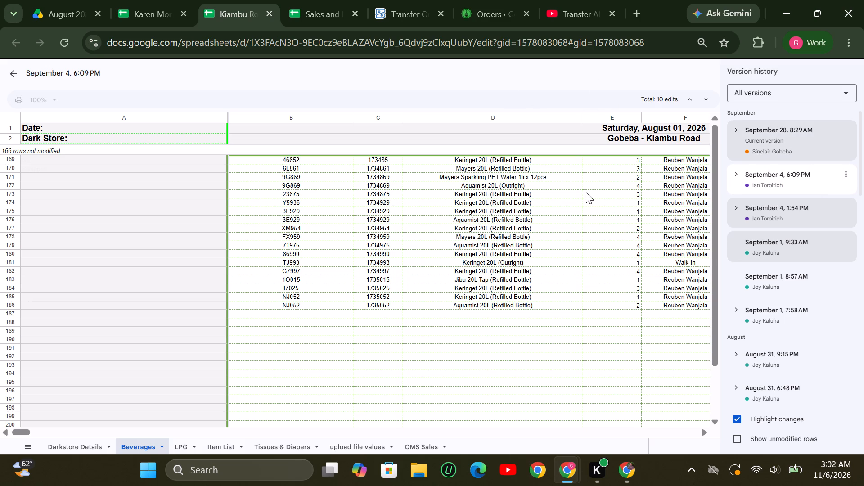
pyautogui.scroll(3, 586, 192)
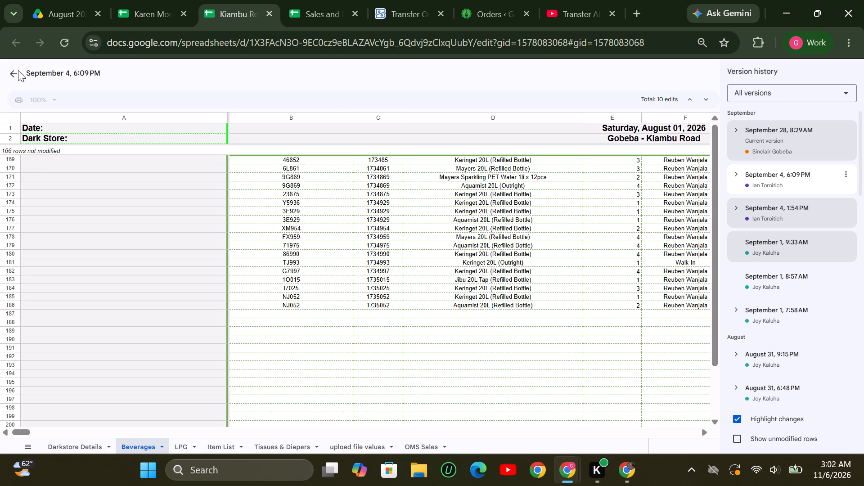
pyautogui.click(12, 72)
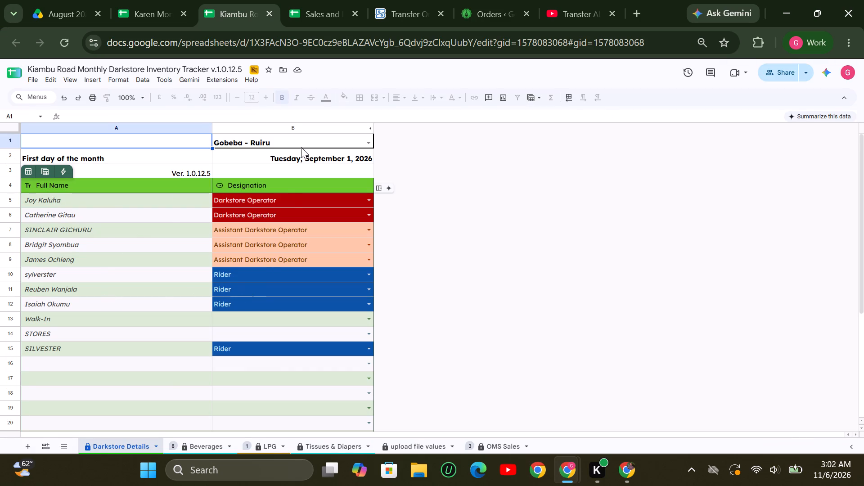
# Make a copy of the Kiambu Road tracker's September 4, 6:09 PM version in the August 2026 folder, keeping the suggested name.
pyautogui.click(686, 76)
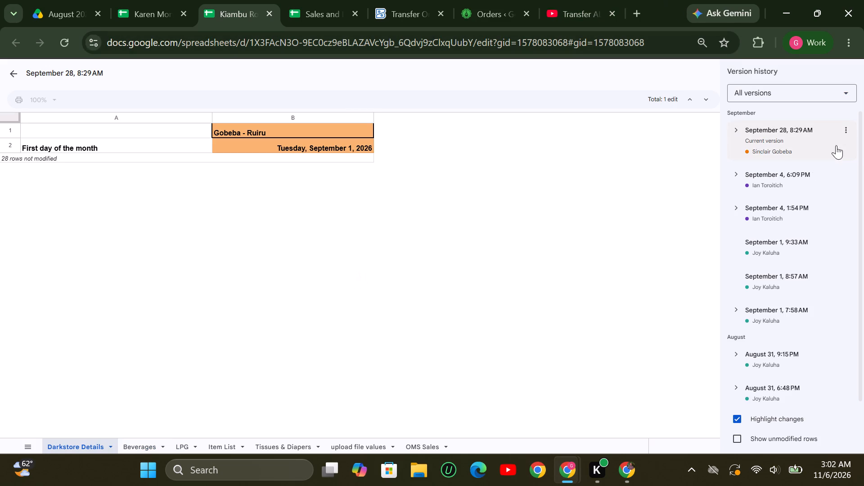
pyautogui.click(738, 174)
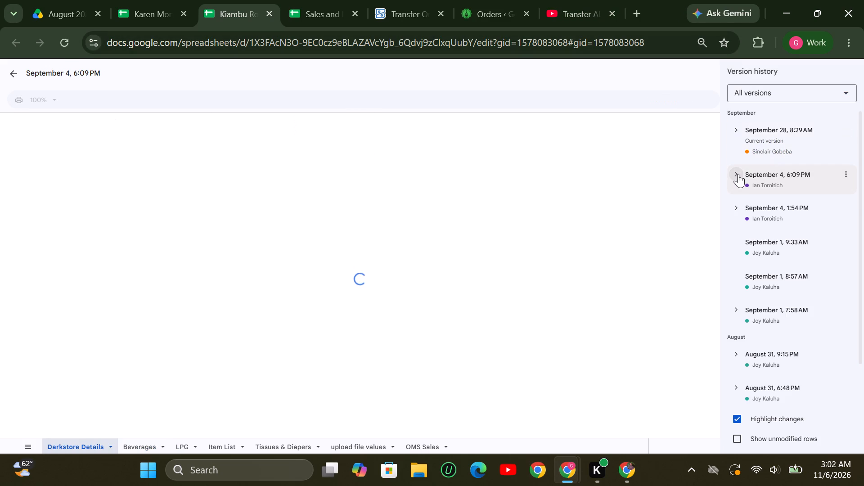
pyautogui.click(846, 174)
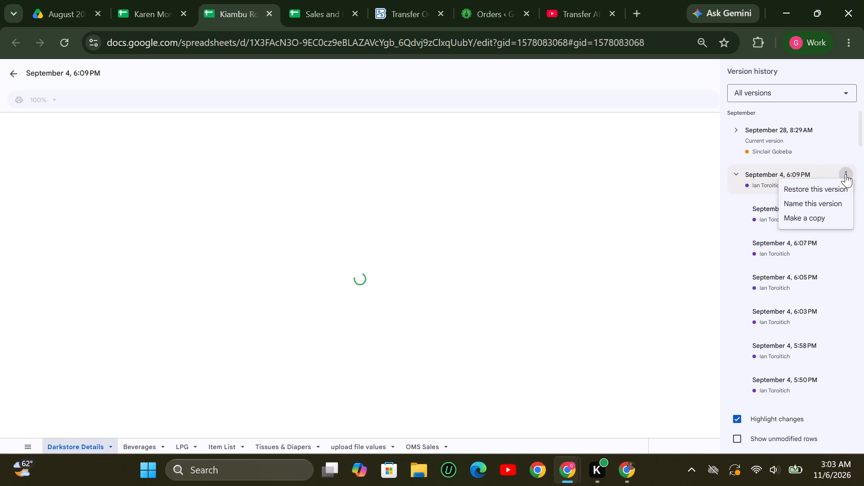
pyautogui.click(822, 217)
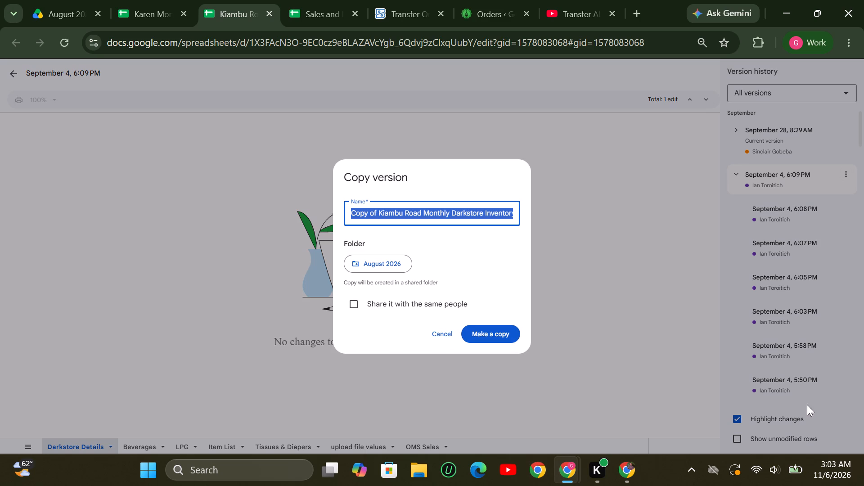
pyautogui.click(499, 331)
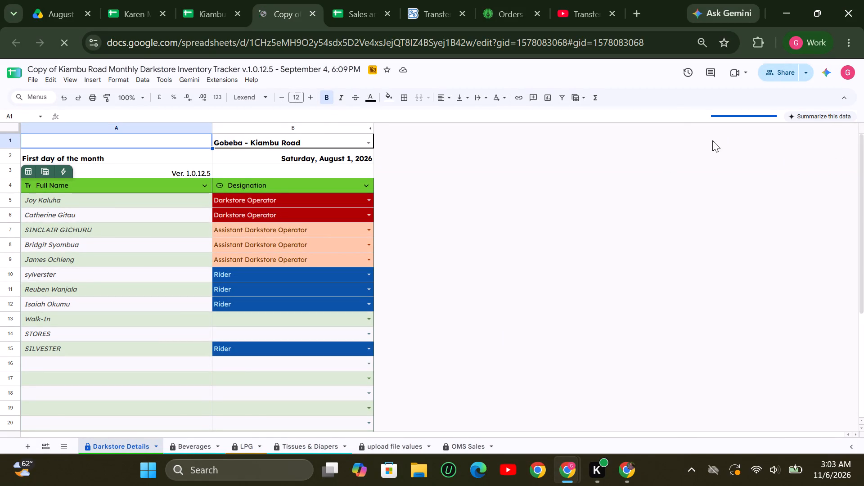
# Look for the Kiambu Road copy in the August 2026 folder and check the copied tracker's comments.
pyautogui.click(43, 10)
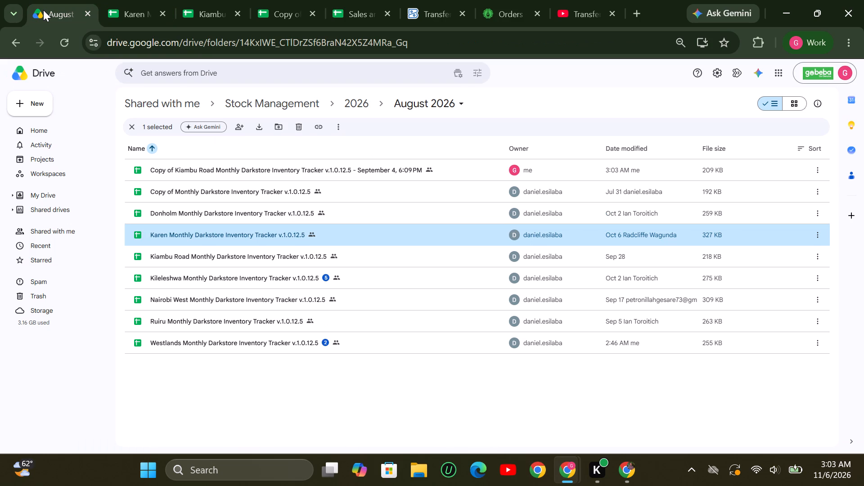
pyautogui.click(281, 12)
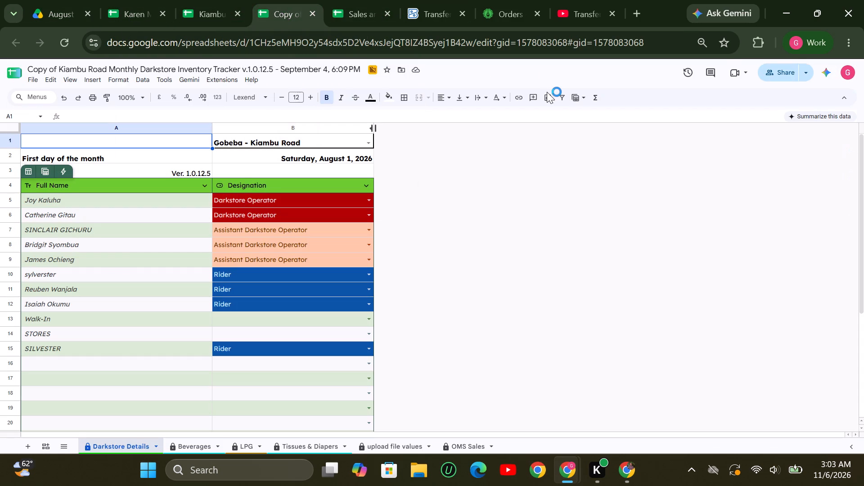
pyautogui.click(712, 75)
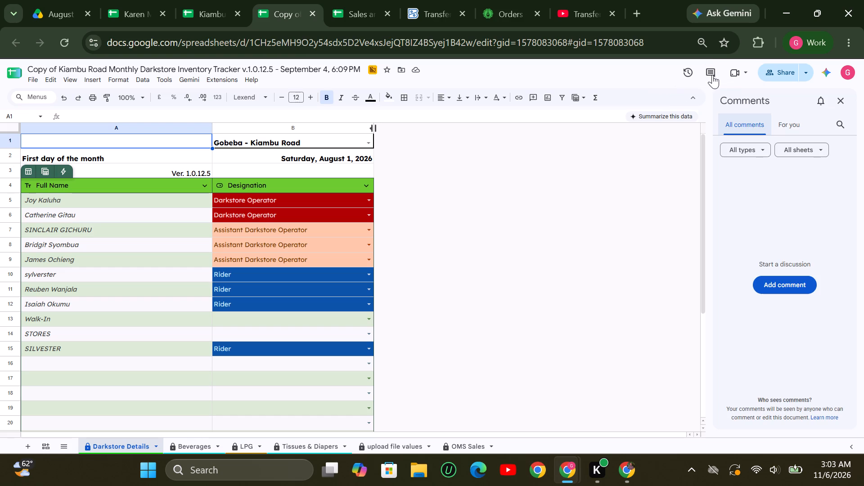
pyautogui.scroll(-2, 792, 232)
# Examine the Dark Store Total columns on the Kiambu Road copy's Beverages sheet, including Returns or Transfers Out for Keringet 500ml (Free Bottles).
pyautogui.click(198, 446)
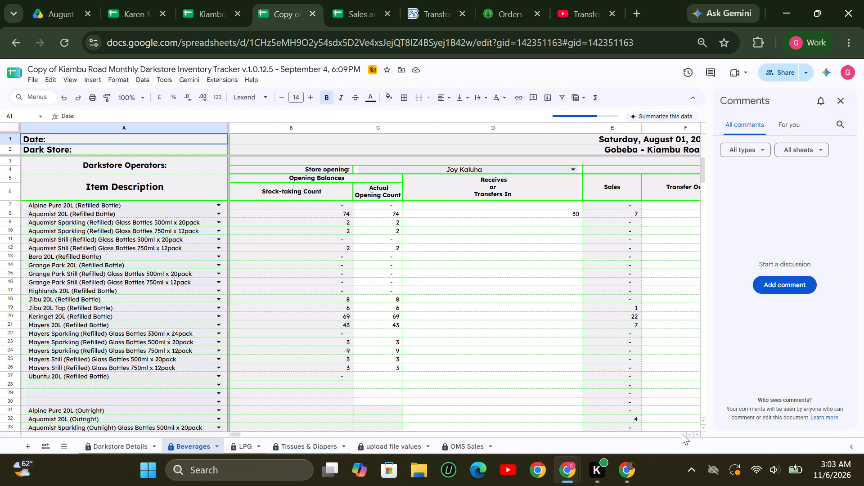
pyautogui.click(682, 433)
pyautogui.click(682, 433)
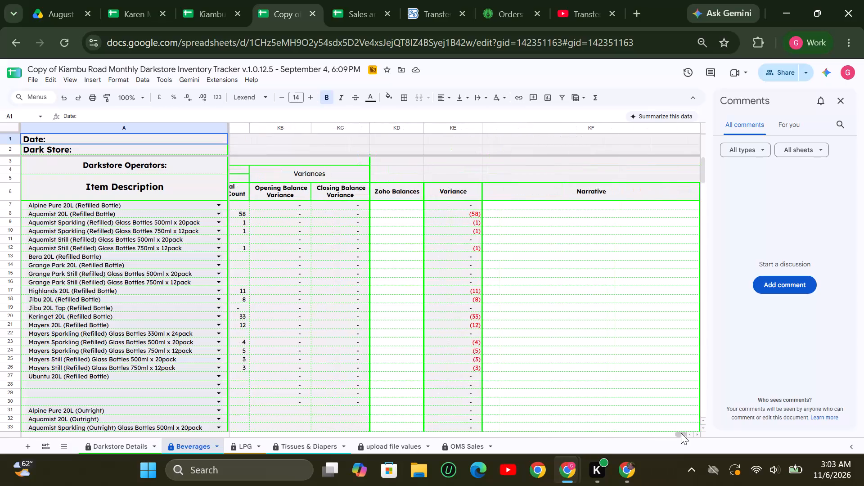
pyautogui.tripleClick(689, 434)
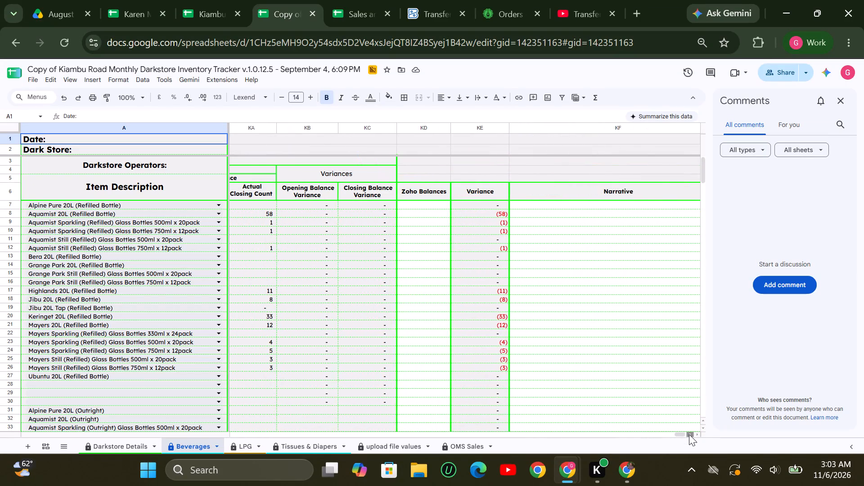
pyautogui.tripleClick(689, 434)
pyautogui.tripleClick(689, 434)
pyautogui.click(689, 434)
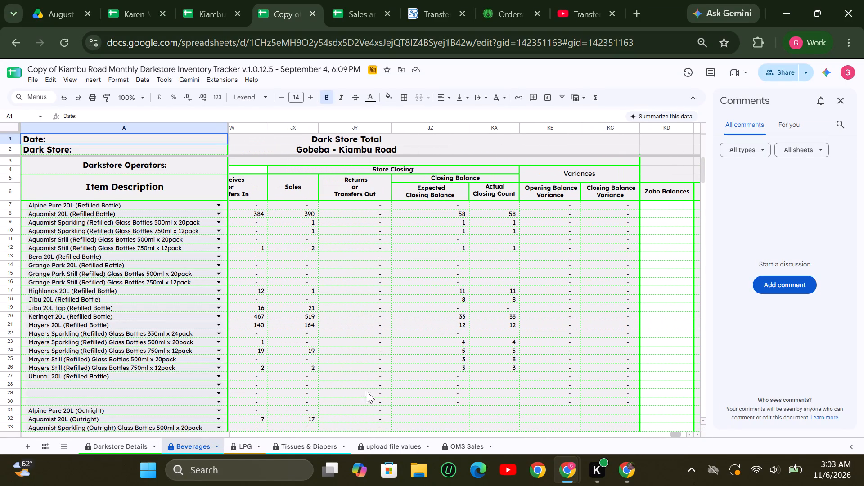
pyautogui.scroll(-5, 360, 360)
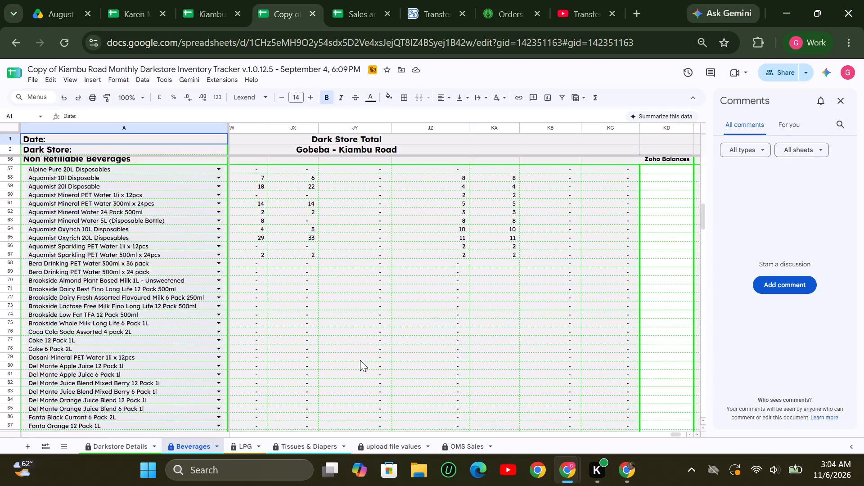
pyautogui.scroll(-2, 360, 360)
pyautogui.scroll(7, 360, 360)
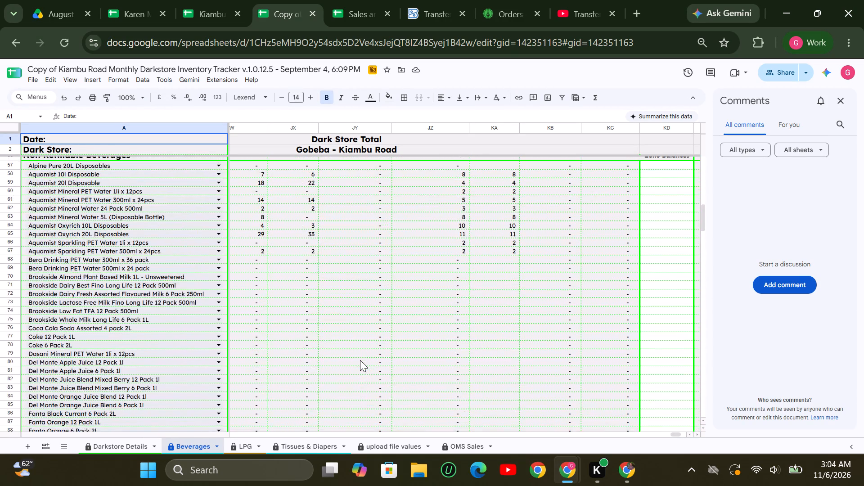
pyautogui.hscroll(1, 360, 360)
pyautogui.scroll(-1, 360, 360)
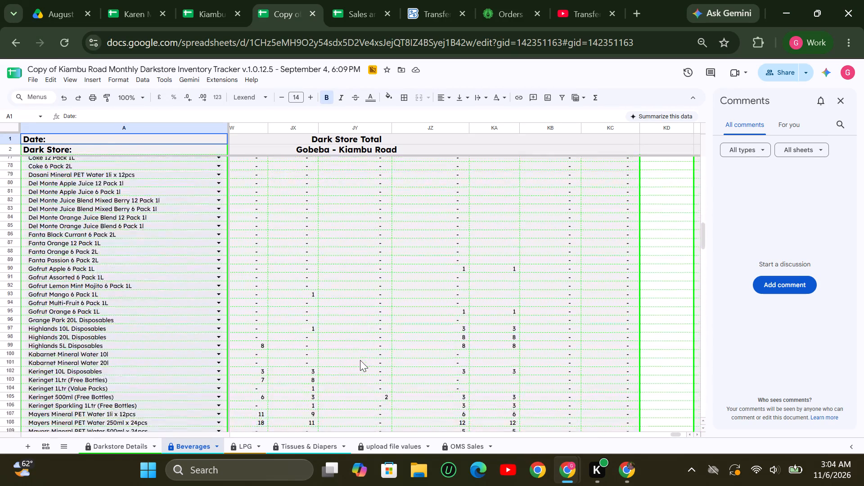
pyautogui.scroll(-1, 360, 360)
pyautogui.click(364, 337)
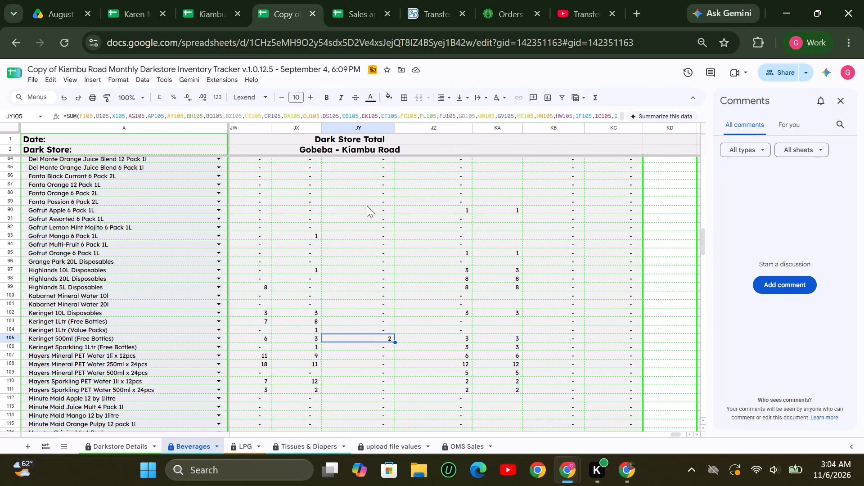
# Open the Westlands Monthly Darkstore Inventory Tracker from the August 2026 folder and show its Beverages sheet.
pyautogui.click(51, 9)
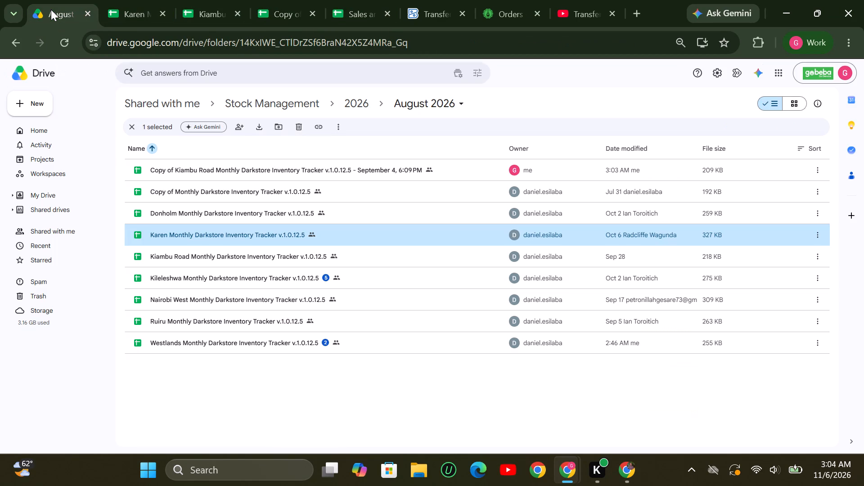
pyautogui.doubleClick(196, 340)
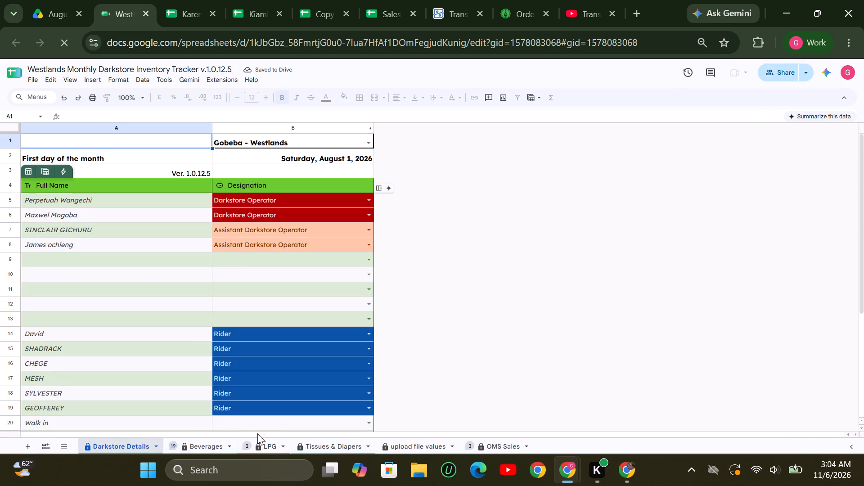
pyautogui.click(198, 444)
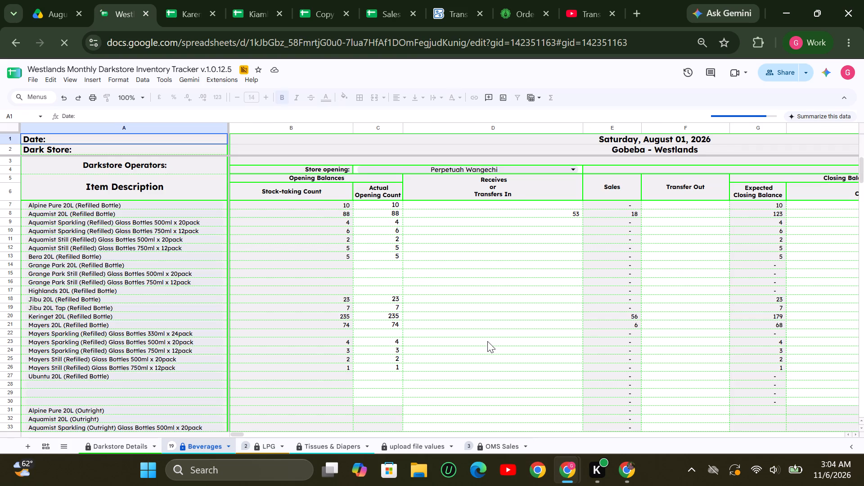
pyautogui.scroll(-4, 487, 341)
pyautogui.scroll(1, 487, 341)
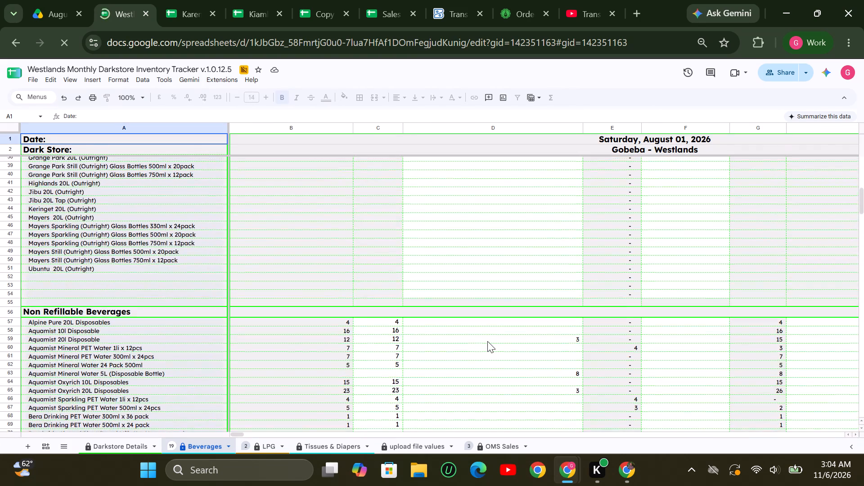
# Look through the Westlands tracker's Beverages sheet for August 1, from Non Refillable Beverages to the empty bottles and order details.
pyautogui.scroll(-2, 487, 341)
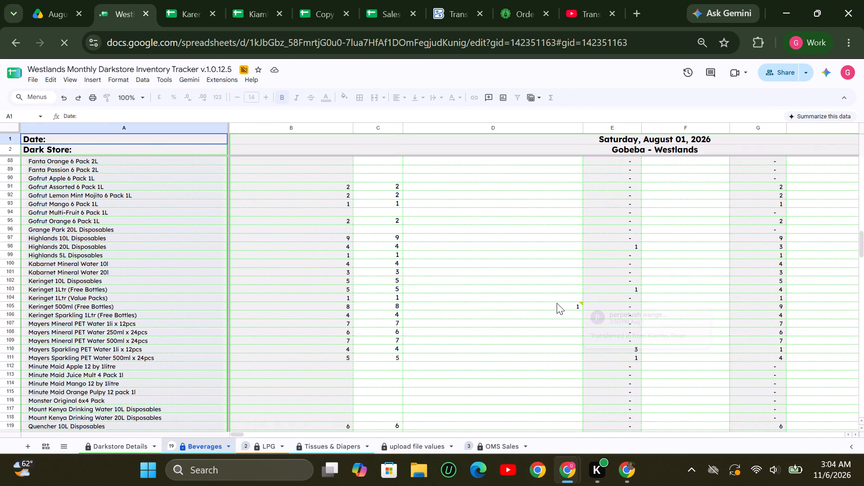
pyautogui.scroll(-3, 553, 309)
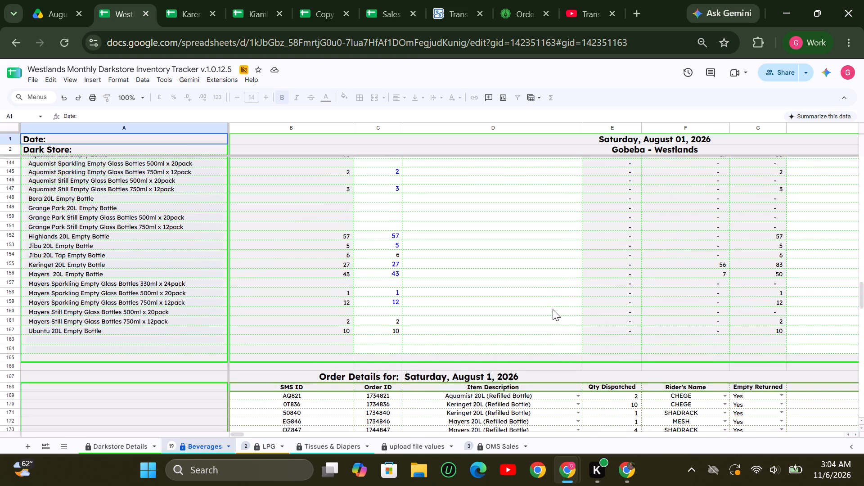
pyautogui.scroll(4, 553, 309)
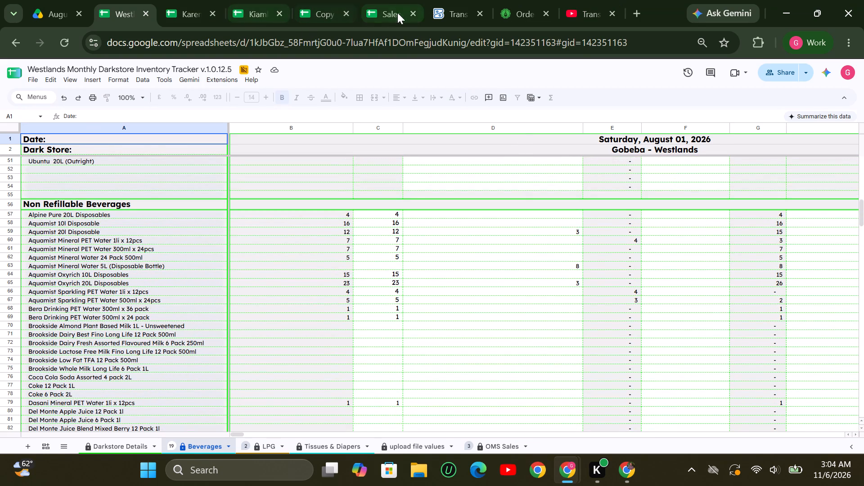
# Review the Dark Store Total columns on the Kiambu Road copy's Beverages sheet, including empty bottle returns, and close its comments.
pyautogui.click(320, 13)
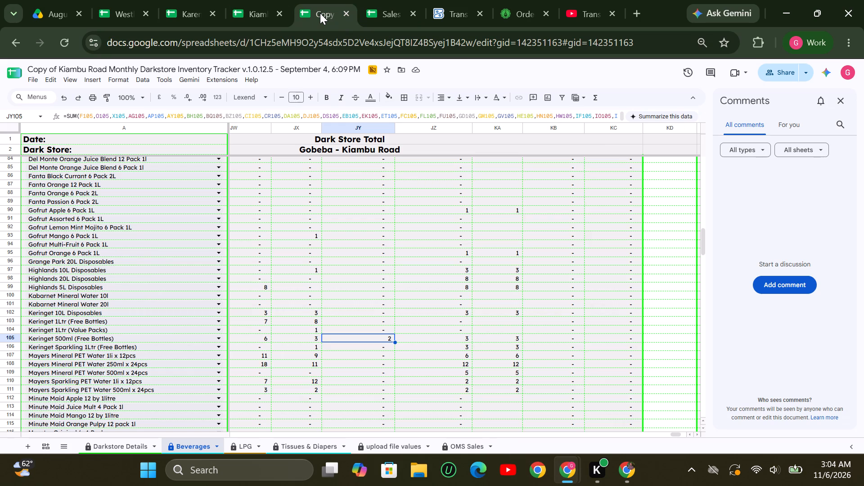
pyautogui.scroll(-3, 449, 287)
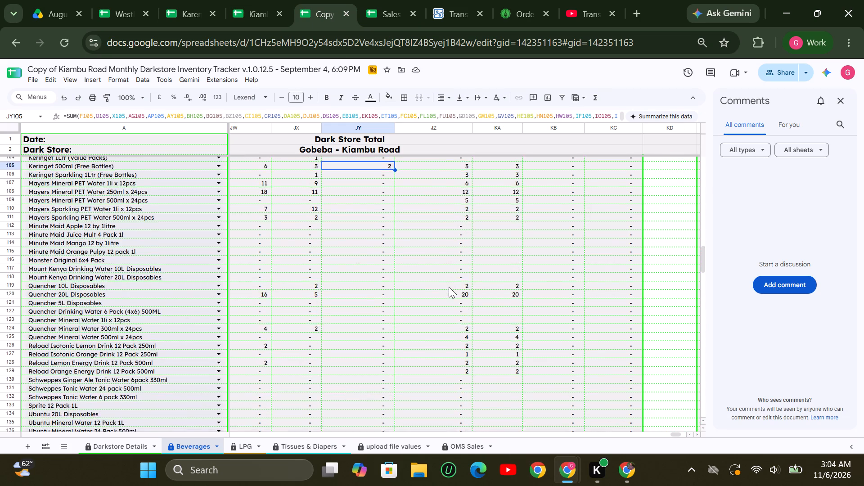
pyautogui.scroll(-3, 449, 287)
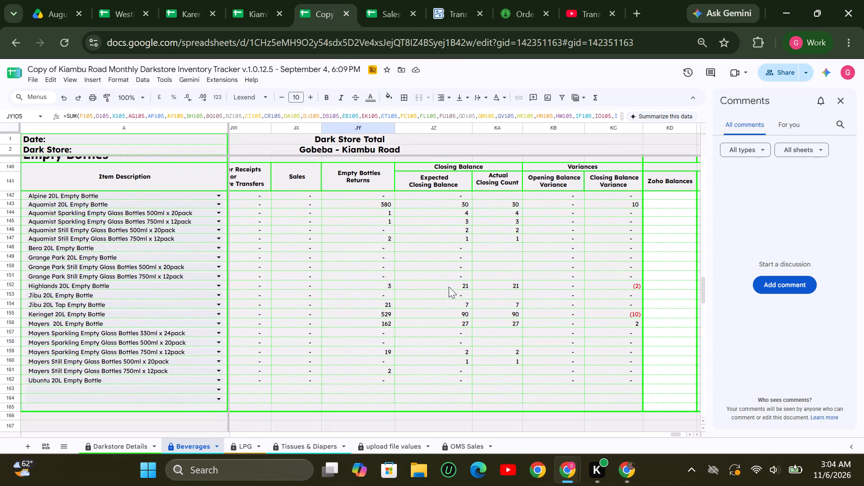
pyautogui.click(449, 287)
pyautogui.scroll(5, 449, 287)
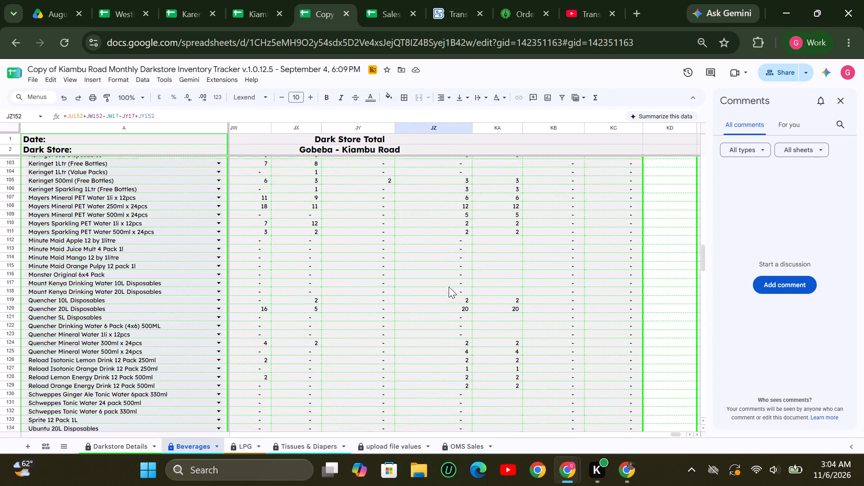
pyautogui.scroll(6, 449, 287)
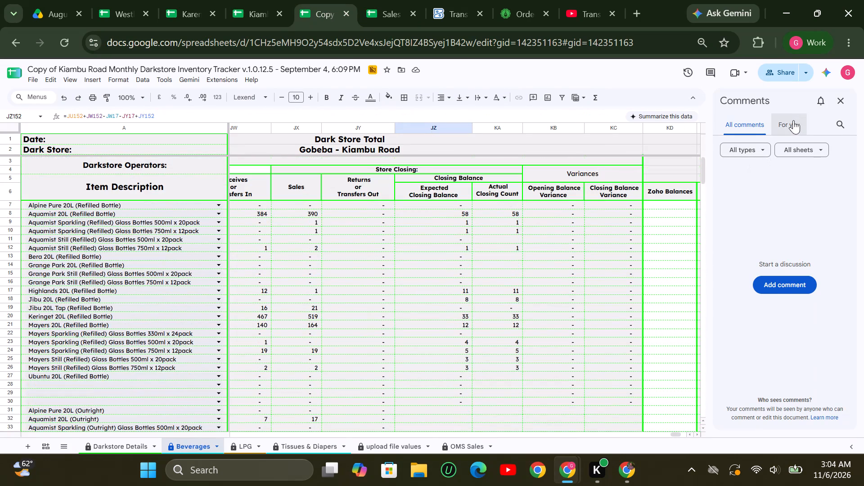
pyautogui.click(793, 120)
pyautogui.click(842, 103)
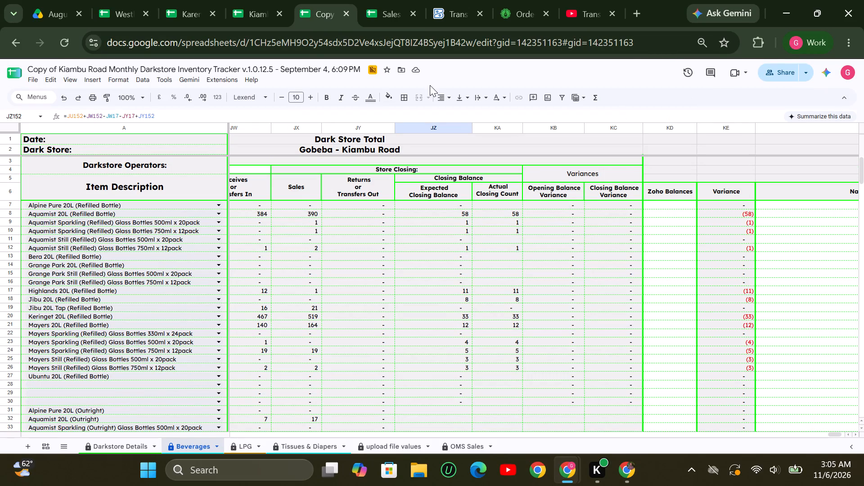
# Show all comments on the Karen Monthly Darkstore Inventory Tracker and read the October LPG and Beverages notes.
pyautogui.click(57, 17)
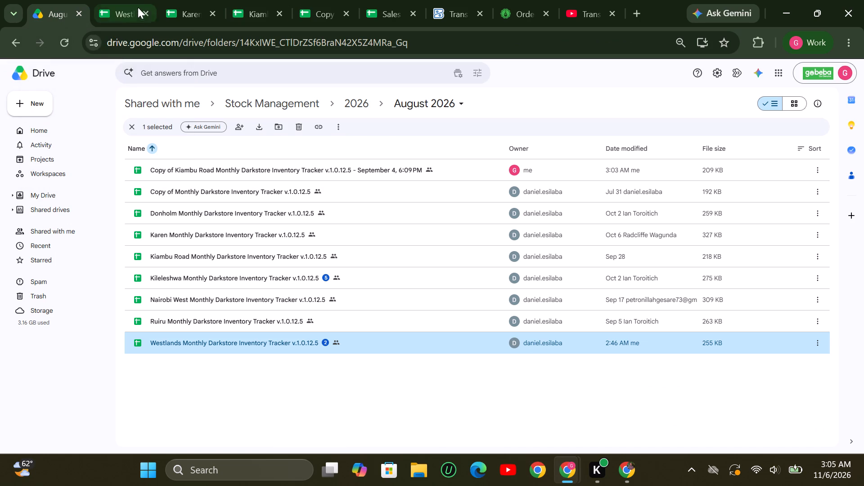
pyautogui.click(195, 14)
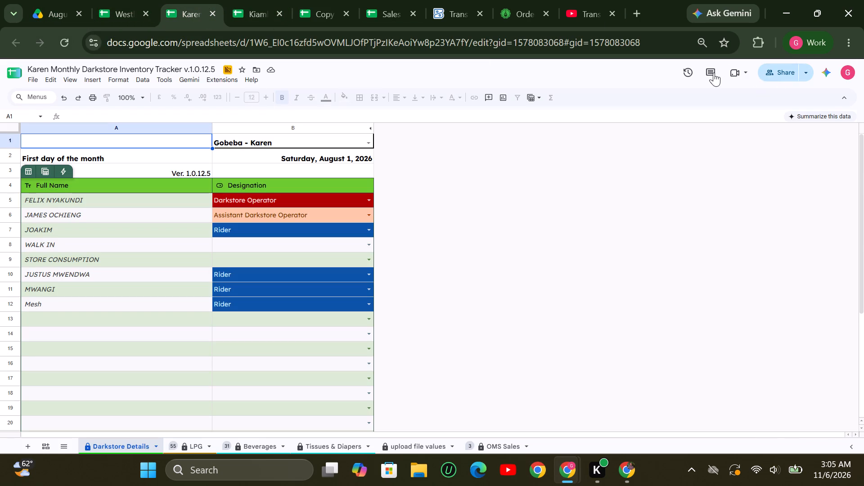
pyautogui.click(714, 72)
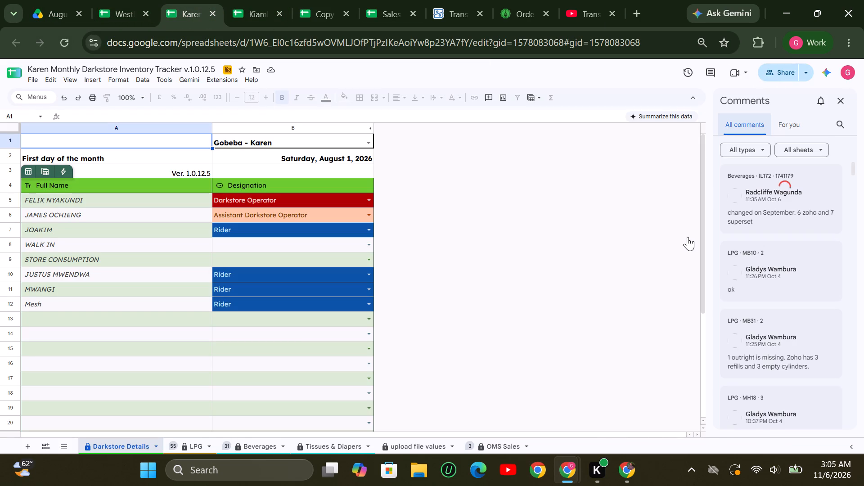
pyautogui.scroll(-6, 801, 283)
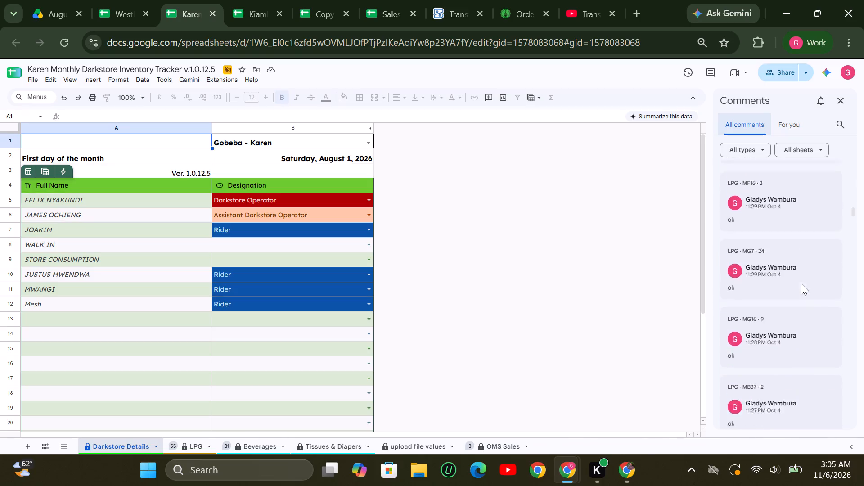
pyautogui.scroll(-2, 801, 283)
pyautogui.scroll(5, 801, 283)
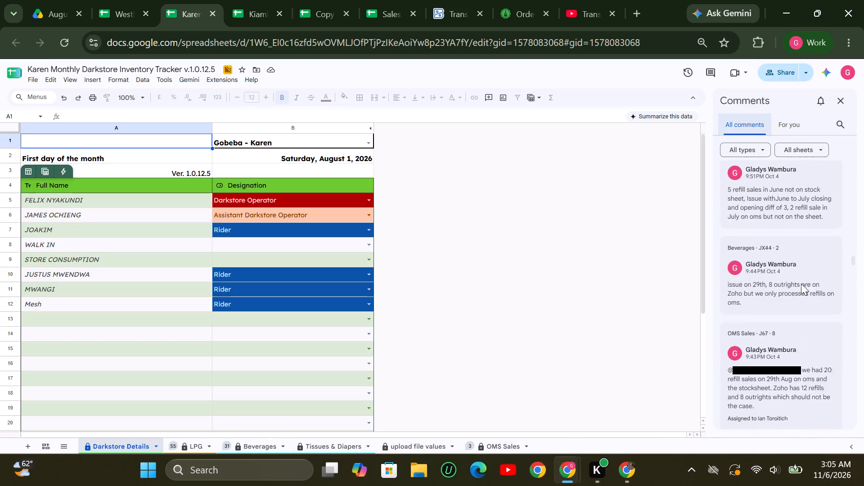
pyautogui.scroll(4, 801, 283)
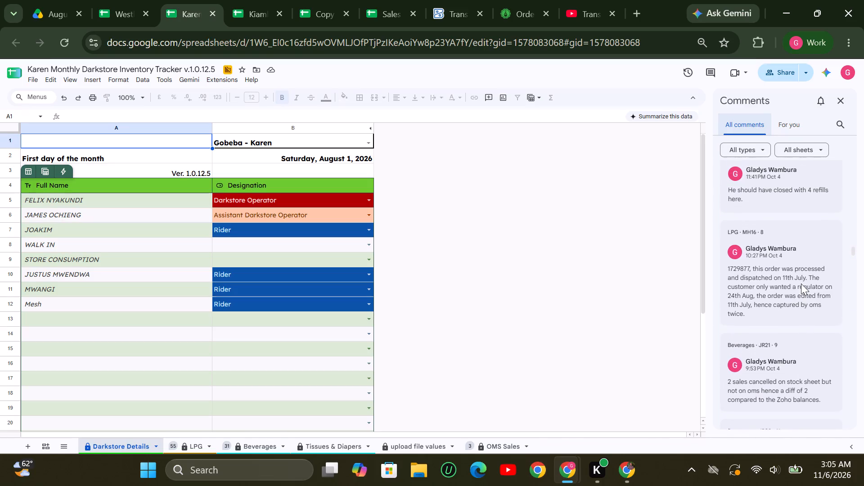
pyautogui.scroll(1, 801, 283)
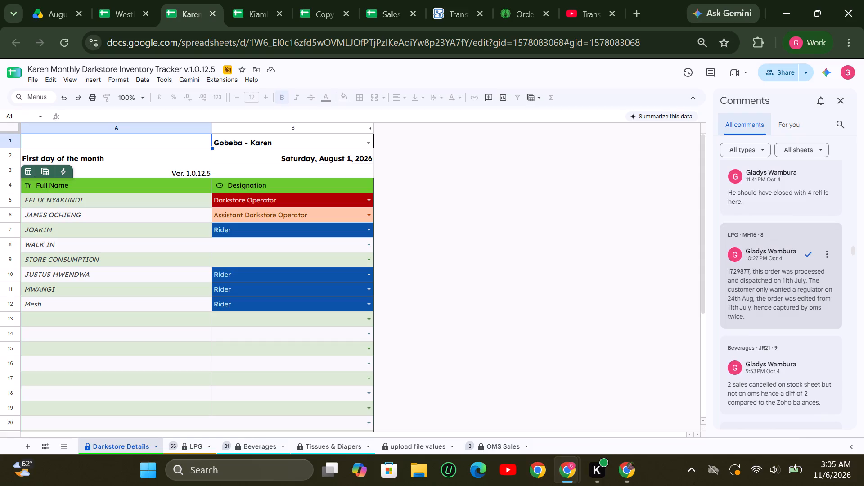
# Read on through the Karen tracker's older comments, including the September notes on orders and the OMS Sales discrepancies.
pyautogui.scroll(-3, 801, 283)
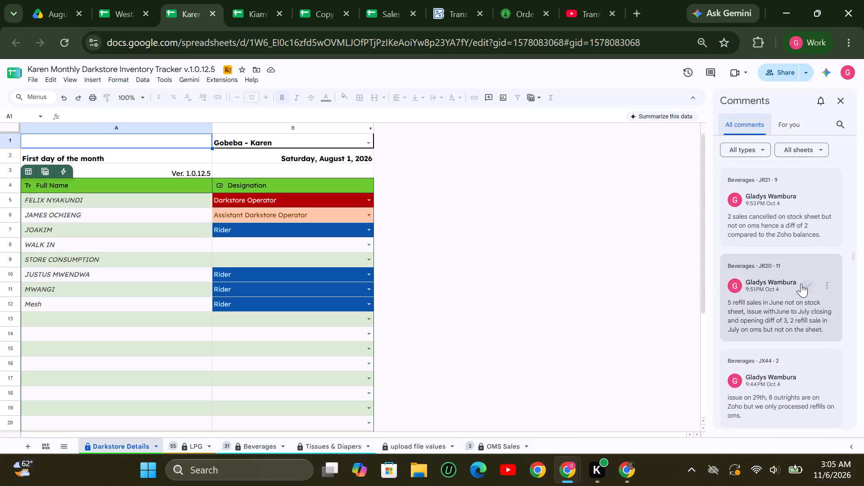
pyautogui.scroll(-5, 801, 283)
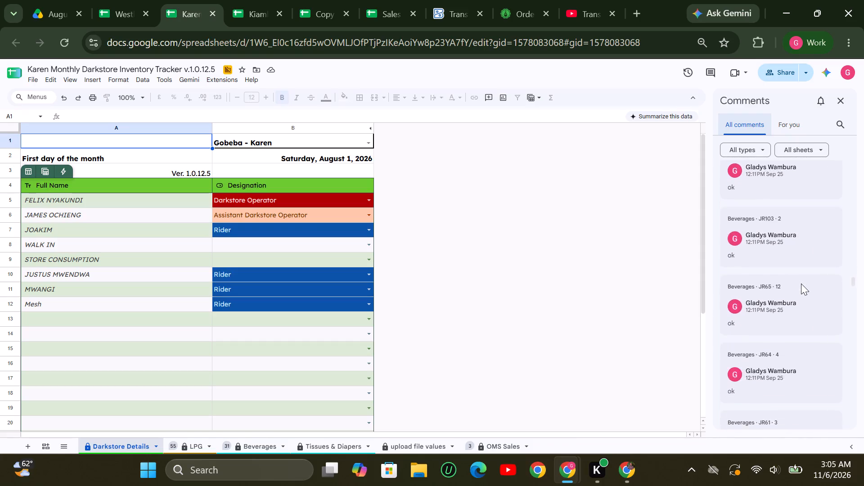
pyautogui.scroll(-12, 801, 283)
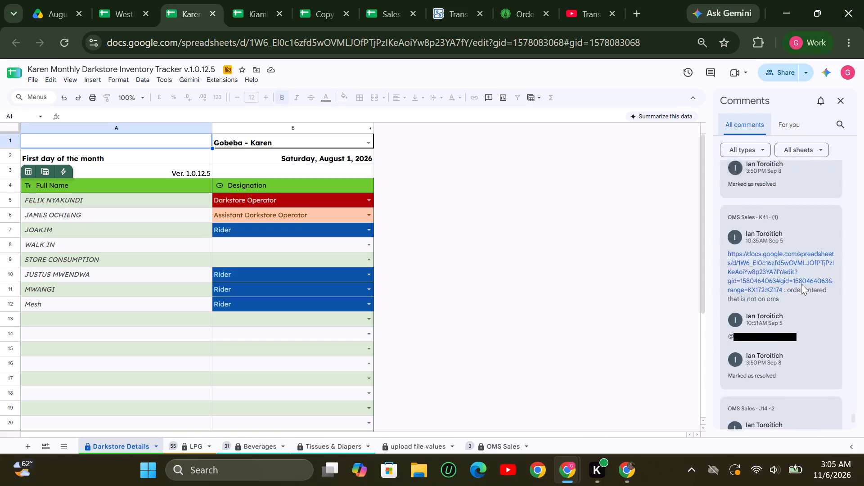
pyautogui.scroll(9, 801, 283)
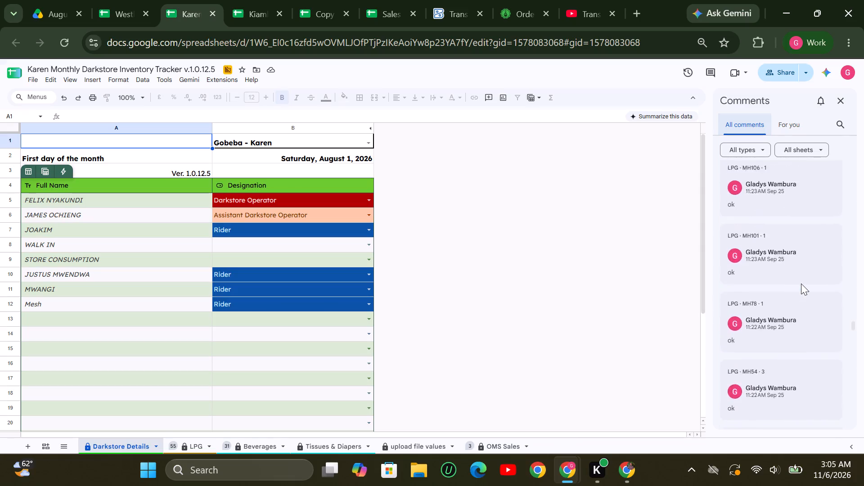
pyautogui.scroll(-4, 801, 283)
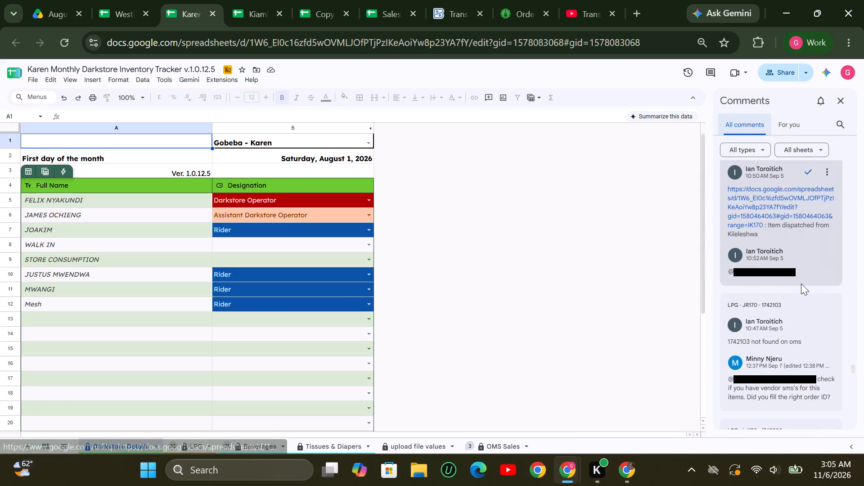
pyautogui.scroll(-2, 801, 283)
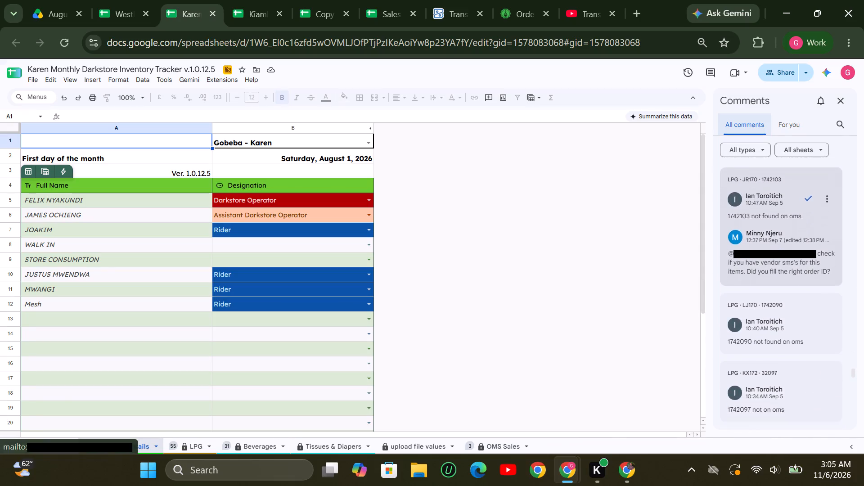
pyautogui.scroll(-3, 801, 283)
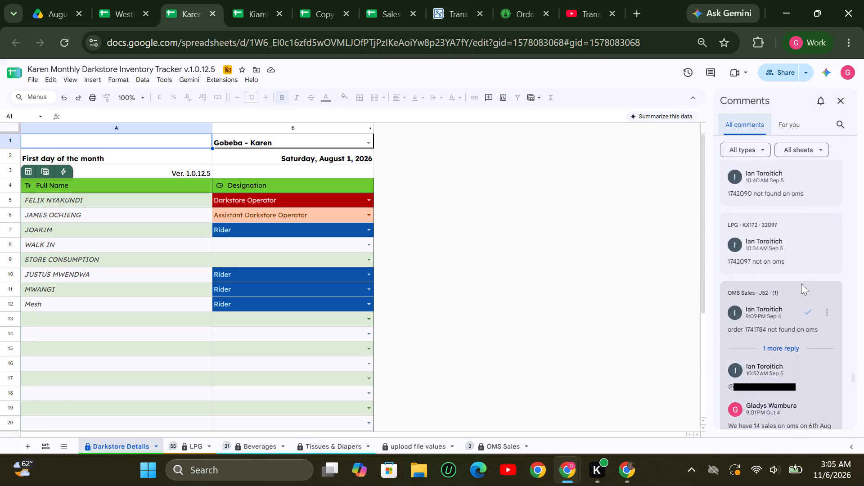
pyautogui.scroll(-2, 801, 283)
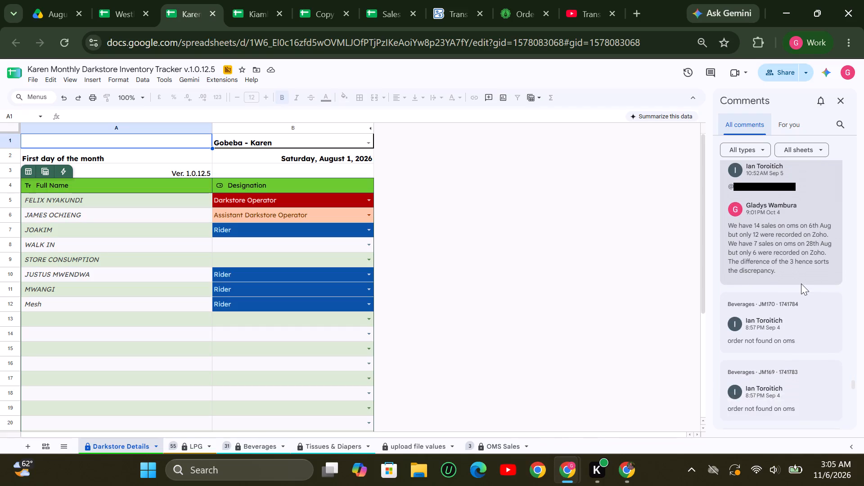
# Check the Karen tracker's last open Beverages comments and its resolved LPG and OMS Sales comments through to the end.
pyautogui.scroll(-2, 801, 283)
pyautogui.scroll(1, 801, 283)
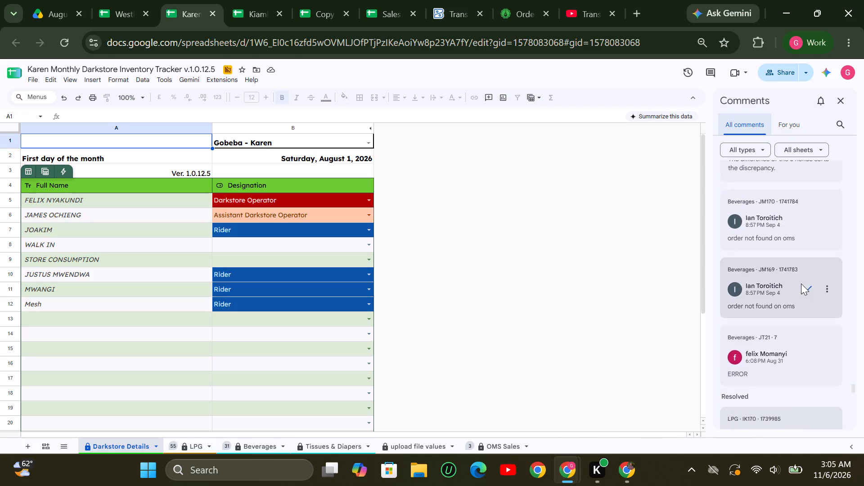
pyautogui.scroll(-2, 801, 283)
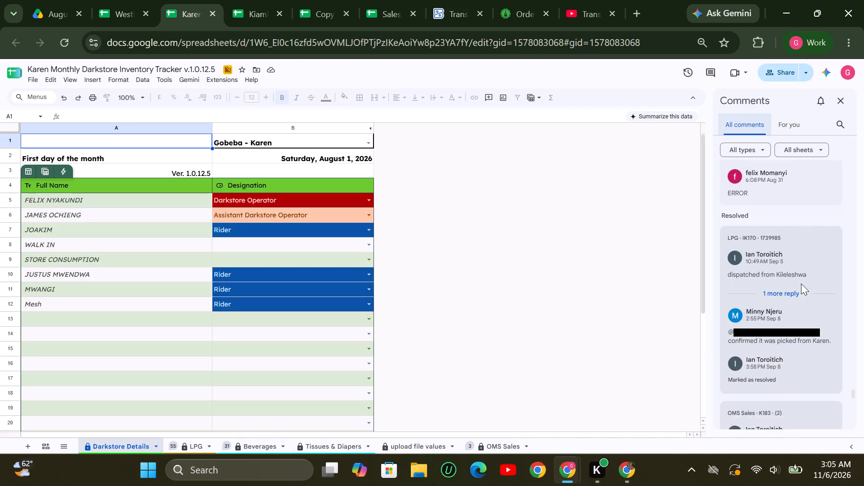
pyautogui.scroll(-2, 801, 283)
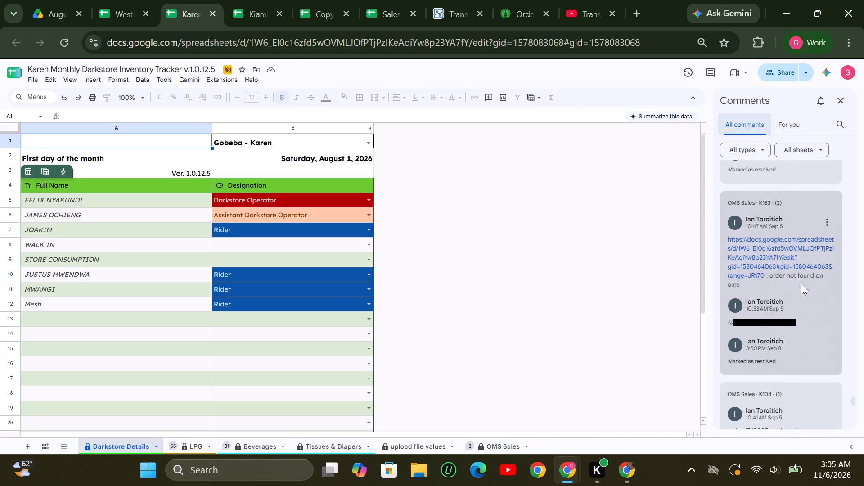
pyautogui.scroll(-8, 801, 283)
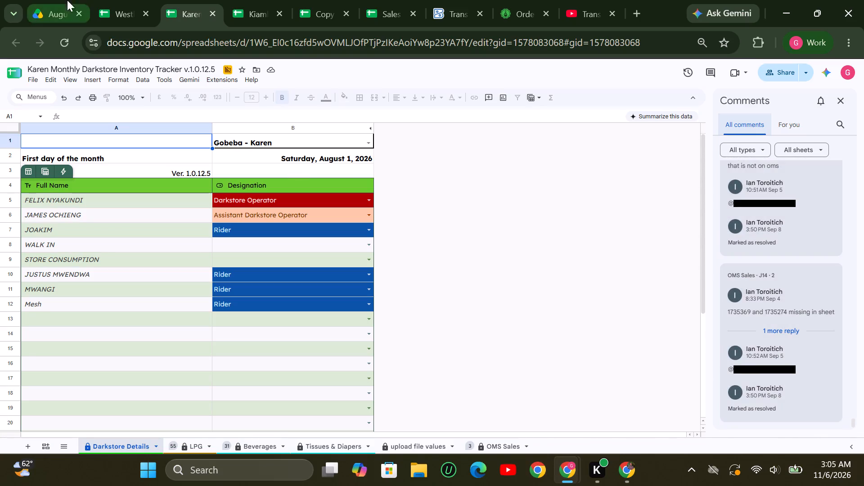
# Close the Westlands, Karen and Kiambu Road trackers and the Kiambu Road copy, keeping the losses tracking sheet open.
pyautogui.click(144, 10)
pyautogui.click(144, 10)
pyautogui.click(144, 10)
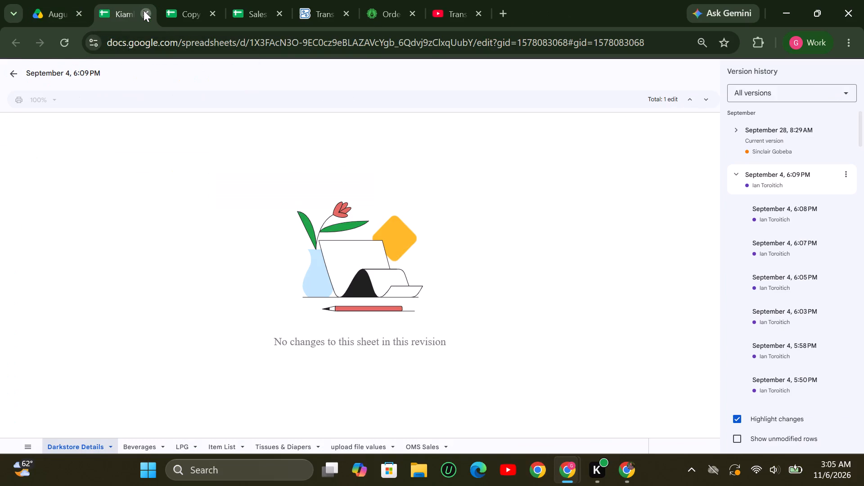
pyautogui.click(144, 10)
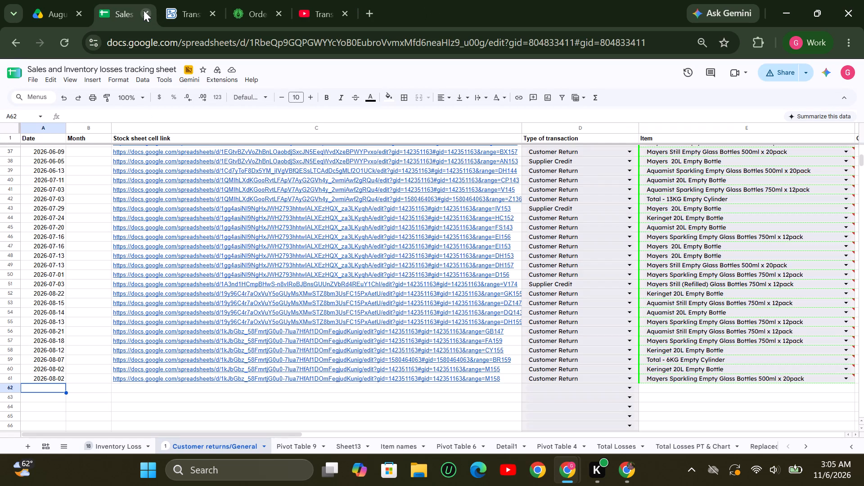
# Reopen the Karen Monthly Darkstore Inventory Tracker from the August 2026 folder.
pyautogui.click(63, 9)
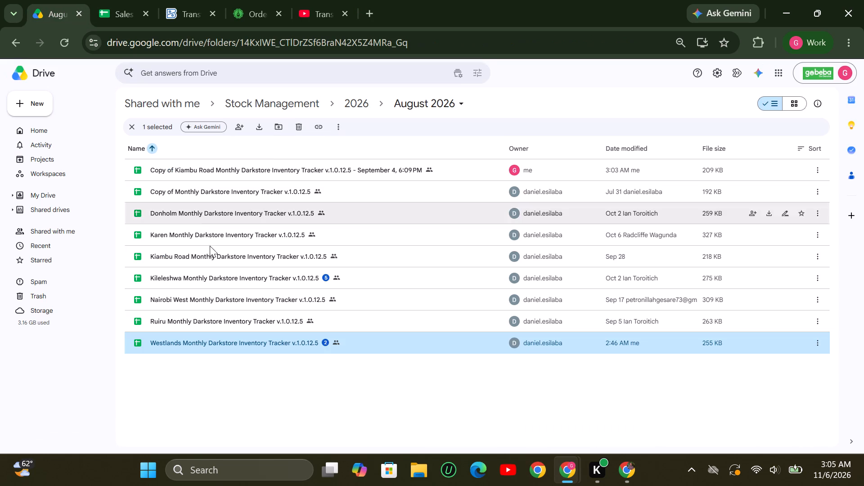
pyautogui.doubleClick(171, 210)
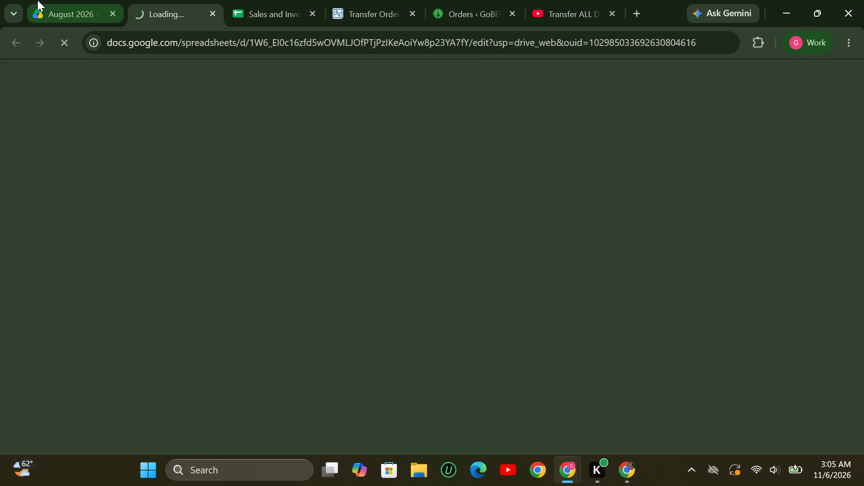
# Open the Ruiru Monthly Darkstore Inventory Tracker from the August 2026 folder and show all its comments.
pyautogui.click(67, 16)
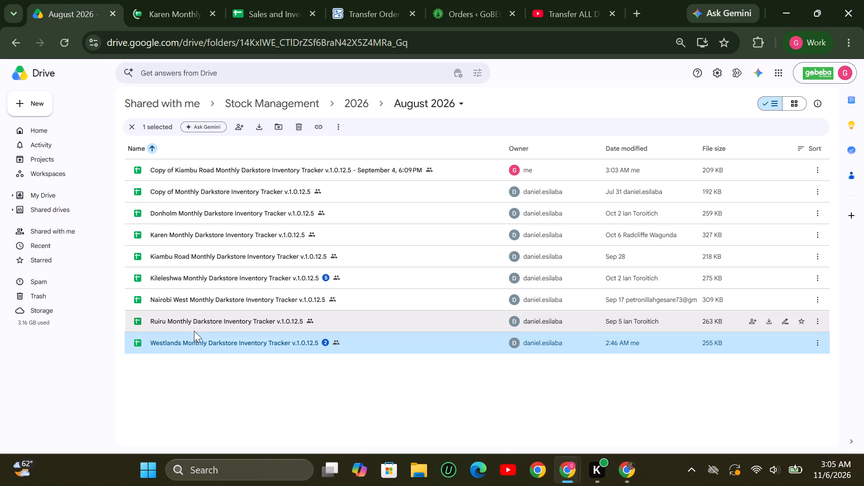
pyautogui.doubleClick(173, 318)
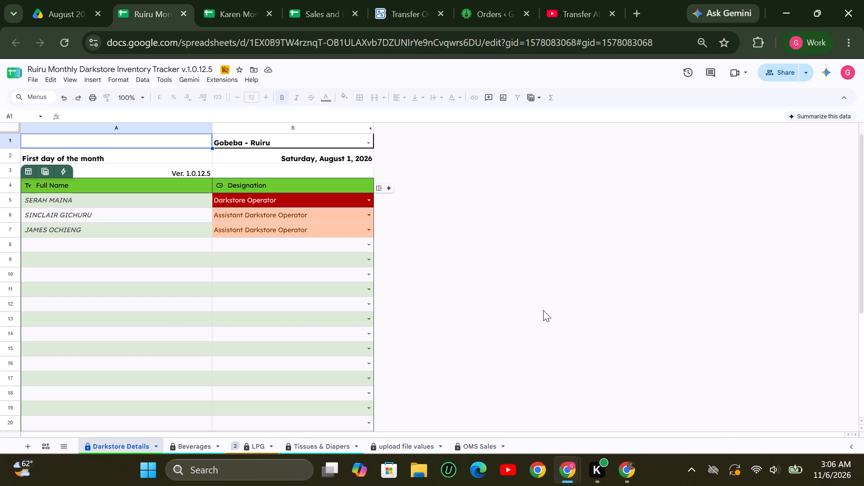
pyautogui.click(708, 73)
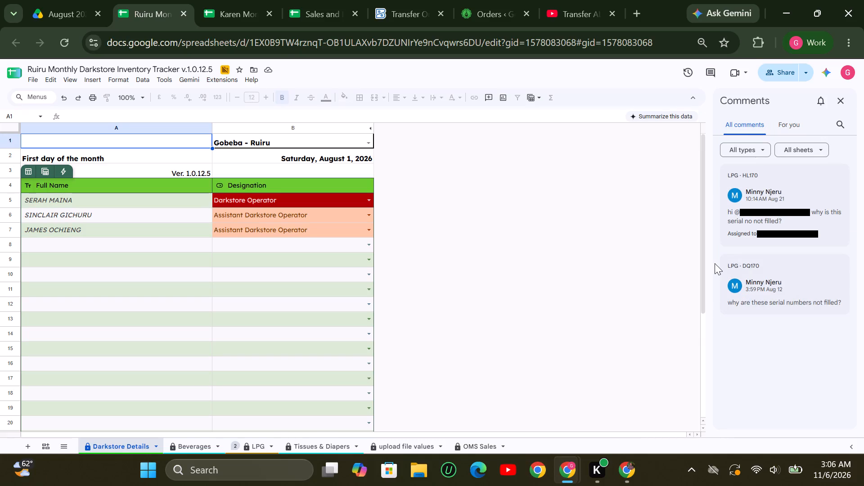
# Open the Donholm Monthly Darkstore Inventory Tracker from the August 2026 folder and check both all comments and those addressed to you.
pyautogui.click(228, 15)
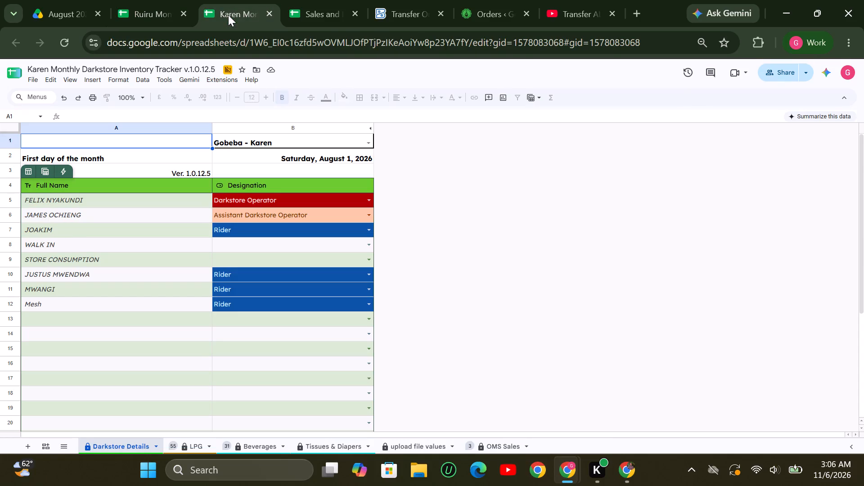
pyautogui.click(46, 5)
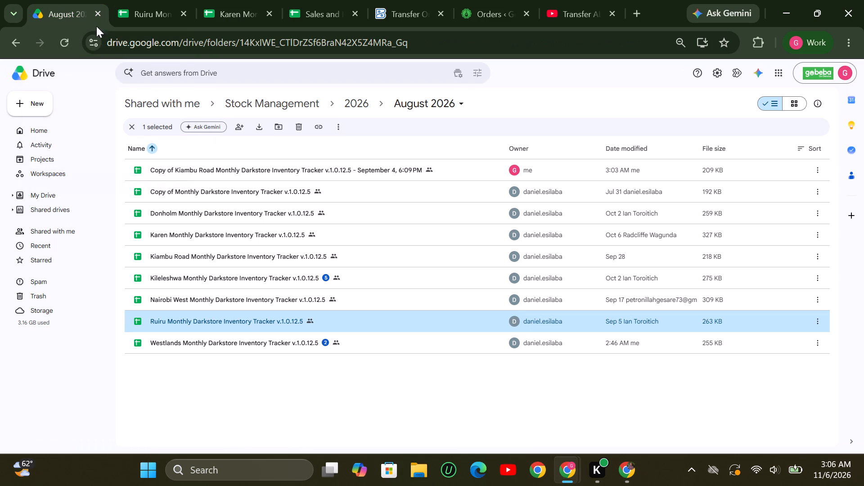
pyautogui.doubleClick(174, 206)
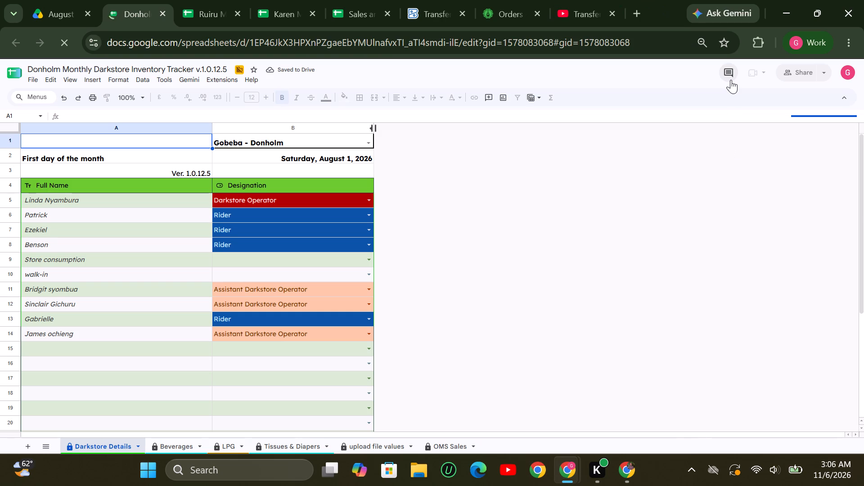
pyautogui.click(731, 78)
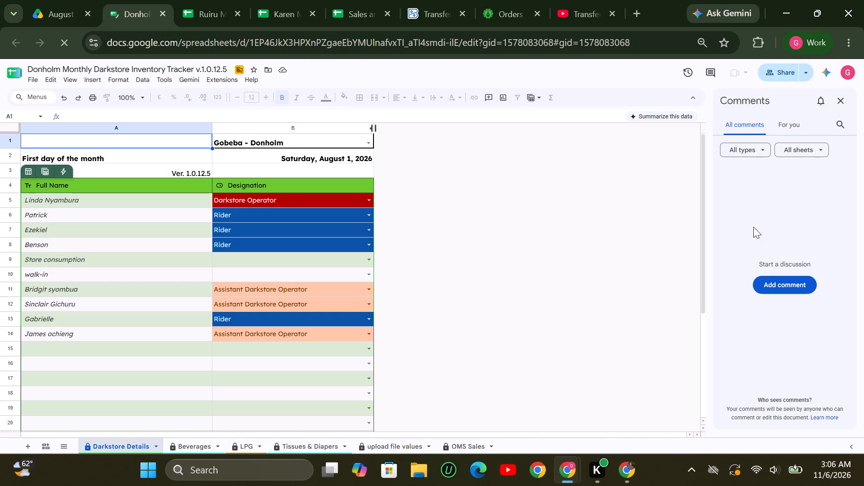
pyautogui.click(789, 127)
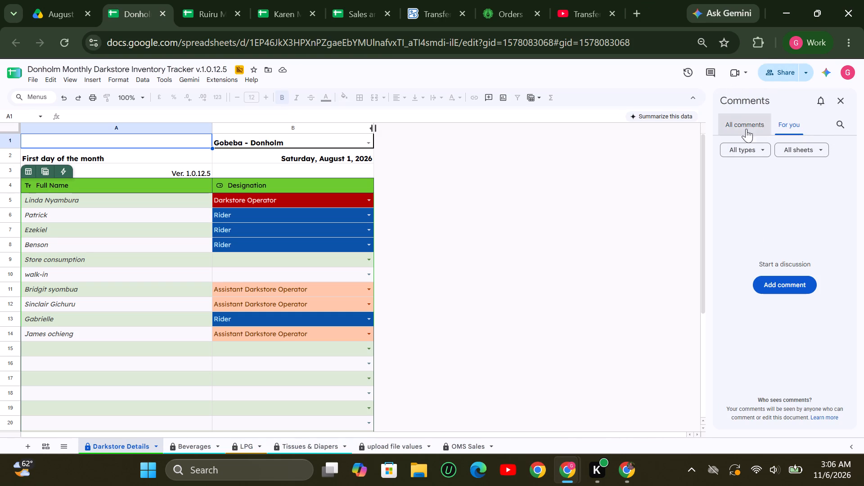
pyautogui.click(741, 127)
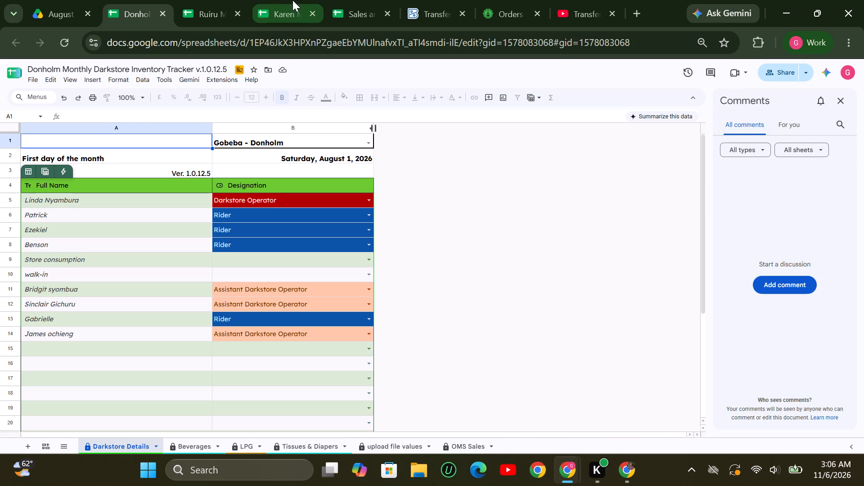
# Close the Donholm, Ruiru and Karen August trackers, keeping the Drive folder and the sales and inventory sheet open.
pyautogui.click(162, 14)
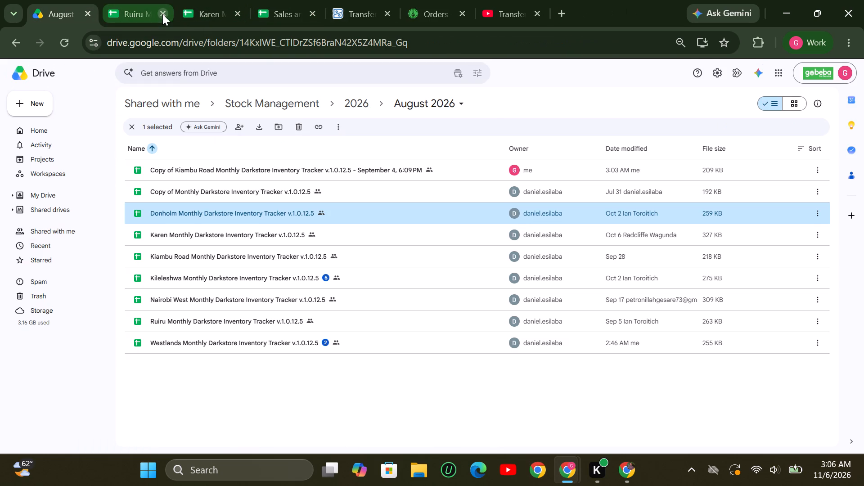
pyautogui.click(162, 14)
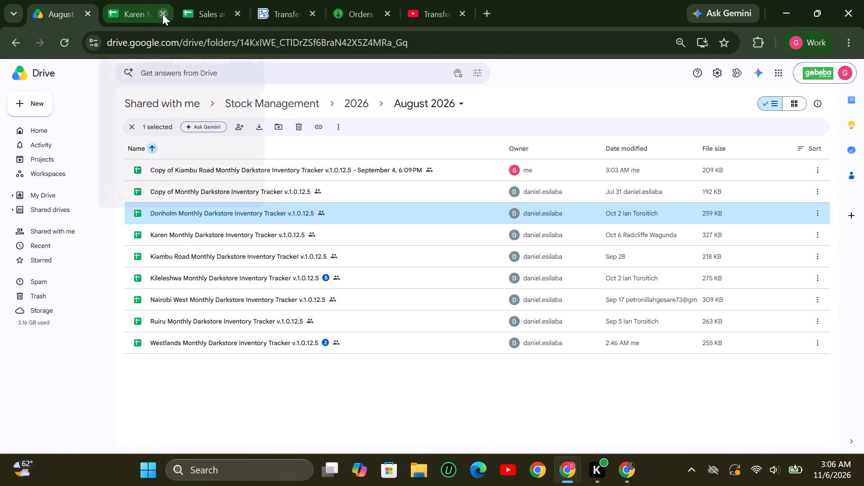
pyautogui.click(162, 14)
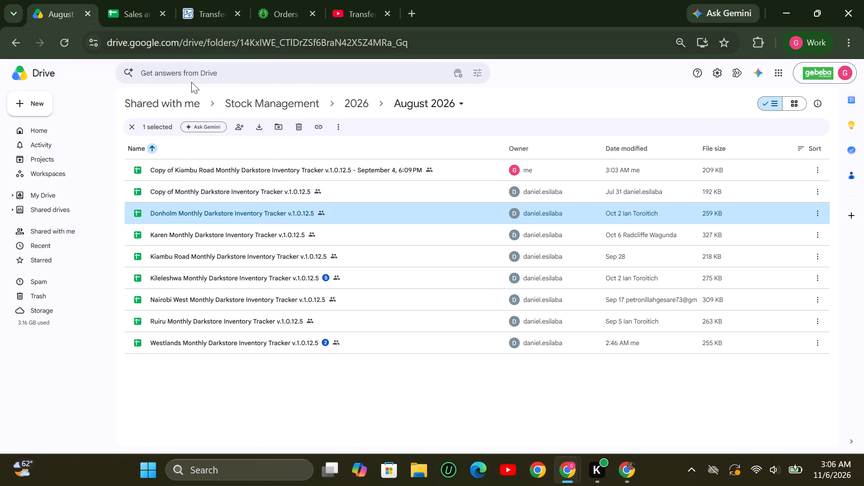
# Open the Kileleshwa Monthly Darkstore Inventory Tracker from the September 2026 folder and show all its comments.
pyautogui.click(351, 104)
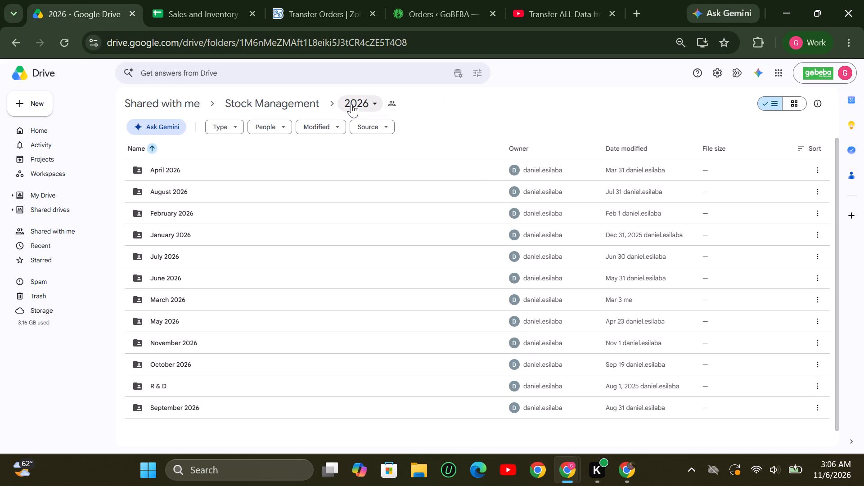
pyautogui.doubleClick(183, 409)
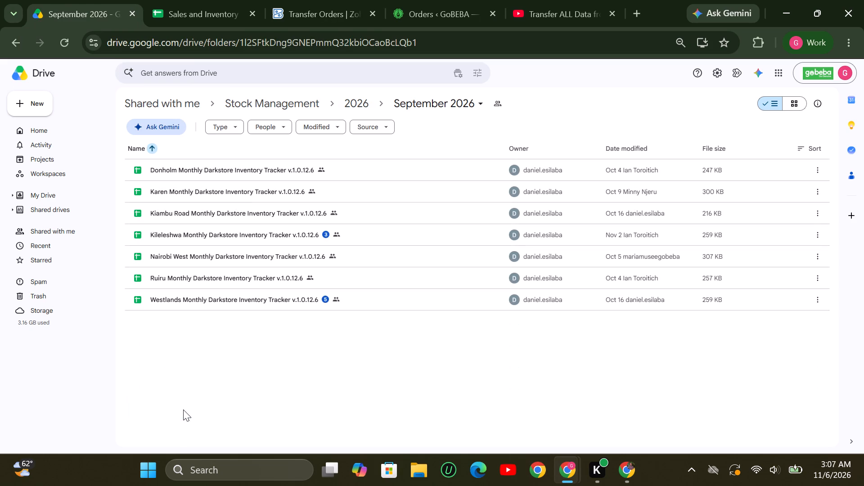
pyautogui.doubleClick(178, 238)
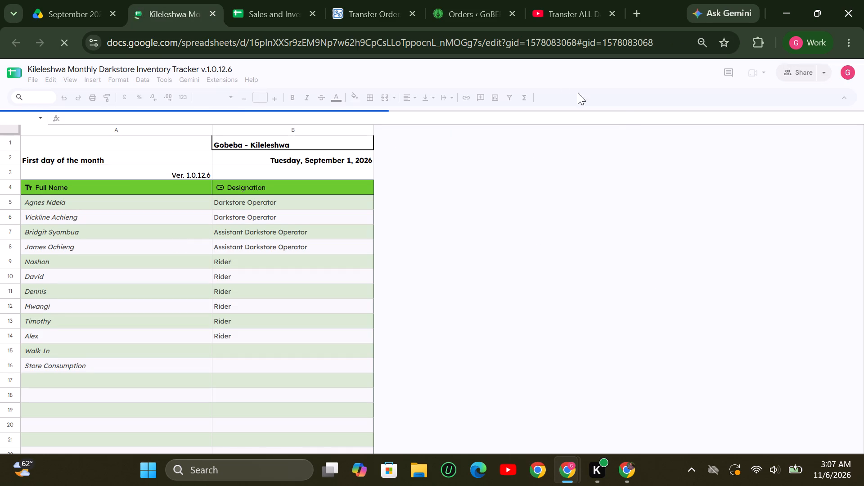
pyautogui.click(726, 74)
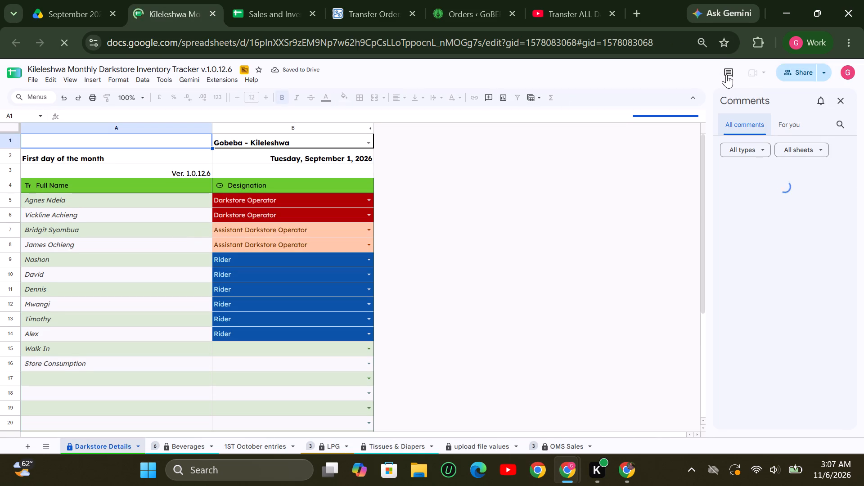
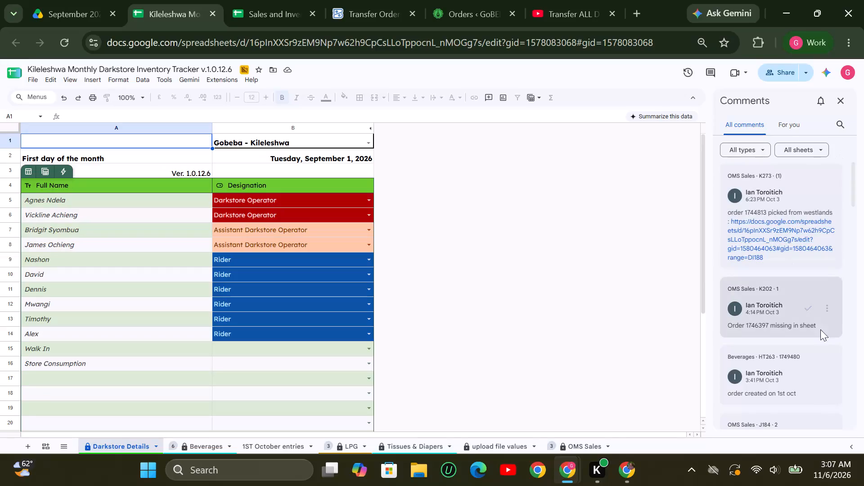
# Read down the Kileleshwa comments and go to the Beverages IM163 comment assigned to you about order 1748650.
pyautogui.scroll(-1, 799, 313)
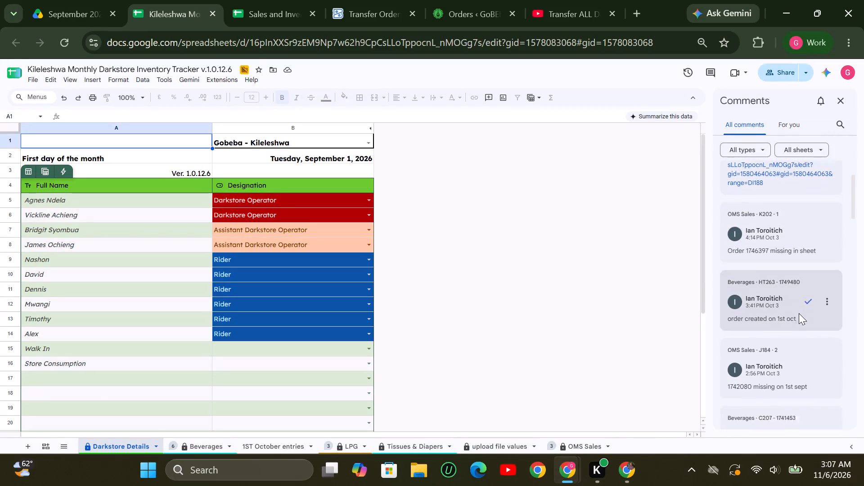
pyautogui.scroll(-3, 799, 313)
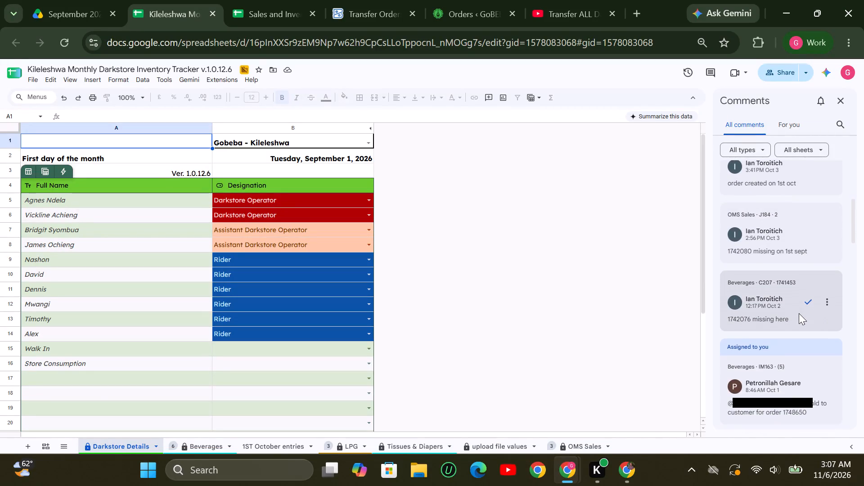
pyautogui.scroll(-2, 799, 313)
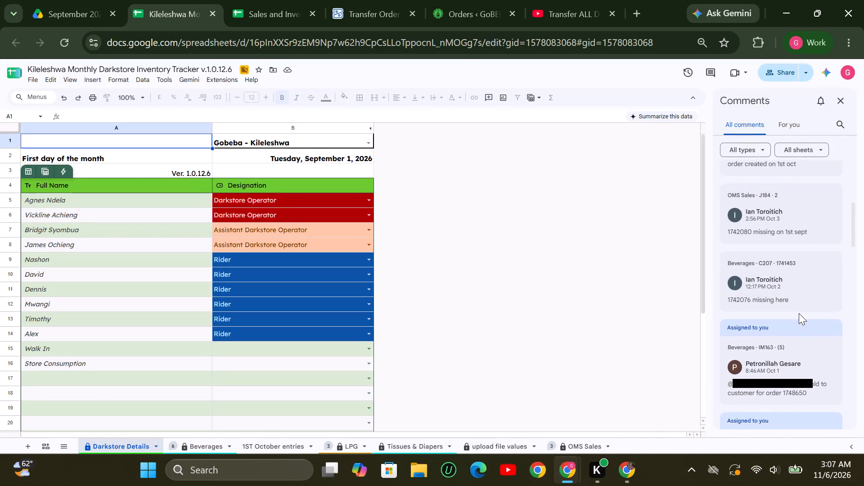
pyautogui.scroll(-3, 799, 313)
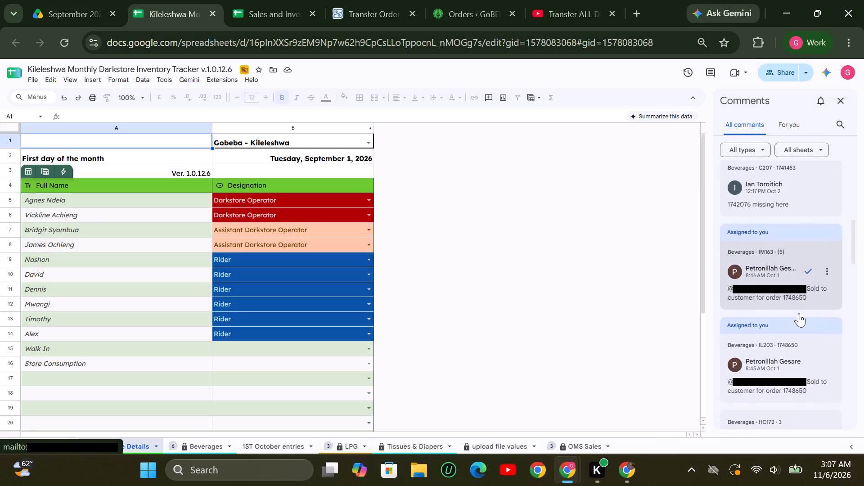
pyautogui.scroll(-2, 799, 313)
pyautogui.hscroll(1, 799, 313)
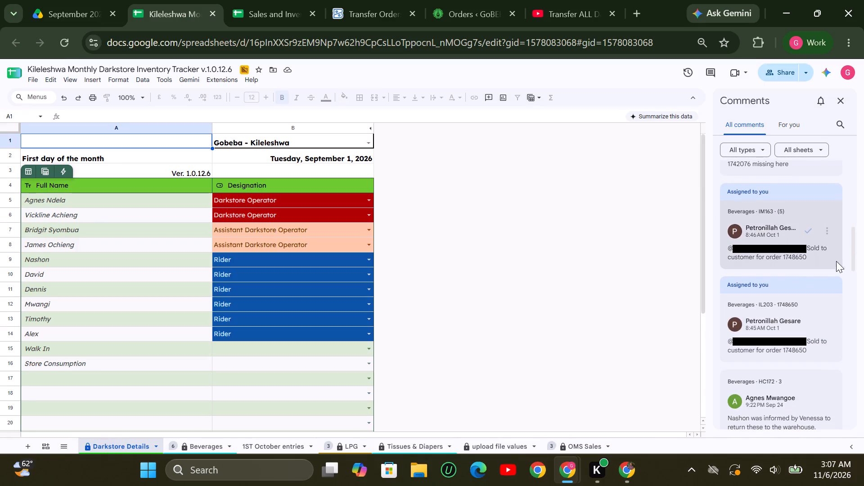
pyautogui.click(816, 253)
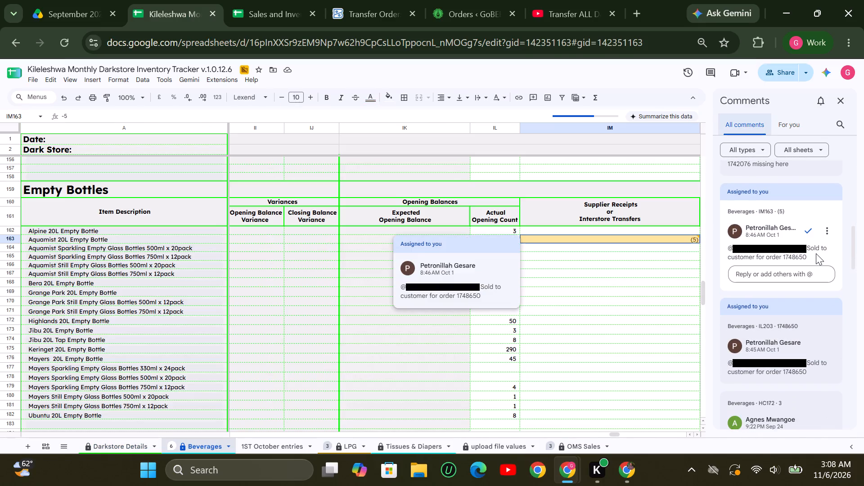
pyautogui.scroll(-1, 816, 253)
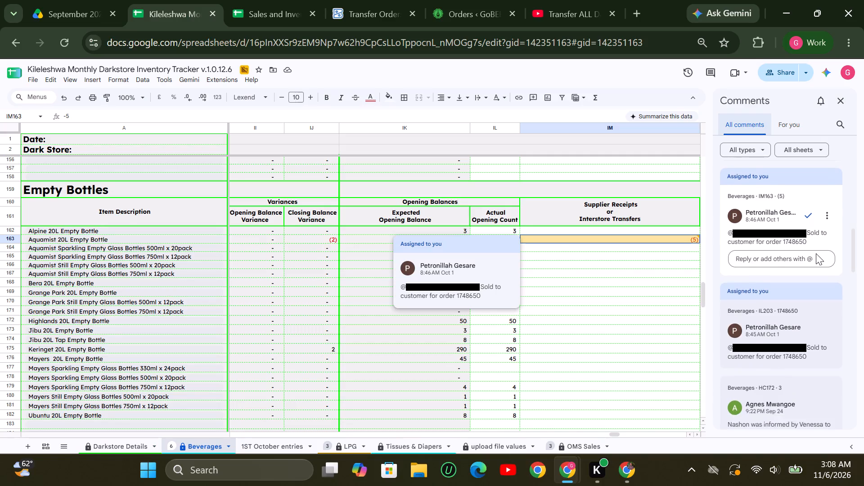
pyautogui.scroll(-4, 816, 253)
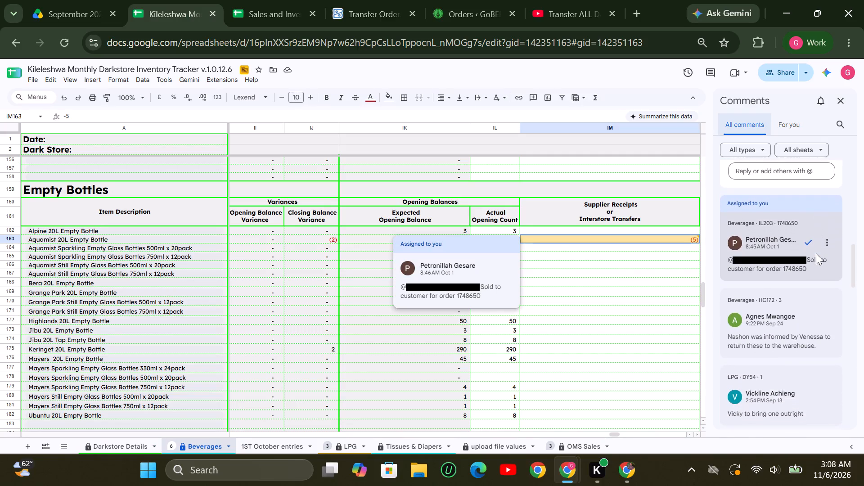
pyautogui.click(816, 259)
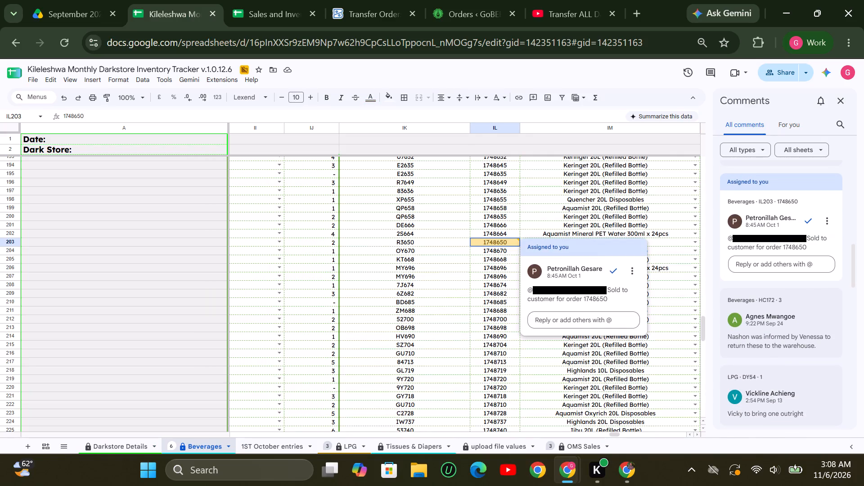
pyautogui.click(668, 243)
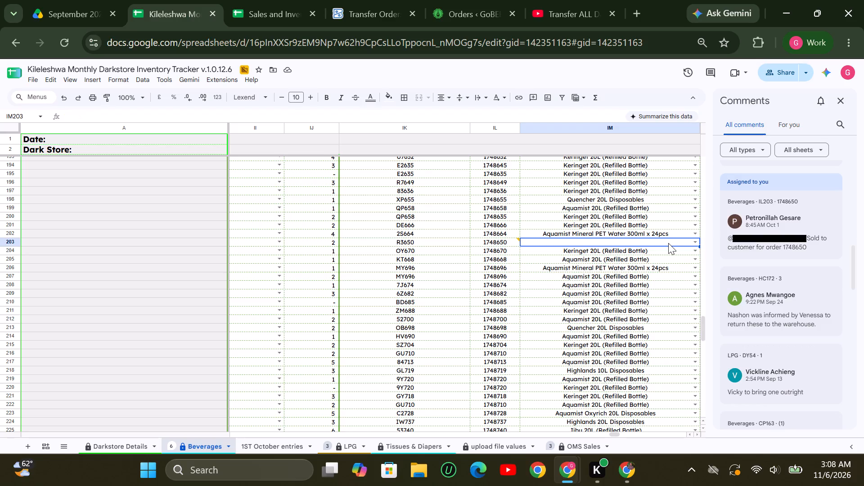
pyautogui.click(509, 242)
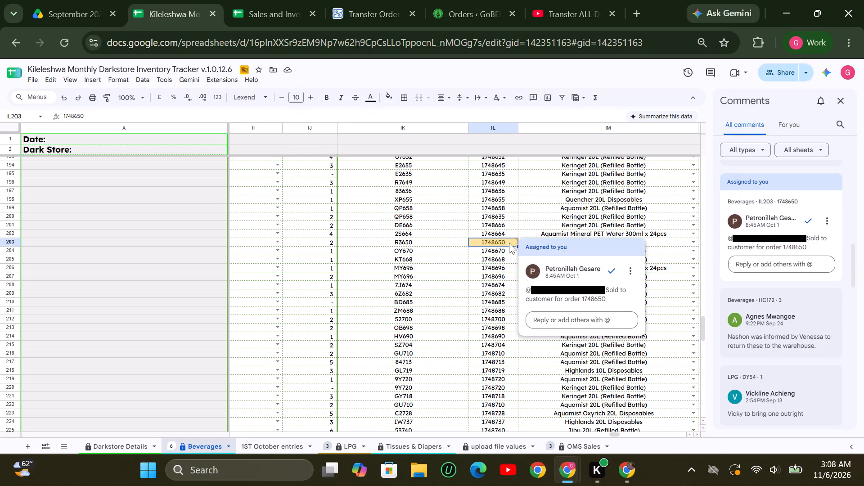
pyautogui.press('Right')
pyautogui.press('Right')
pyautogui.press('Right')
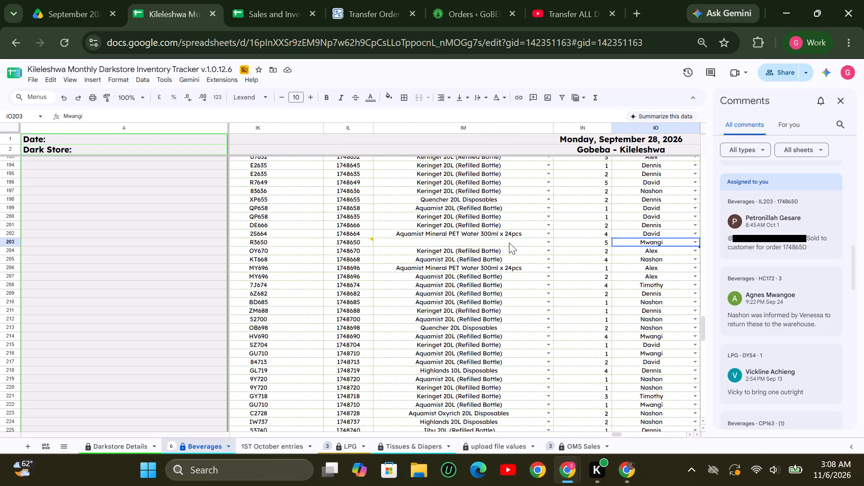
pyautogui.press('Right')
pyautogui.press('Right')
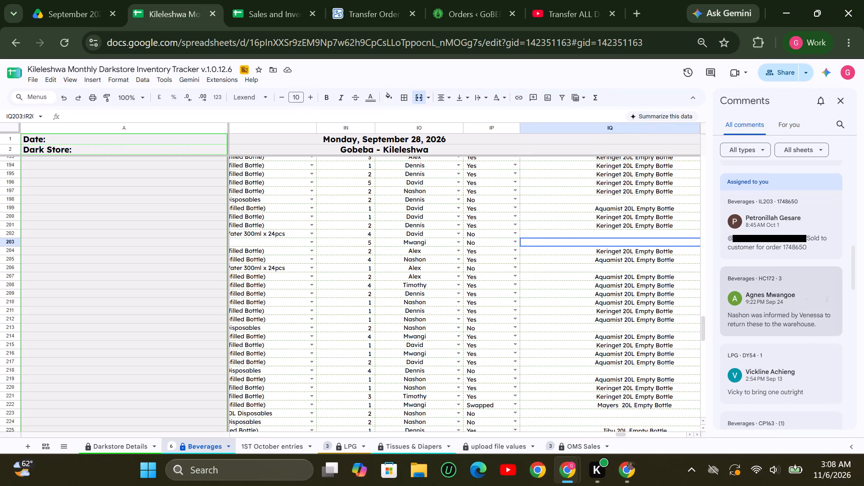
# Compare the cells behind the two assigned comments on order 1748650, revisiting Beverages IM163 and IL203.
pyautogui.scroll(1, 830, 290)
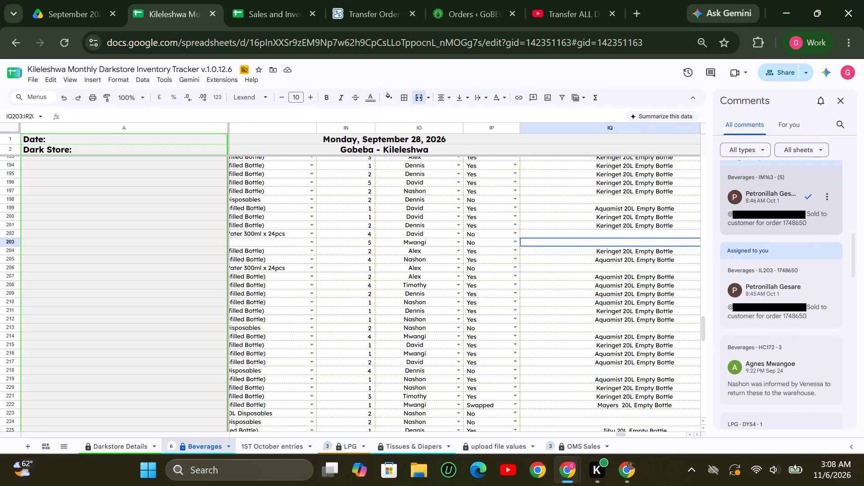
pyautogui.click(820, 209)
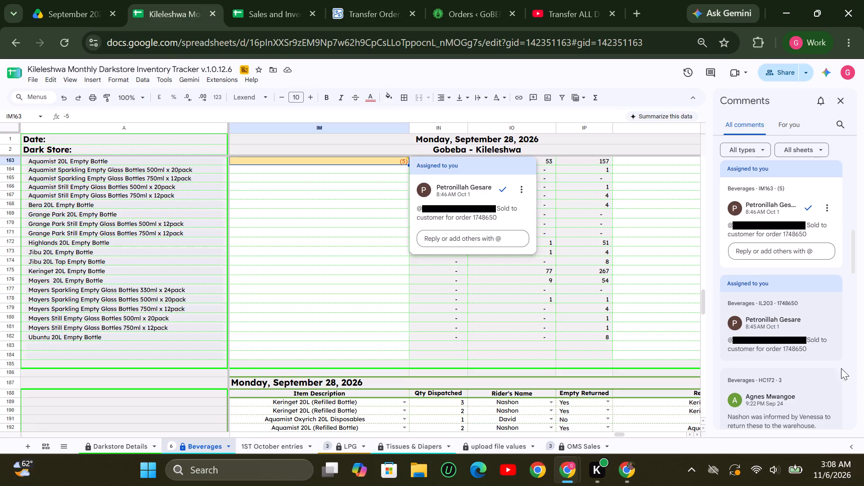
pyautogui.click(824, 341)
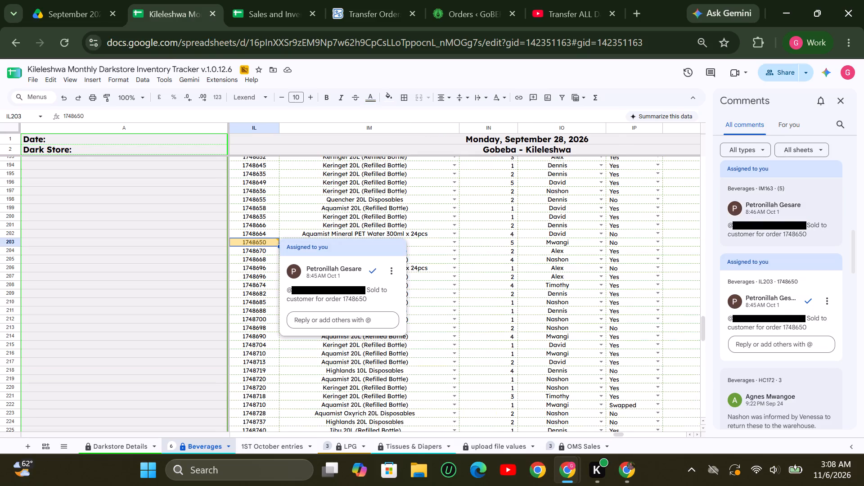
# Check the cells behind the Beverages HC172 comment on warehouse returns and the LPG DY54 comment on bringing one outright.
pyautogui.scroll(-3, 824, 341)
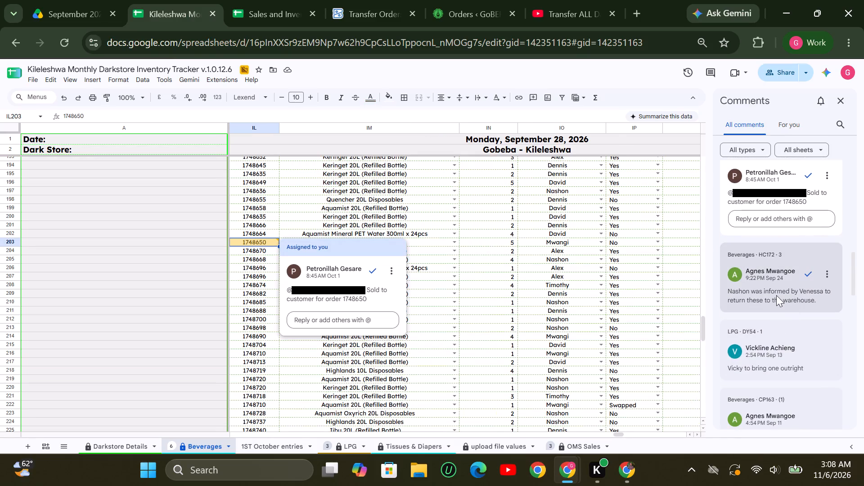
pyautogui.click(776, 295)
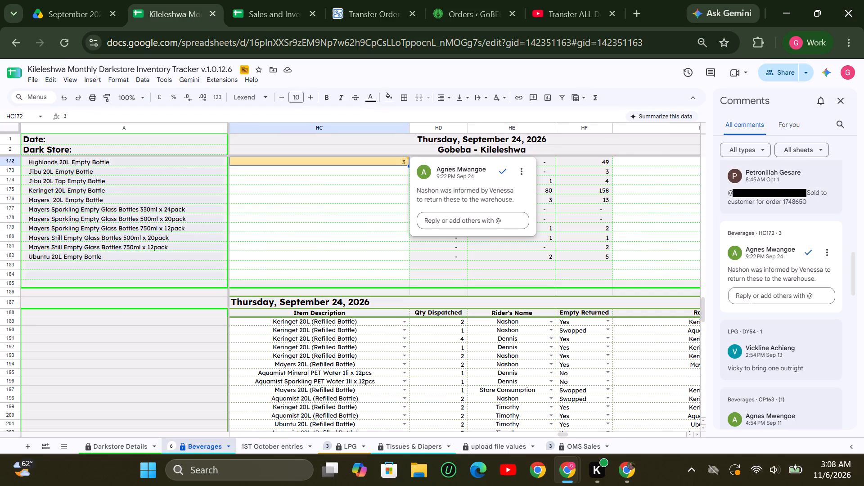
pyautogui.scroll(-1, 776, 295)
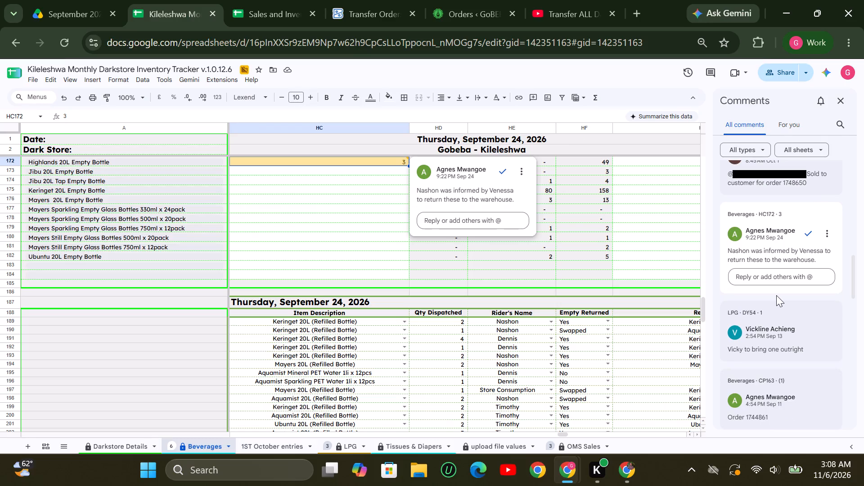
pyautogui.scroll(-1, 776, 295)
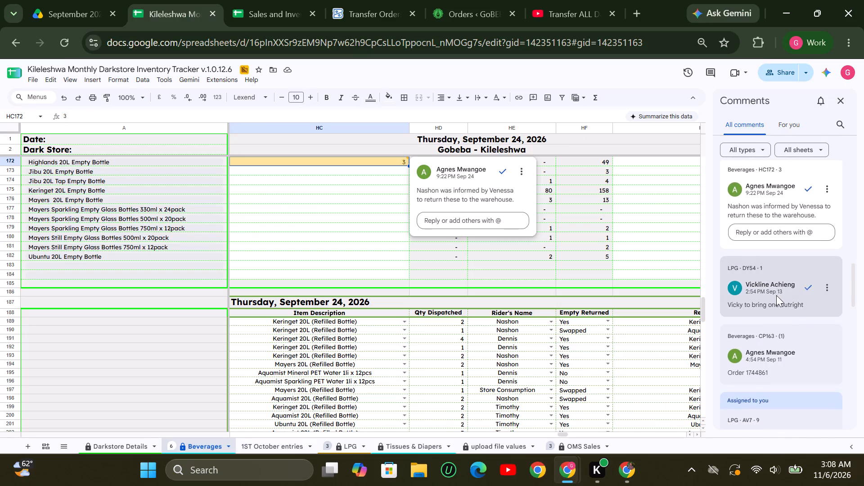
pyautogui.scroll(-1, 776, 295)
pyautogui.click(774, 270)
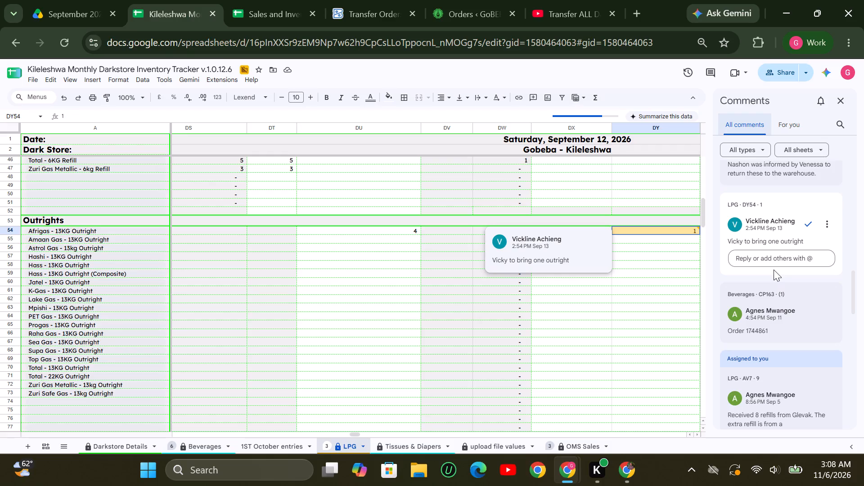
# Go to the Beverages CP163 comment dated Sep 11 and copy its order number, 1744861.
pyautogui.scroll(-2, 774, 270)
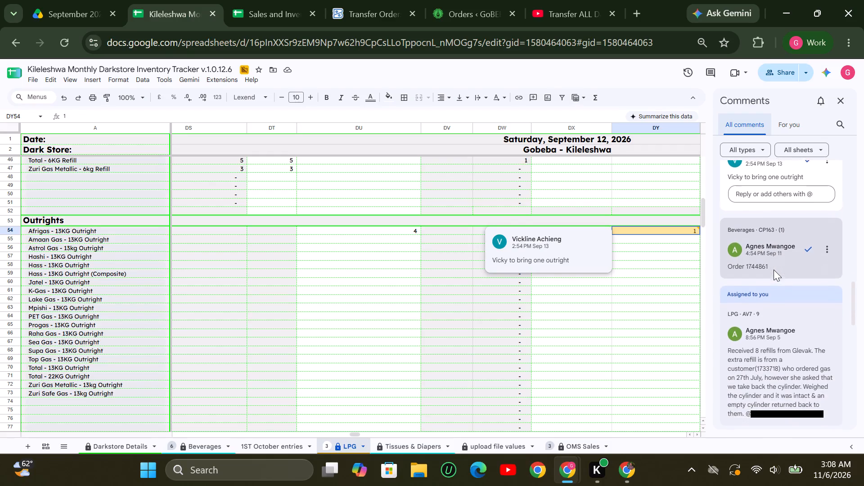
pyautogui.scroll(-1, 774, 270)
pyautogui.click(759, 265)
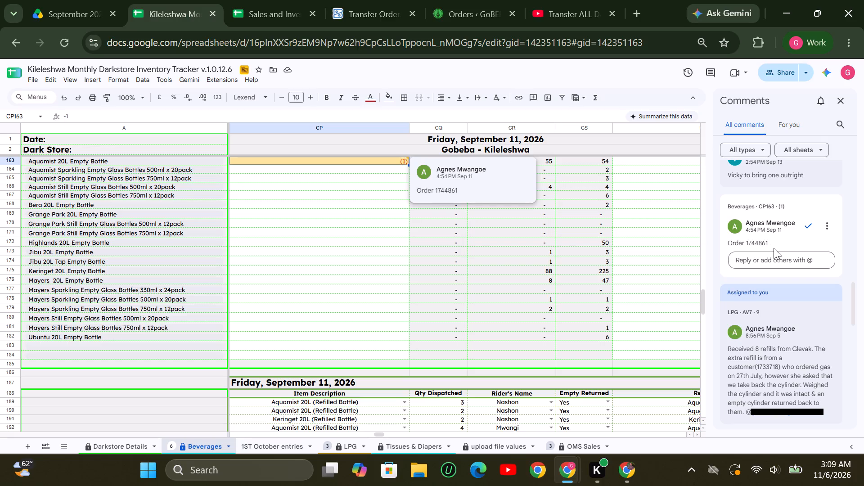
pyautogui.tripleClick(774, 248)
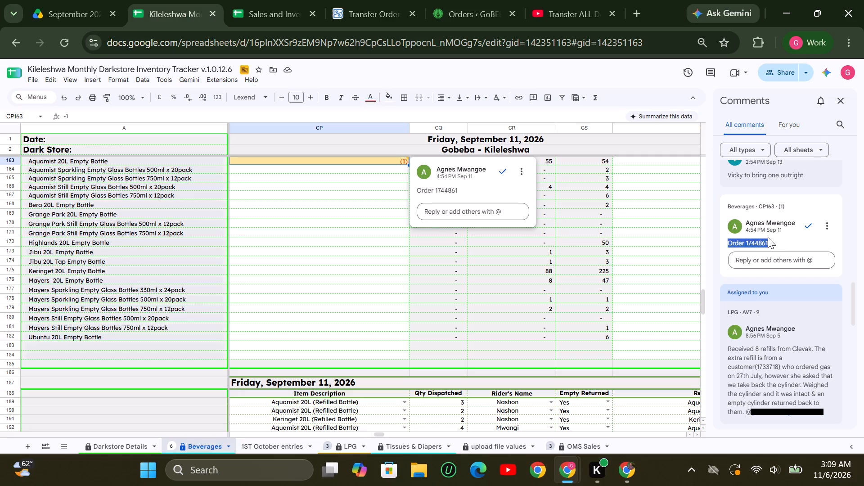
pyautogui.click(768, 237)
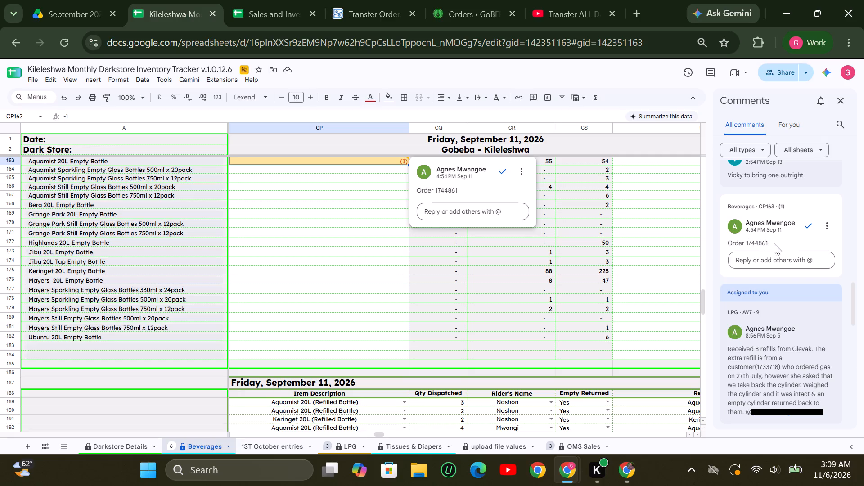
pyautogui.moveTo(774, 243); pyautogui.dragTo(748, 243)
pyautogui.moveTo(748, 243); pyautogui.dragTo(745, 240)
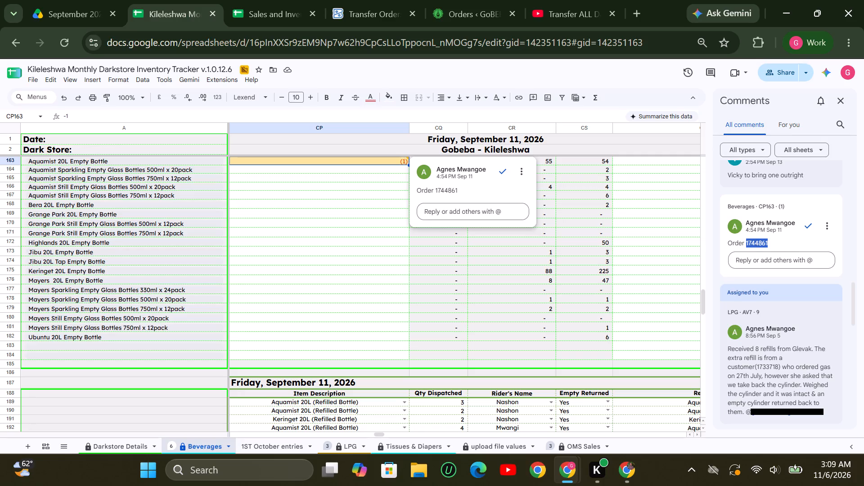
pyautogui.hotkey('ctrl', 'c')
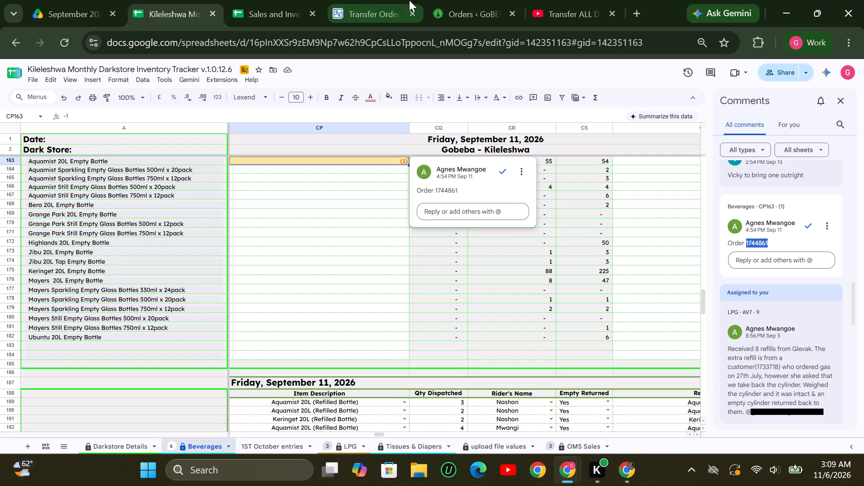
pyautogui.click(453, 15)
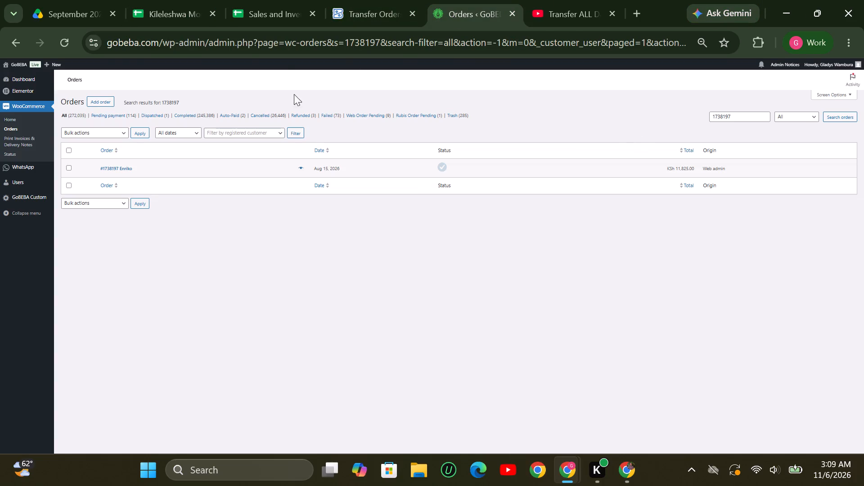
pyautogui.click(18, 128)
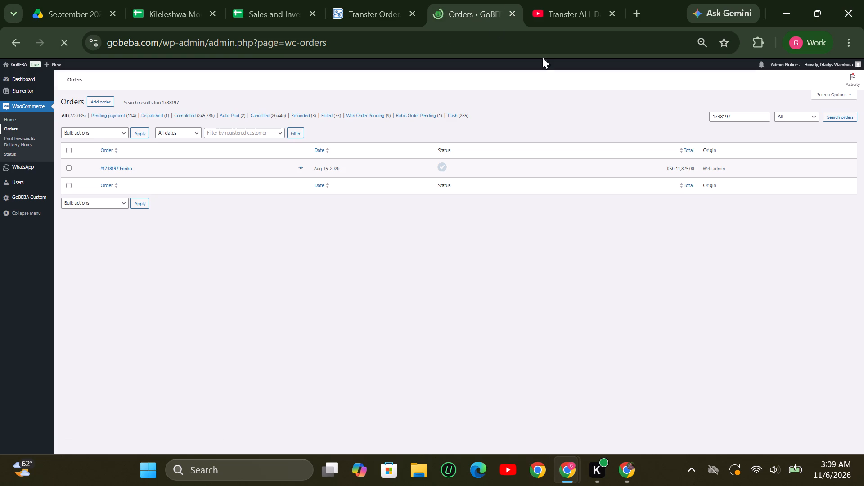
pyautogui.click(724, 114)
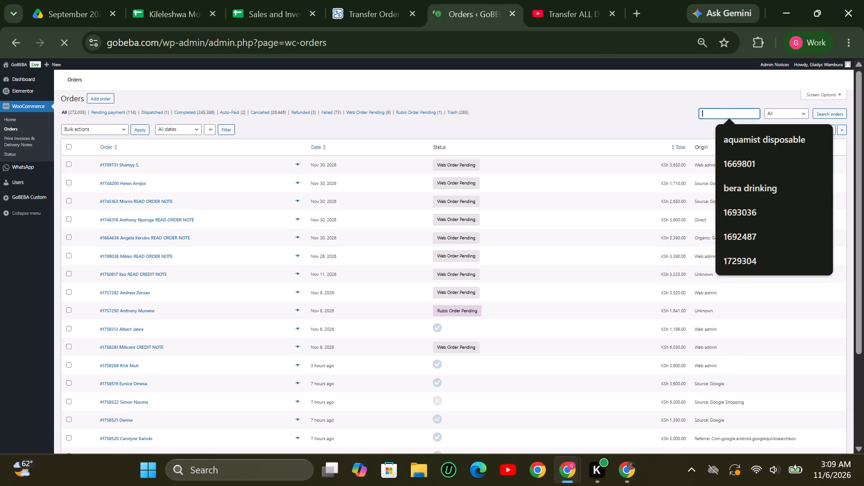
pyautogui.hotkey('ctrl', 'v')
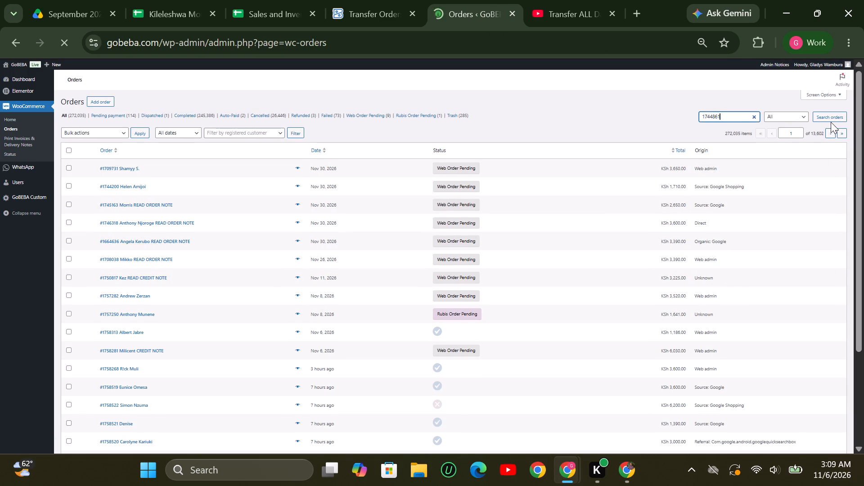
pyautogui.click(827, 117)
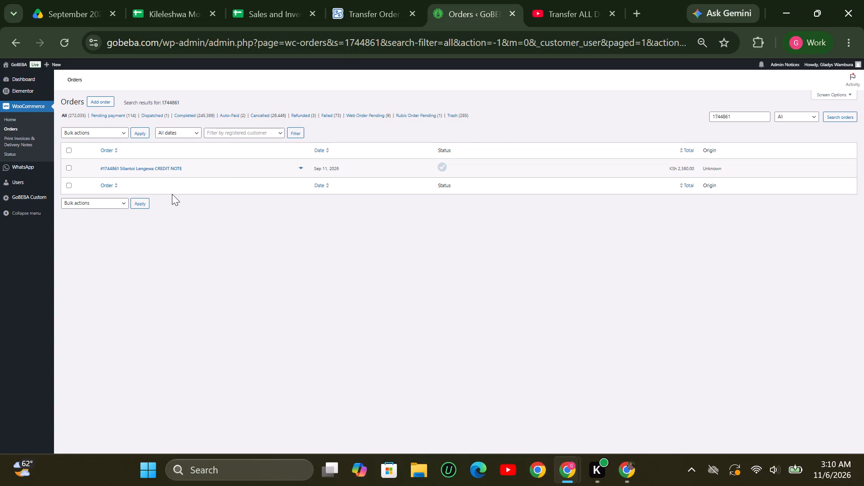
pyautogui.doubleClick(156, 166)
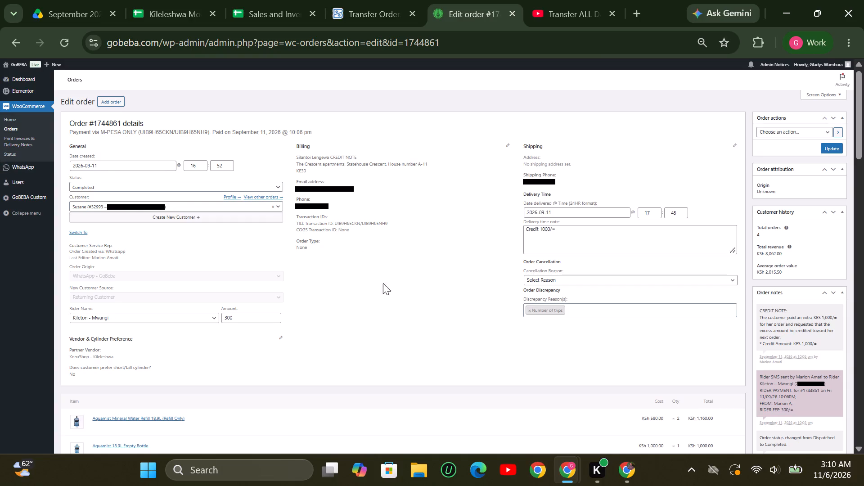
pyautogui.scroll(-1, 393, 305)
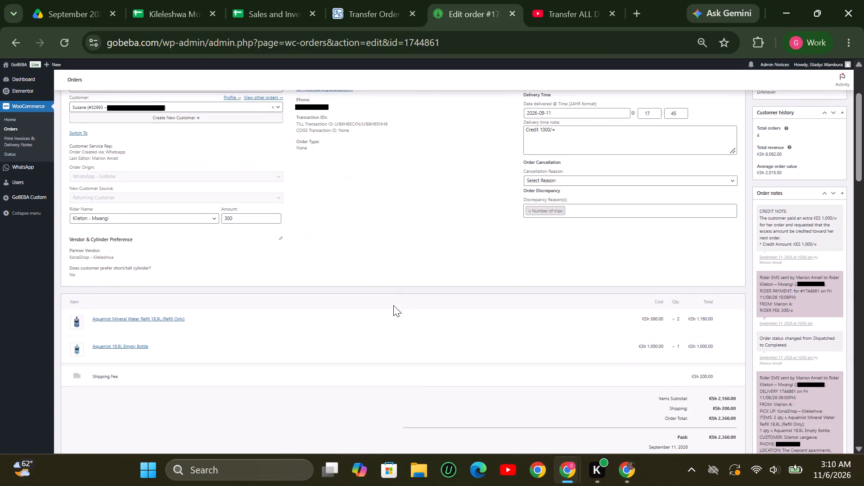
pyautogui.scroll(-1, 393, 305)
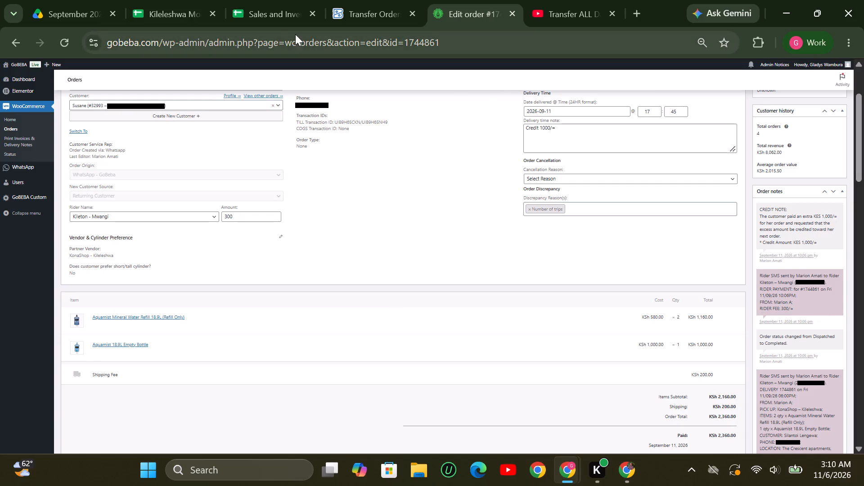
# Return to the Kileleshwa tracker and, in the LPG AV7 comment, copy the text from "The extra refill" through "returned back to them.".
pyautogui.click(257, 9)
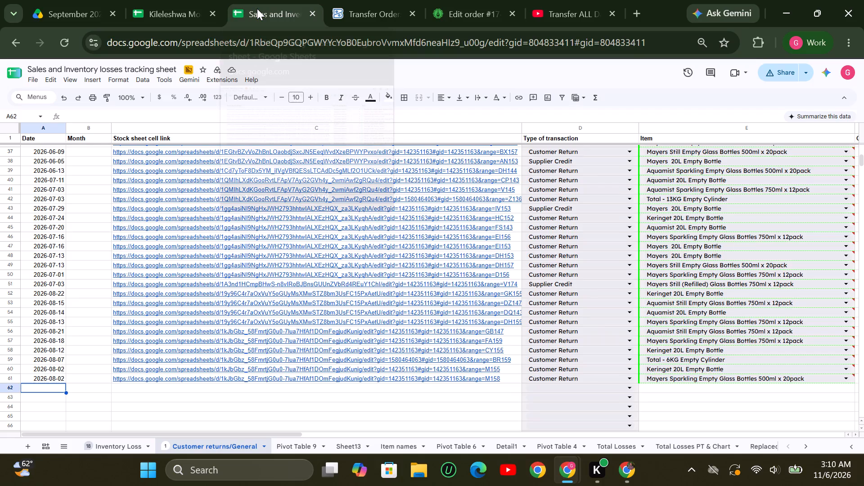
pyautogui.click(178, 16)
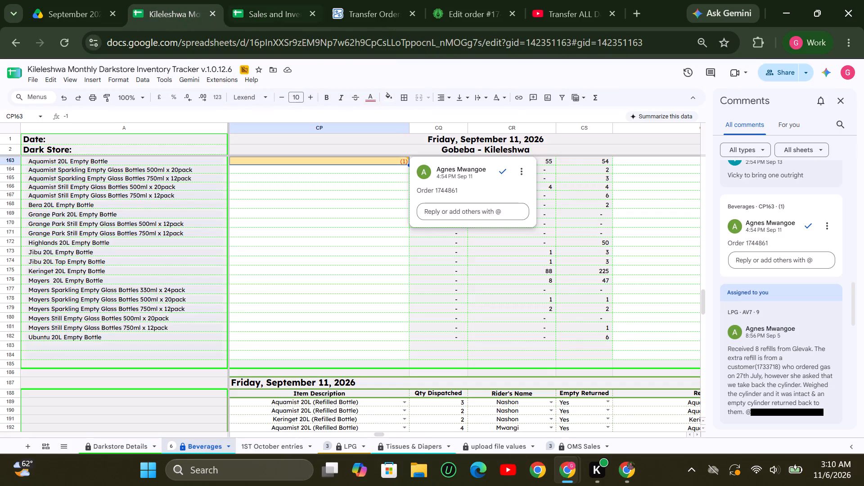
pyautogui.scroll(-1, 759, 319)
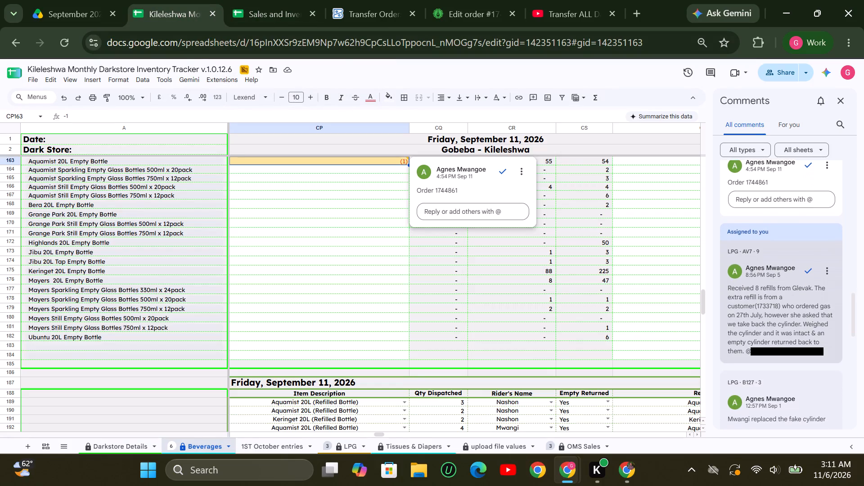
pyautogui.scroll(-1, 759, 319)
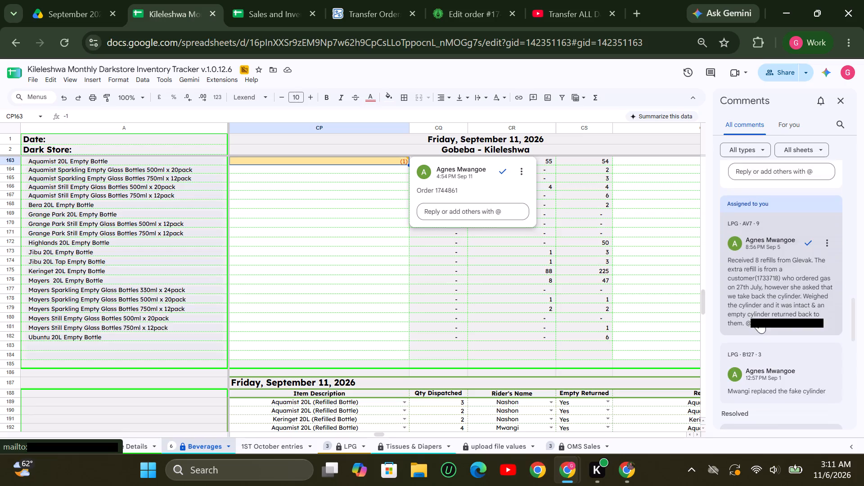
pyautogui.scroll(-1, 759, 319)
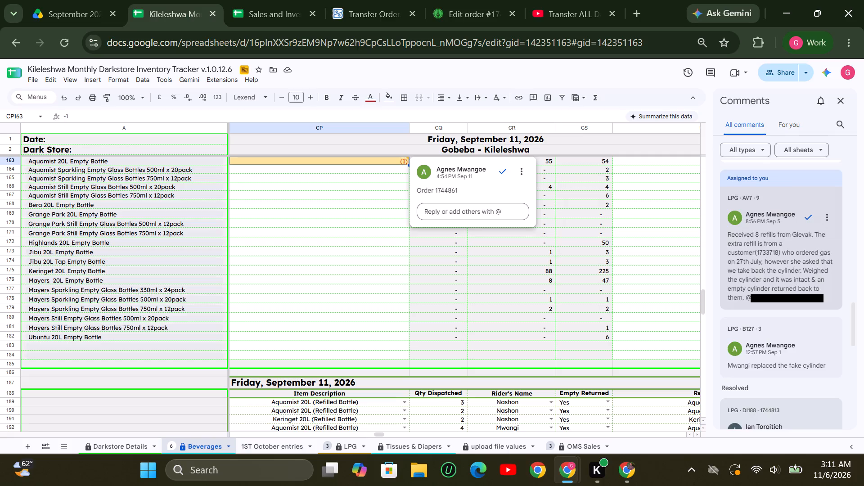
pyautogui.click(788, 256)
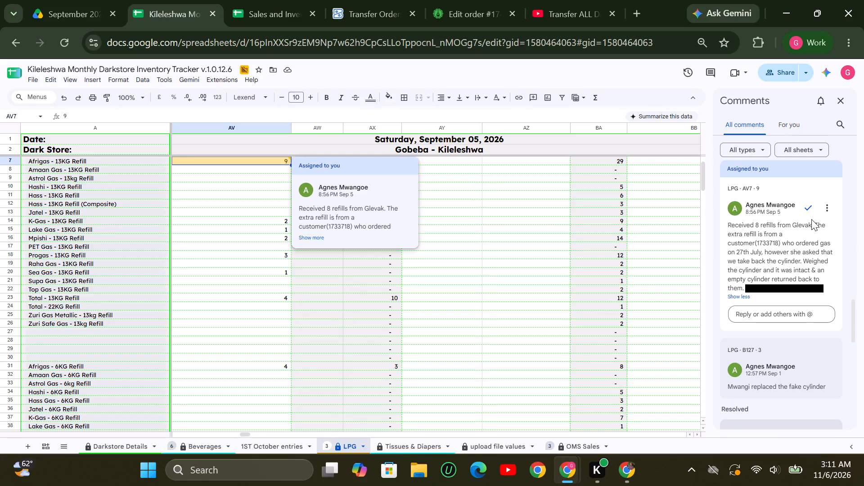
pyautogui.moveTo(814, 225); pyautogui.dragTo(760, 275)
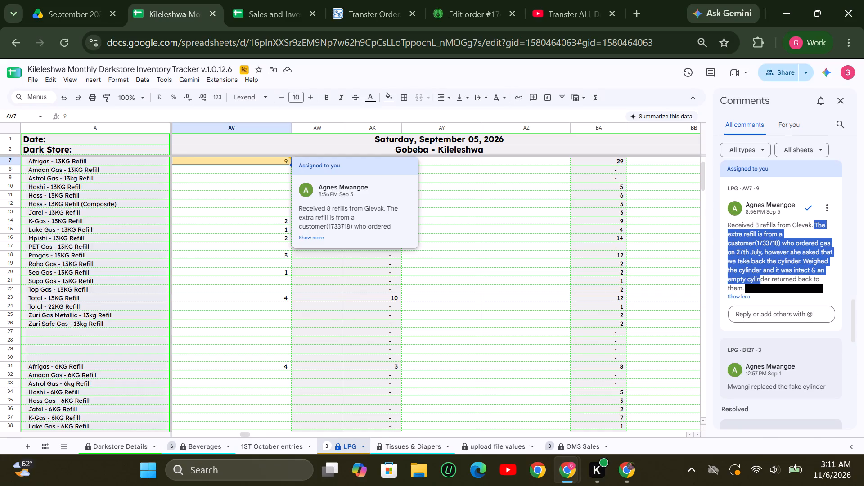
pyautogui.moveTo(760, 275); pyautogui.dragTo(744, 286)
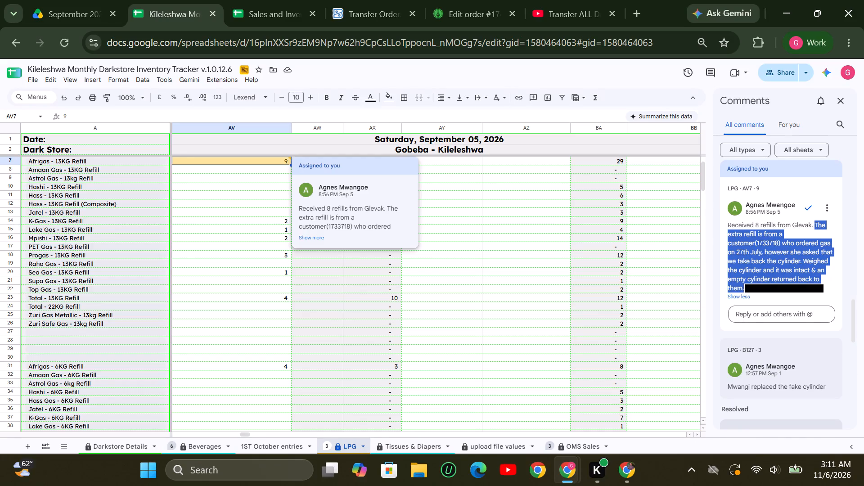
pyautogui.moveTo(744, 286); pyautogui.dragTo(745, 286)
pyautogui.hotkey('ctrl', 'c')
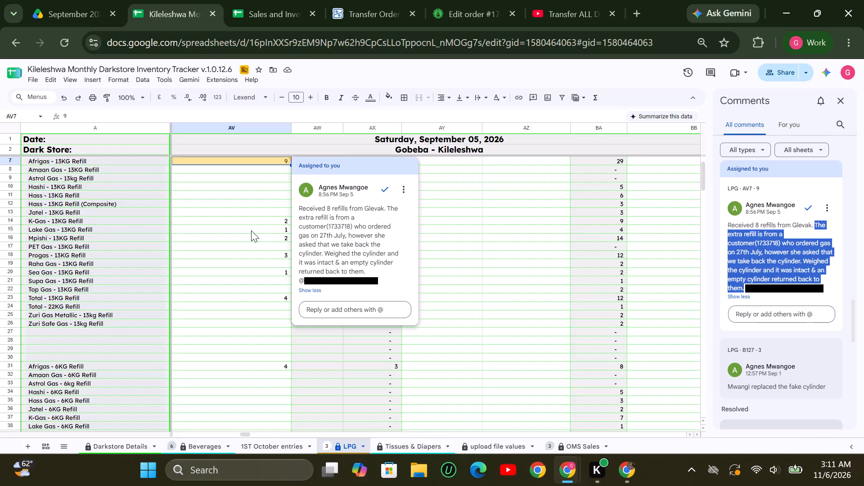
# Paste the copied text without formatting into row 62's Comment cell on the Customer returns/General sheet of the Sales and Inventory losses tracking sheet.
pyautogui.click(262, 9)
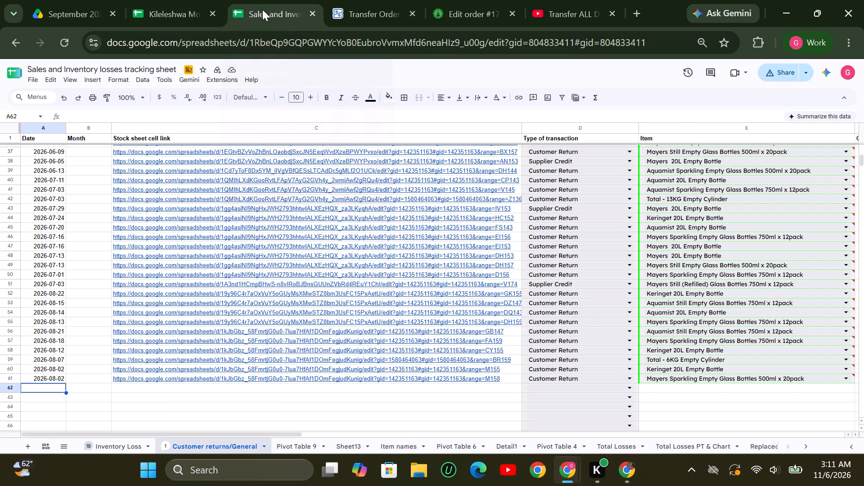
pyautogui.click(725, 389)
pyautogui.press('Right')
pyautogui.press('Right')
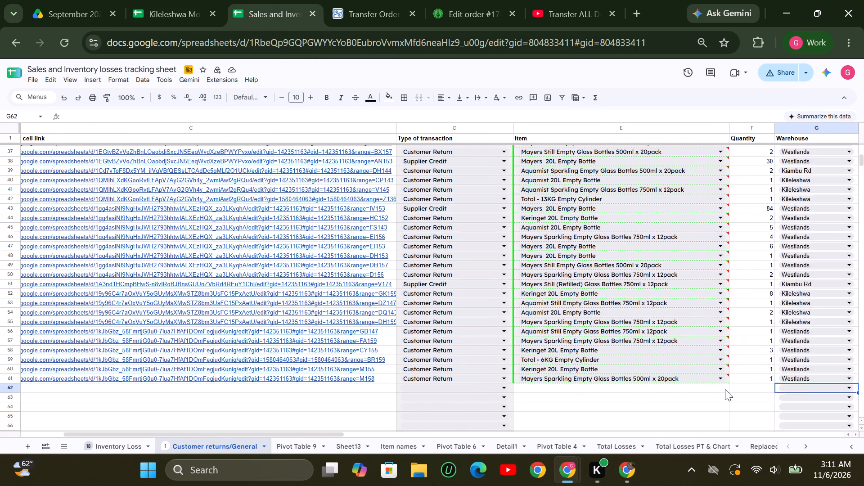
pyautogui.press('Right')
pyautogui.press('Right')
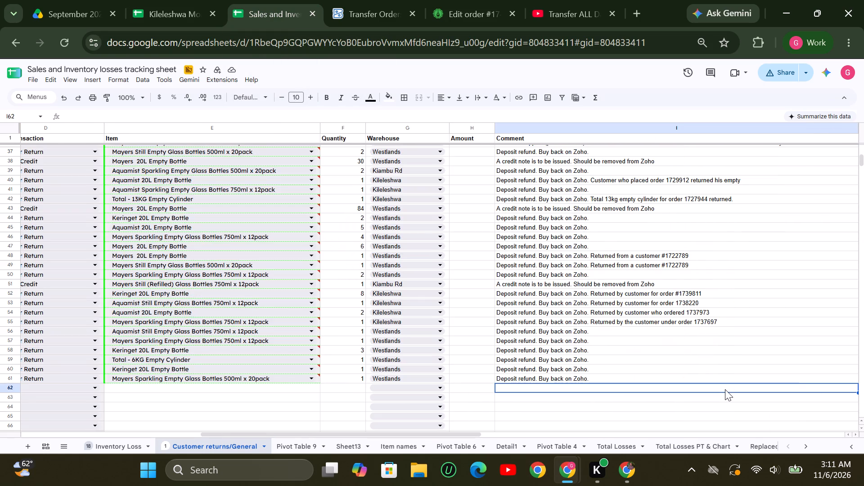
pyautogui.hotkey('ctrl', 'shift', 'v')
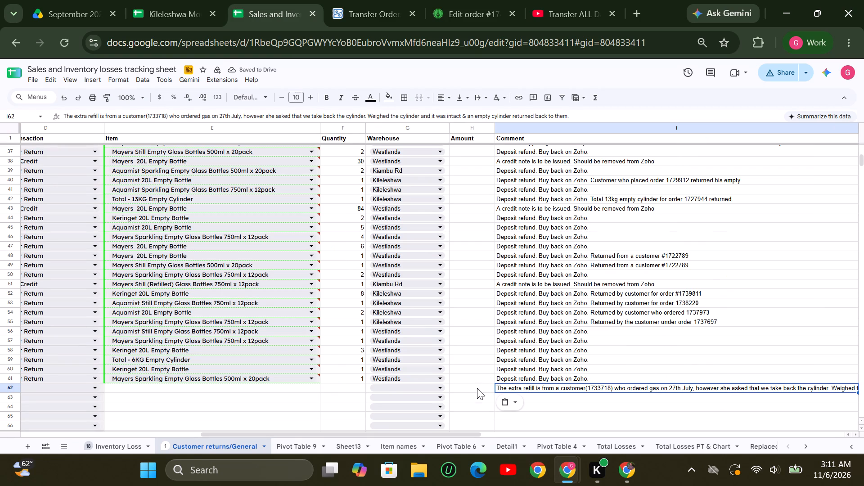
# Set row 62's warehouse to Kileleshwa and its quantity to 1.
pyautogui.click(440, 387)
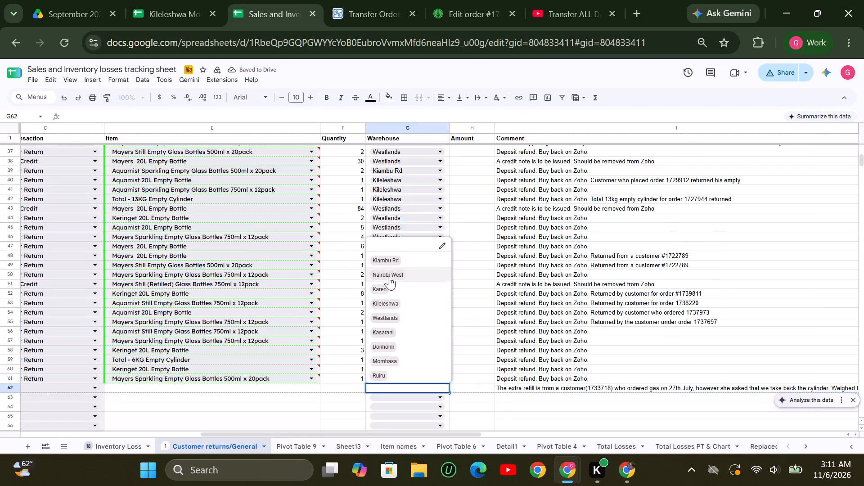
pyautogui.click(384, 305)
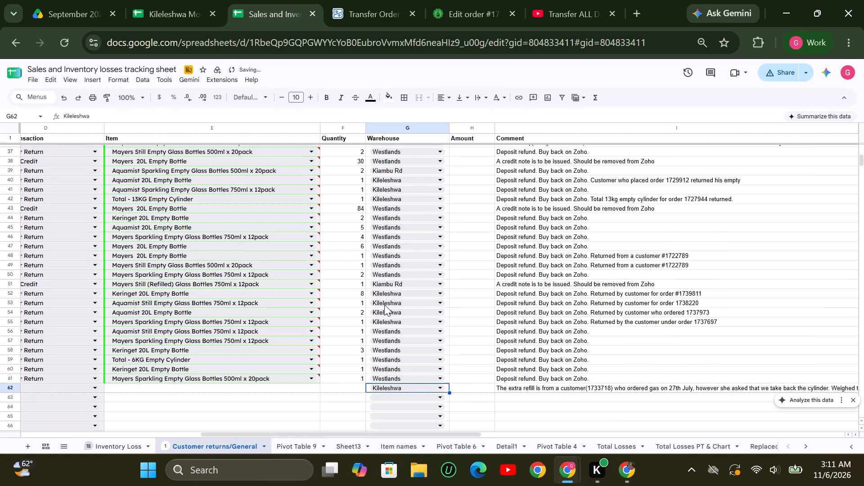
pyautogui.click(336, 385)
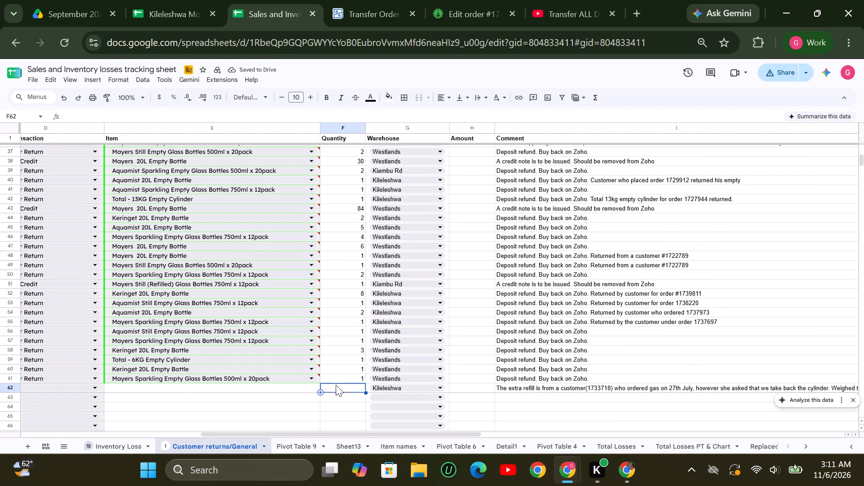
pyautogui.press('1')
# Copy the item name Afrigas - 13KG Refill from the Kileleshwa tracker's LPG sheet into row 62's Item cell.
pyautogui.click(299, 388)
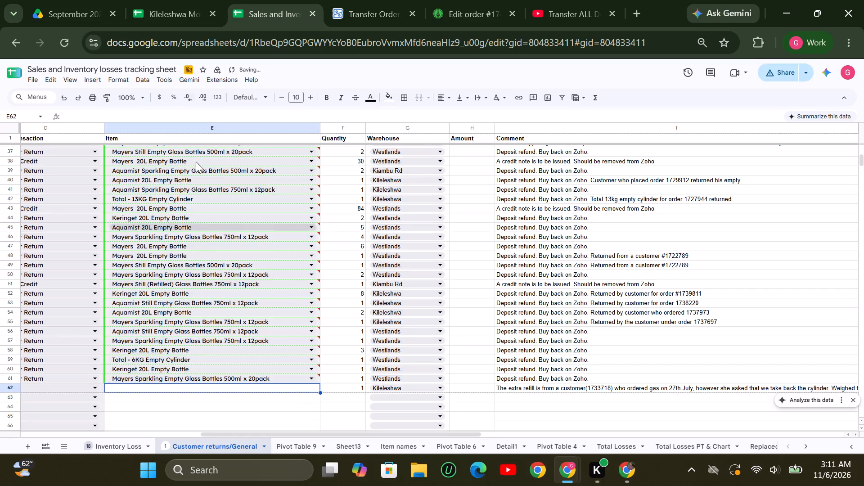
pyautogui.click(159, 13)
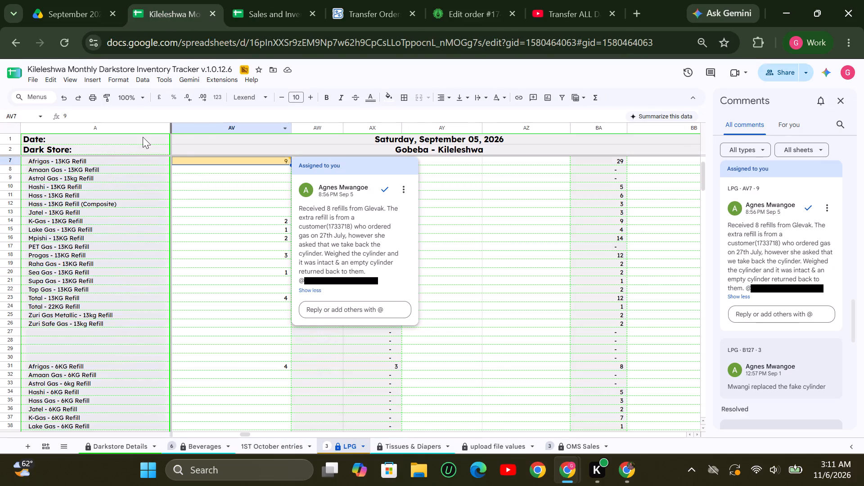
pyautogui.click(85, 162)
pyautogui.hotkey('ctrl', 'c')
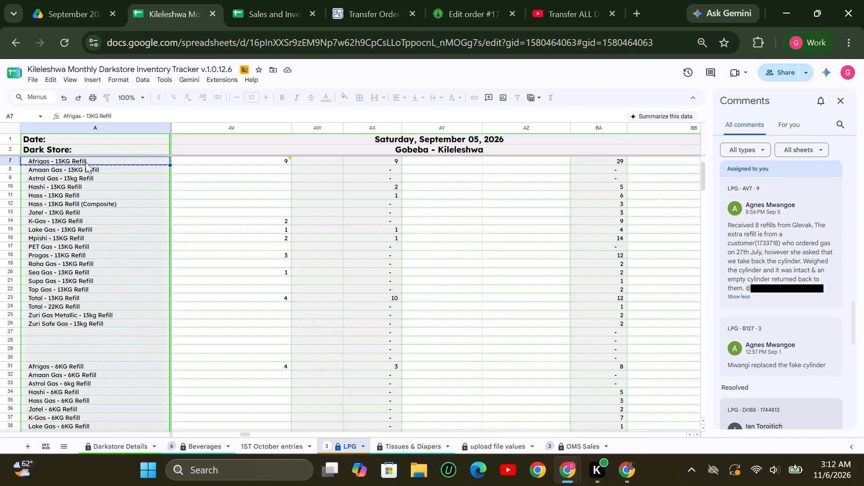
pyautogui.click(248, 1)
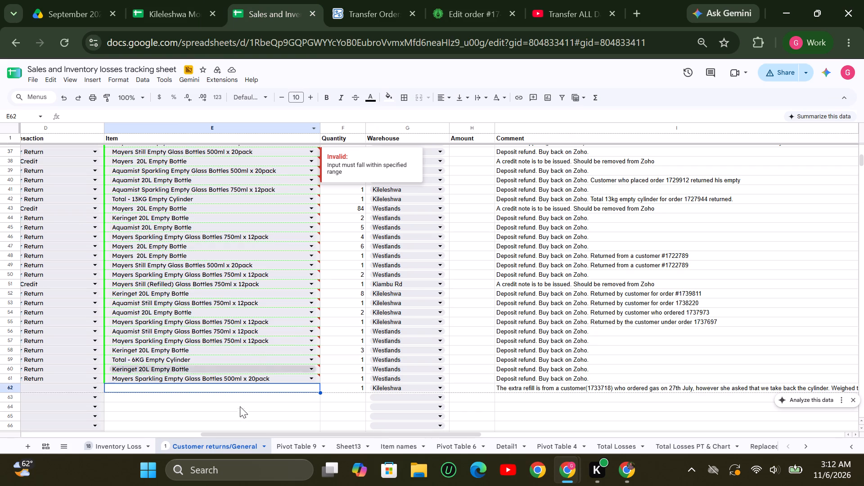
pyautogui.click(208, 387)
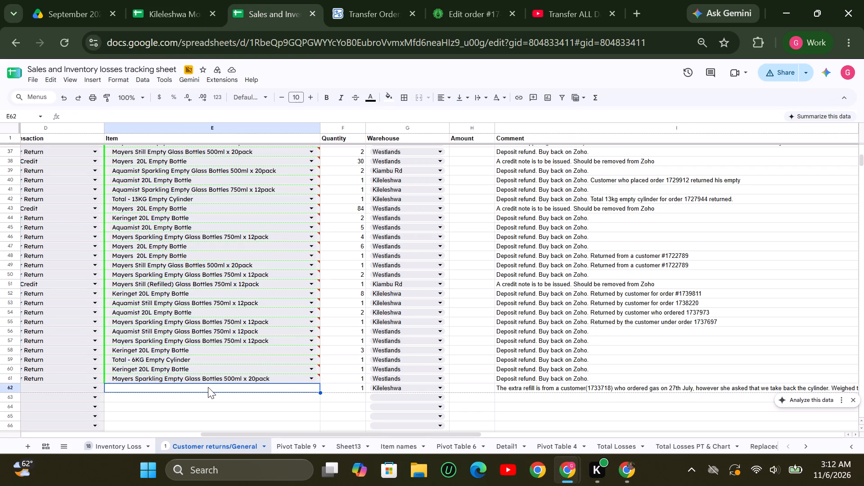
pyautogui.hotkey('ctrl', 'v')
# Set row 62's type of transaction to Customer Return.
pyautogui.press('Left')
pyautogui.press('Left')
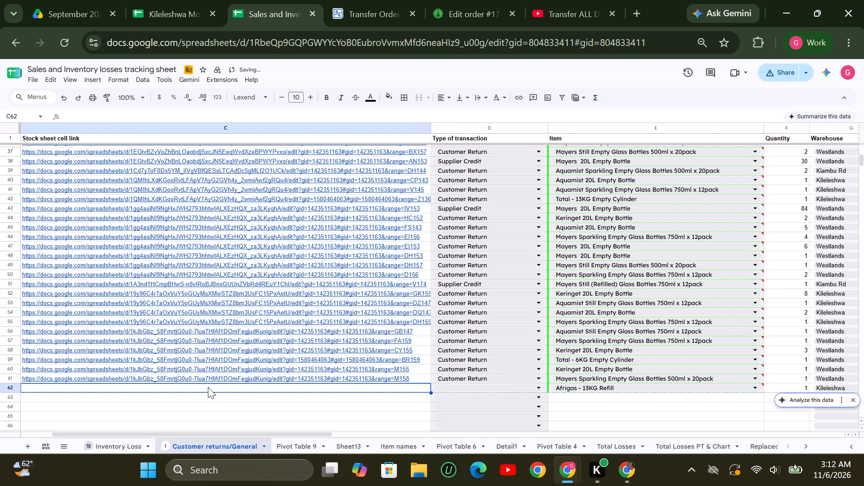
pyautogui.click(496, 389)
pyautogui.click(453, 358)
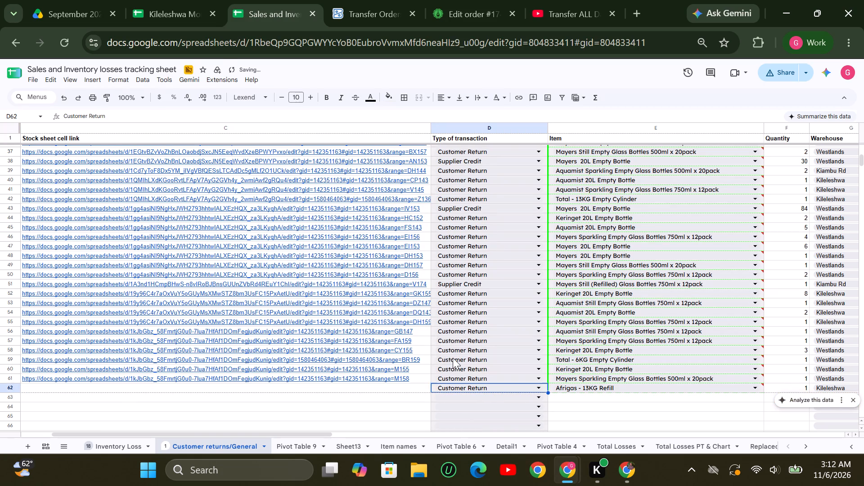
# Get the link to LPG cell AV7 in the Kileleshwa tracker and paste it into row 62's Stock sheet cell link.
pyautogui.click(357, 391)
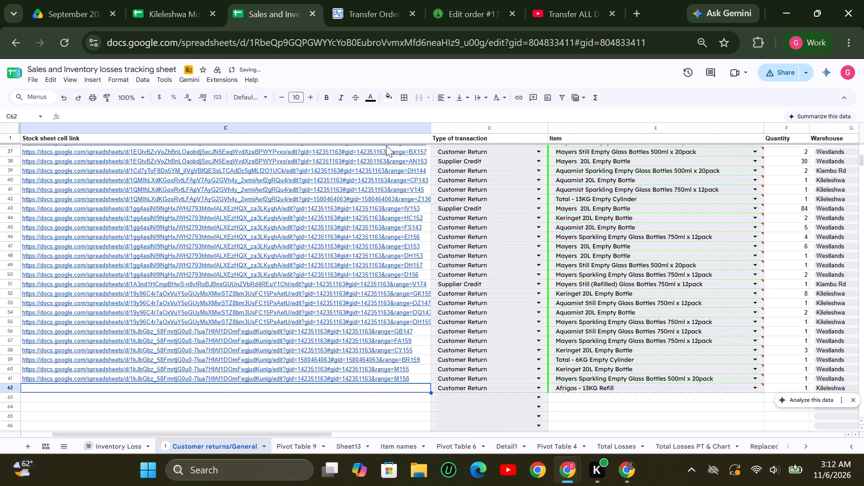
pyautogui.click(179, 6)
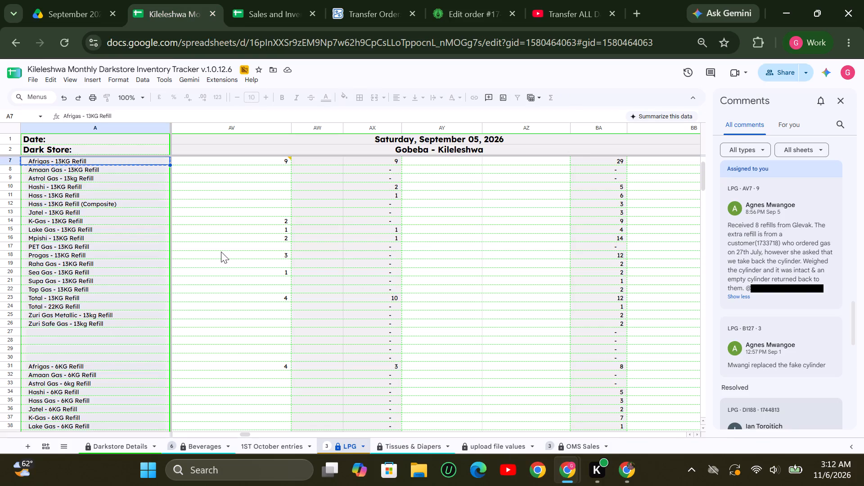
pyautogui.click(250, 161)
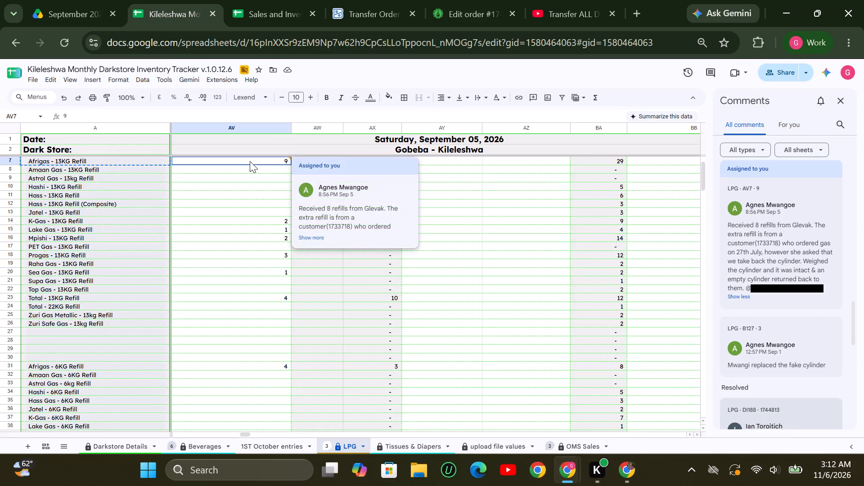
pyautogui.rightClick(250, 161)
pyautogui.scroll(-2, 357, 362)
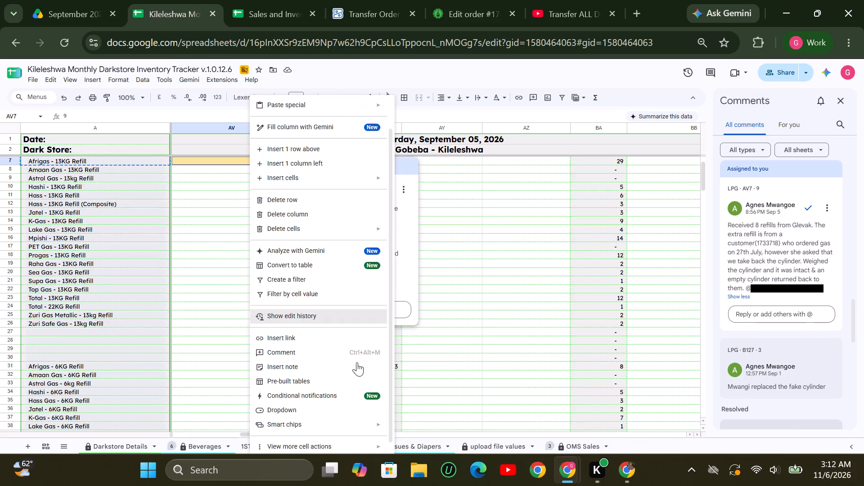
pyautogui.scroll(-1, 357, 362)
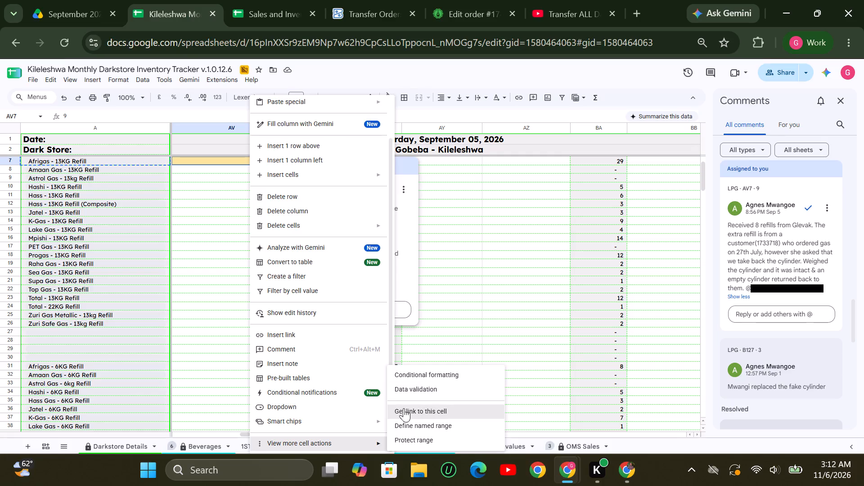
pyautogui.click(402, 411)
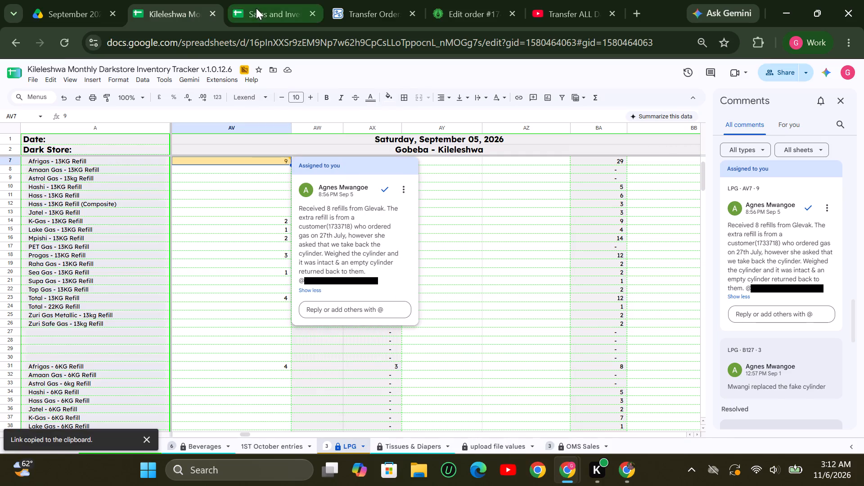
pyautogui.click(256, 8)
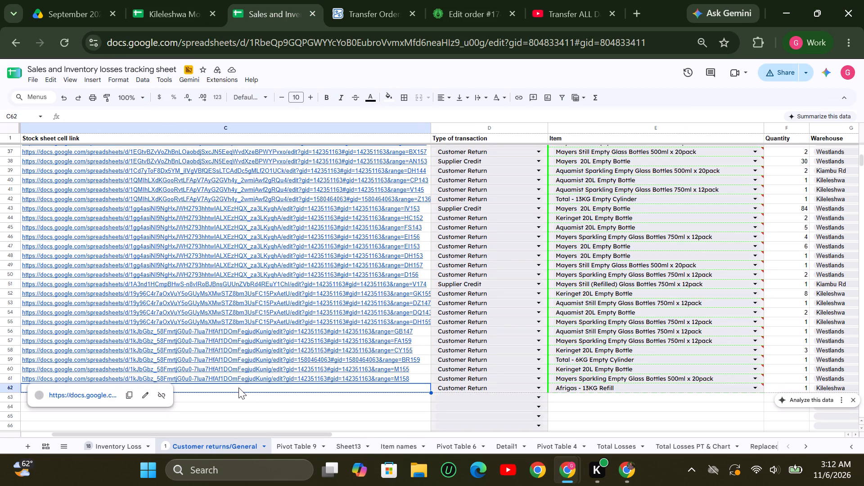
pyautogui.click(238, 387)
pyautogui.hotkey('ctrl', 'v')
# Enter 2026-09-05 as row 62's date in the losses tracking sheet, matching the Kileleshwa tracker's day.
pyautogui.press('Left')
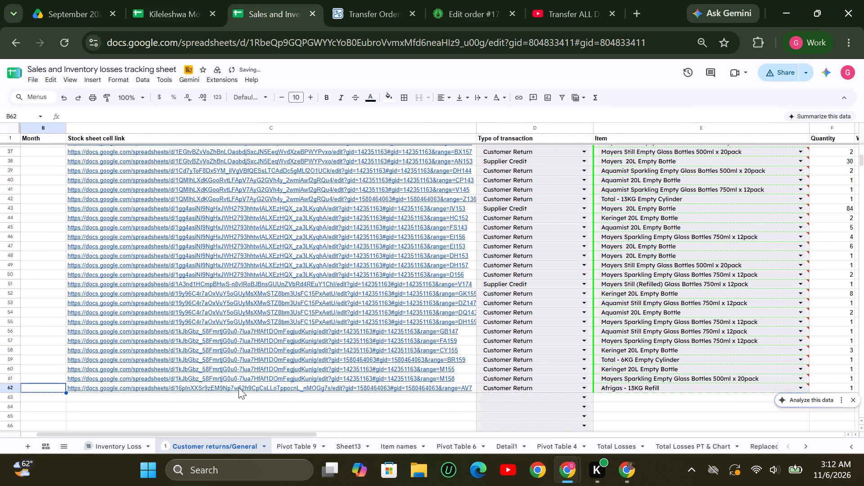
pyautogui.press('Left')
pyautogui.press('Left')
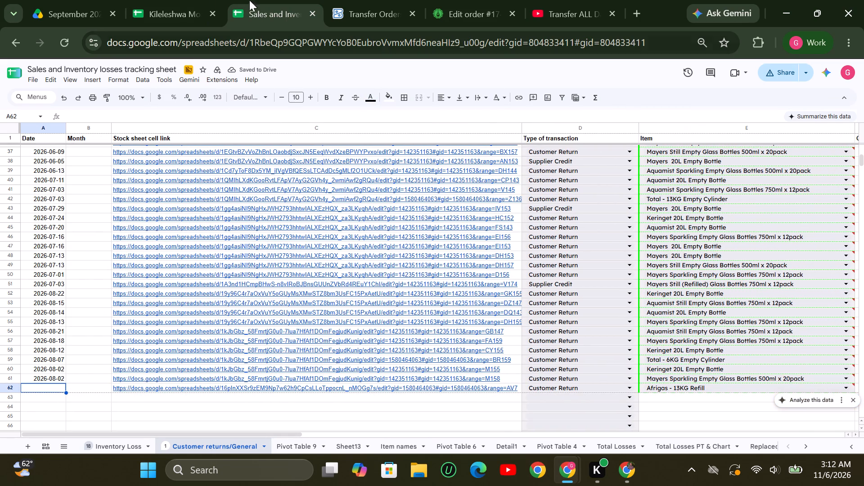
pyautogui.click(178, 4)
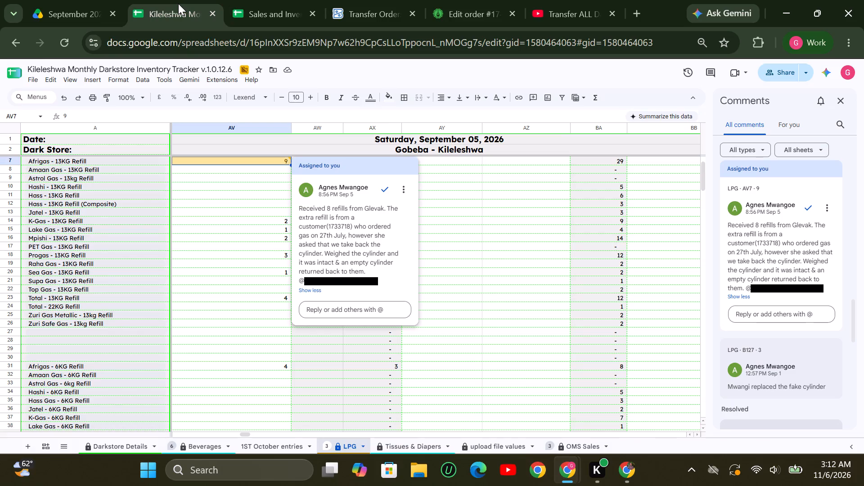
pyautogui.click(252, 9)
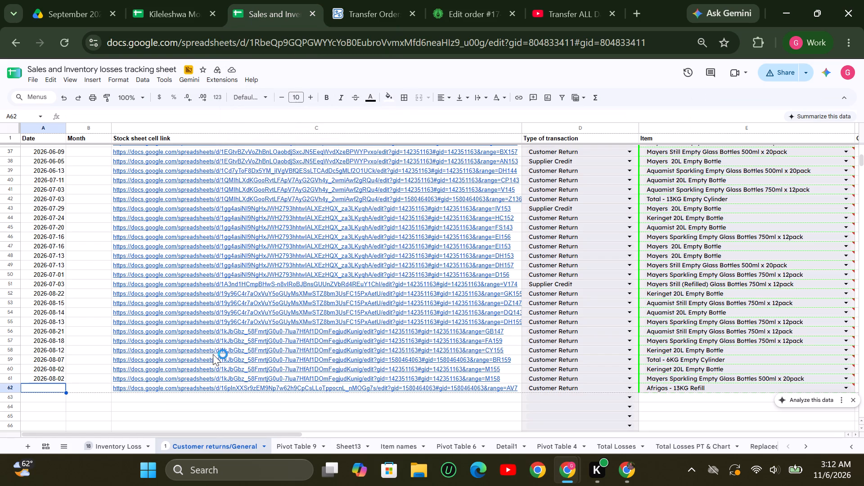
pyautogui.write('2026-0=')
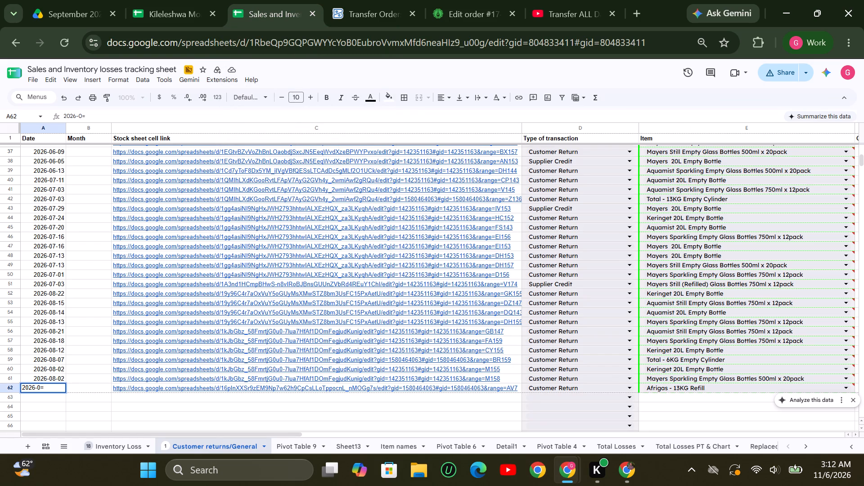
pyautogui.press('BackSpace')
pyautogui.write('9-')
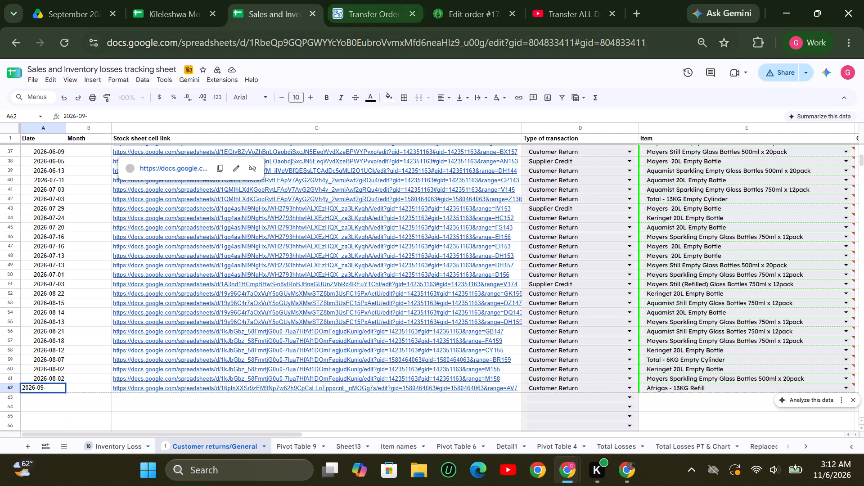
pyautogui.click(156, 16)
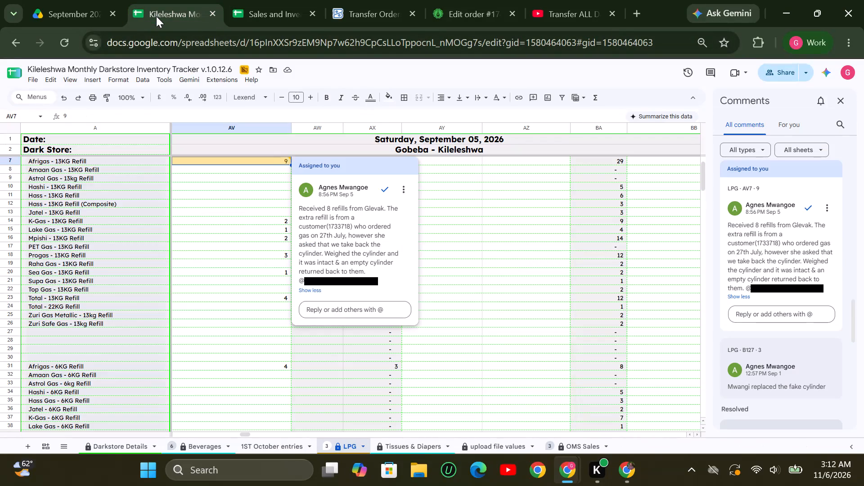
pyautogui.click(265, 4)
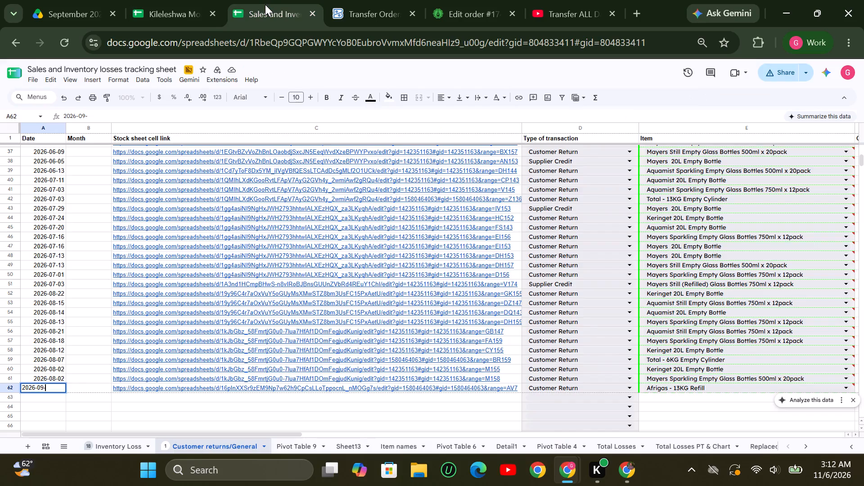
pyautogui.write('05')
pyautogui.click(51, 402)
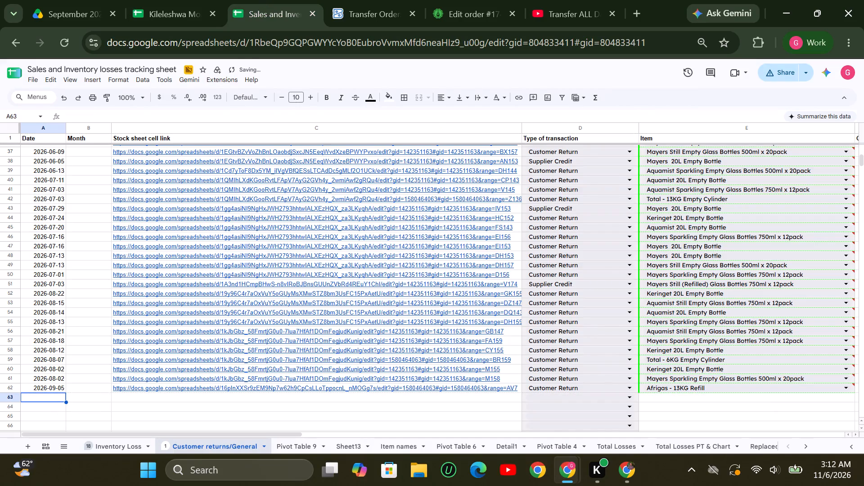
pyautogui.click(167, 9)
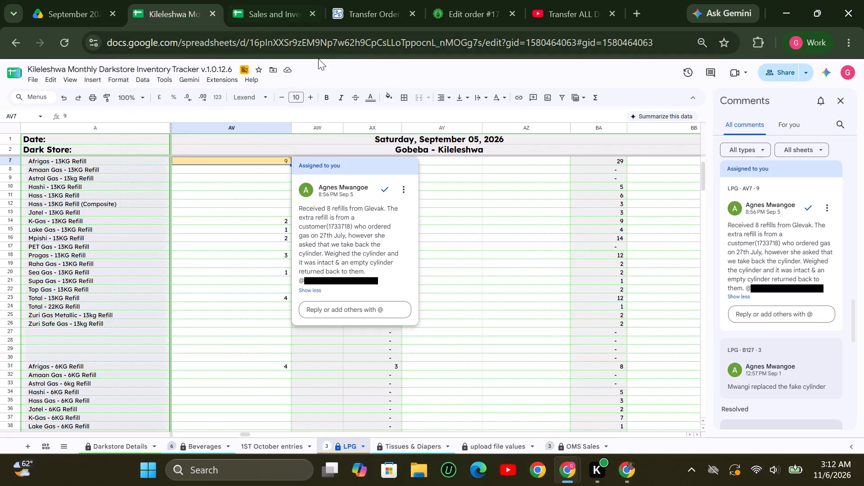
pyautogui.click(262, 15)
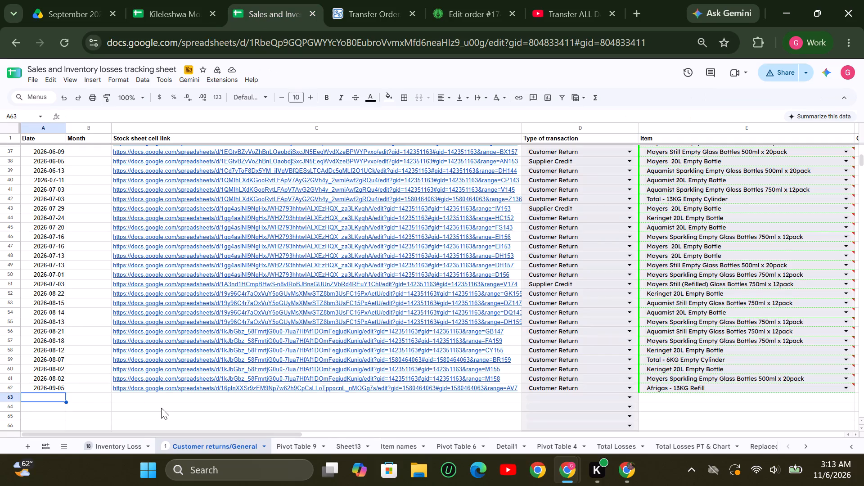
pyautogui.scroll(-1, 160, 378)
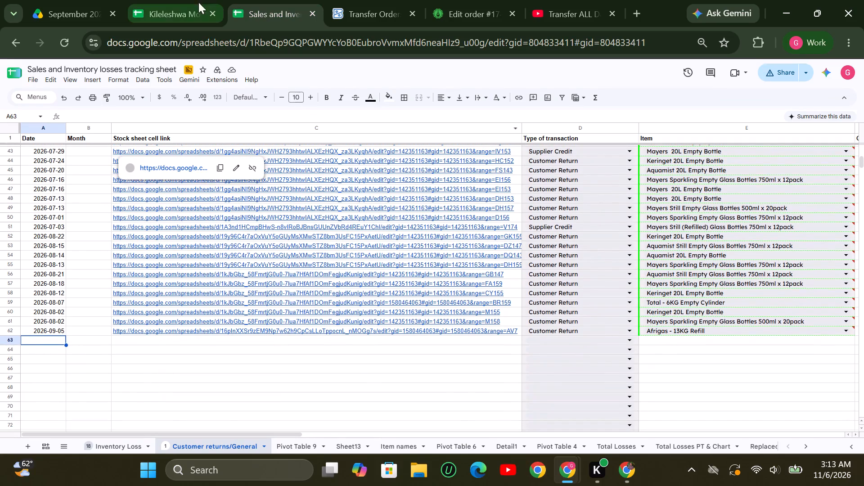
pyautogui.click(169, 13)
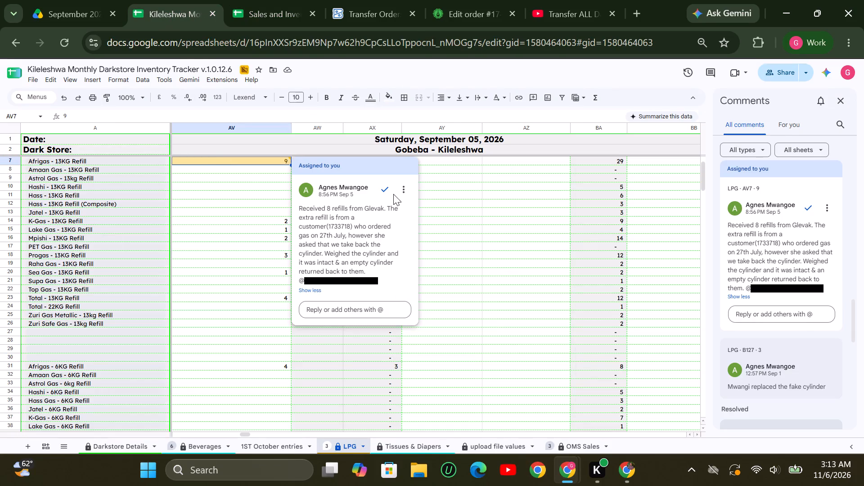
pyautogui.scroll(-1, 797, 266)
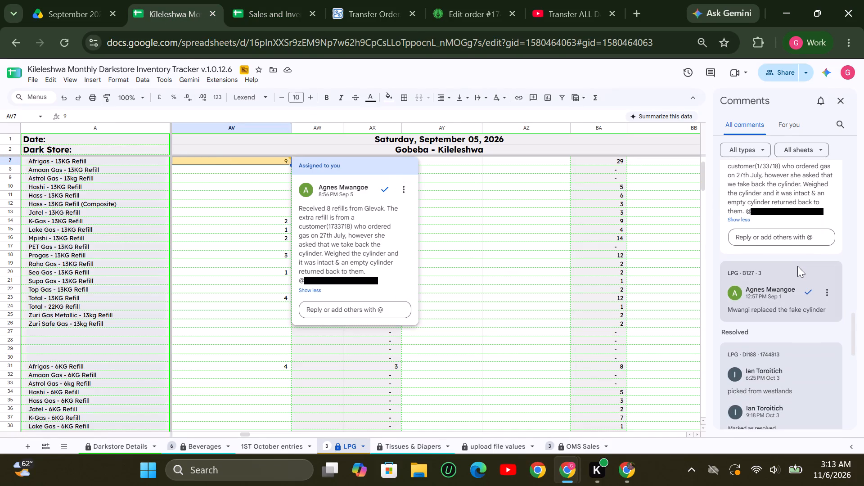
pyautogui.scroll(-1, 792, 308)
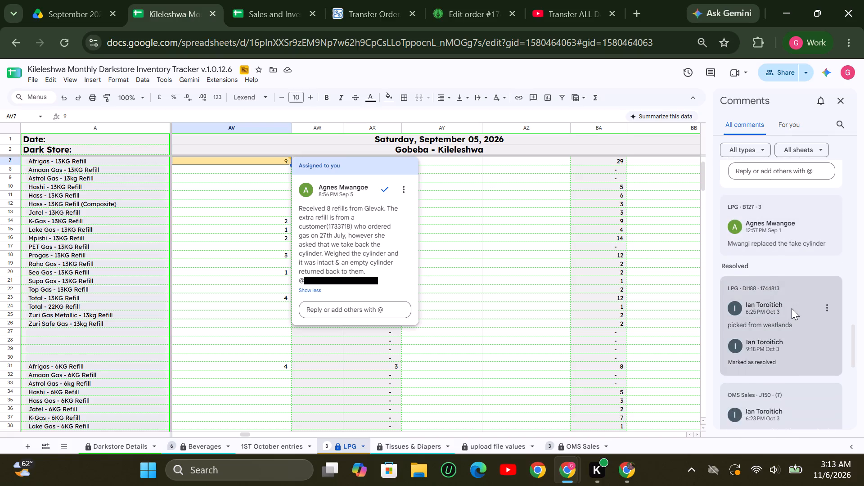
pyautogui.scroll(-1, 792, 308)
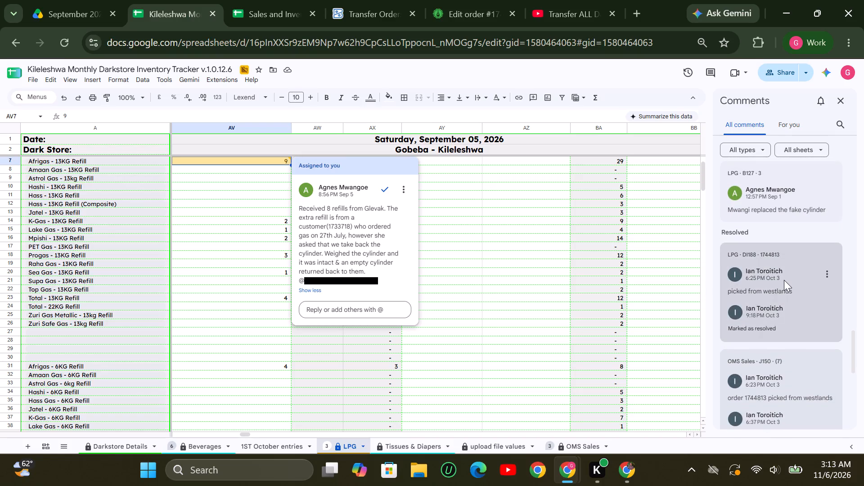
pyautogui.click(766, 289)
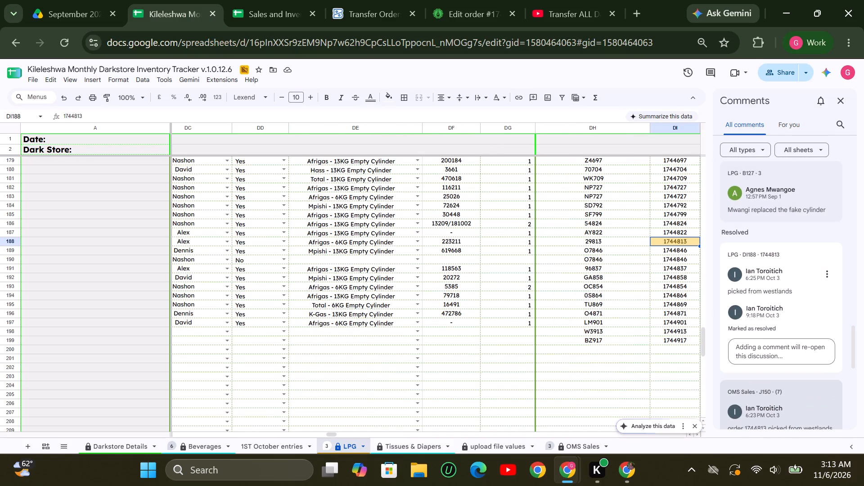
pyautogui.scroll(-2, 766, 289)
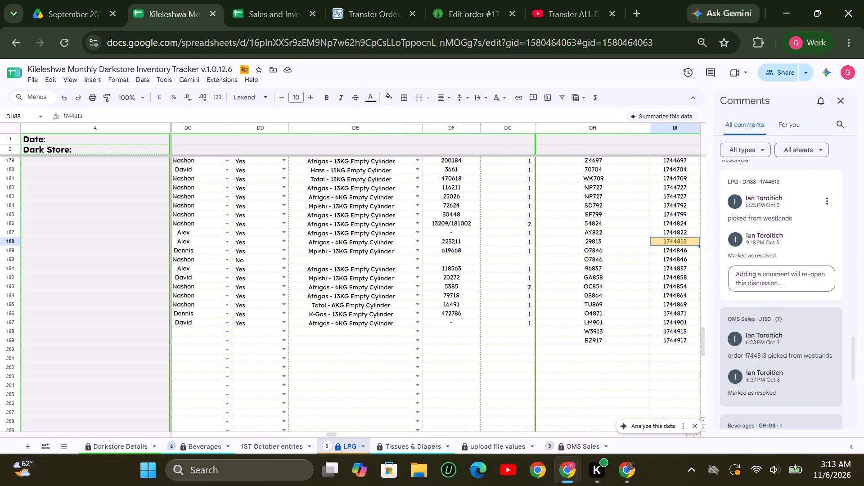
pyautogui.scroll(-4, 766, 289)
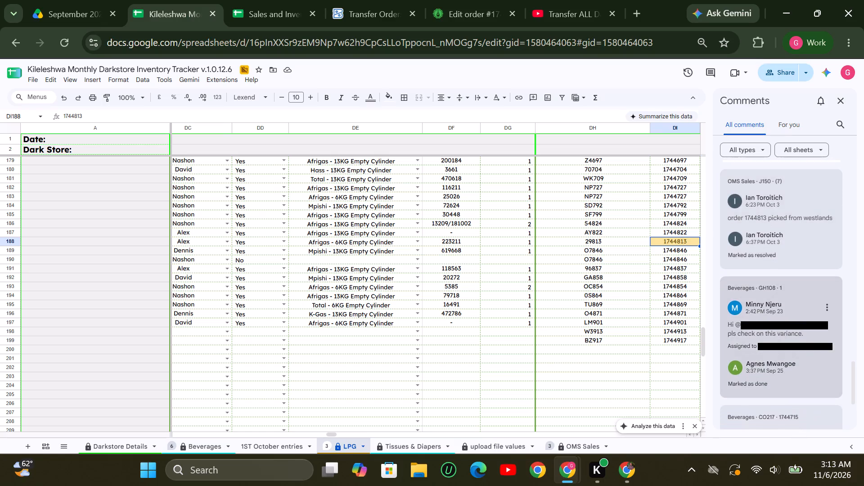
pyautogui.scroll(-2, 766, 289)
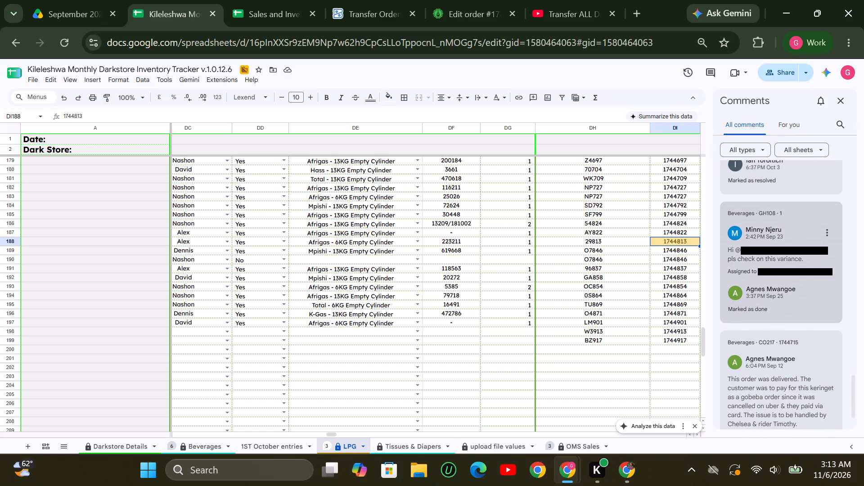
pyautogui.scroll(-1, 767, 260)
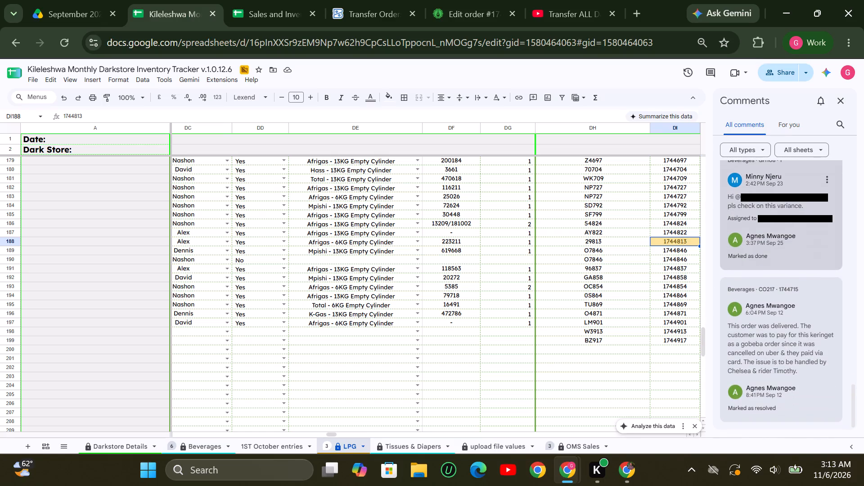
pyautogui.scroll(-2, 767, 260)
# Examine the Beverages GH108 cell behind the variance comment and read the last comment in the Kileleshwa tracker.
pyautogui.click(767, 260)
pyautogui.scroll(-2, 792, 360)
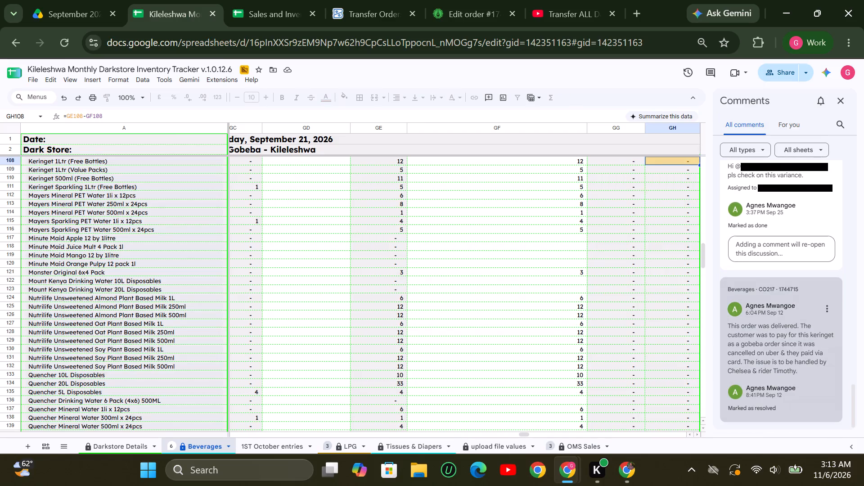
pyautogui.scroll(-6, 792, 360)
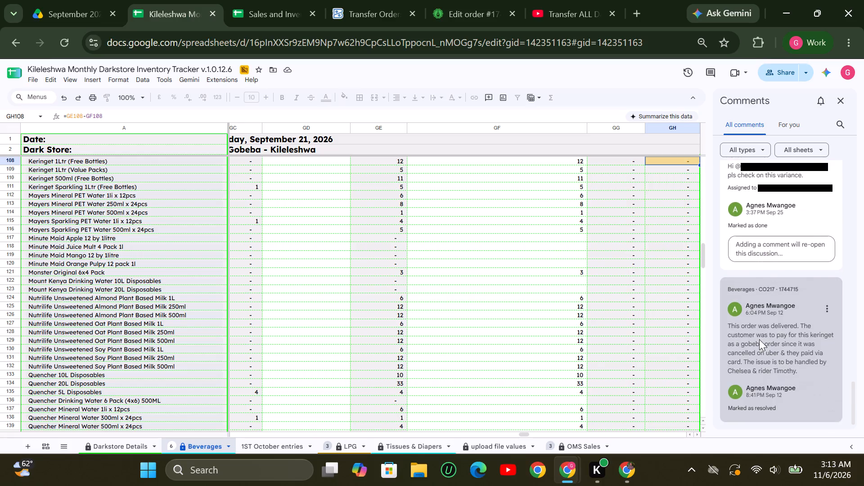
pyautogui.scroll(-3, 759, 339)
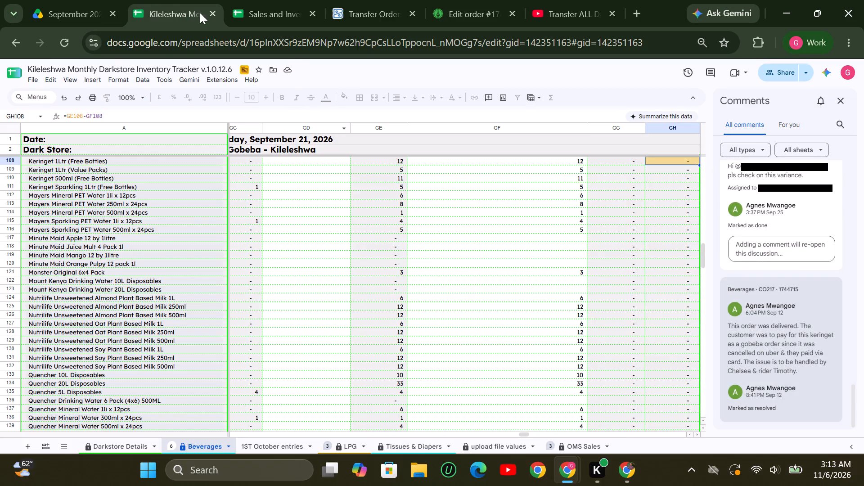
# Close the Kileleshwa tracker, open the Westlands tracker from the September Drive folder and show its comments.
pyautogui.click(211, 13)
pyautogui.click(71, 16)
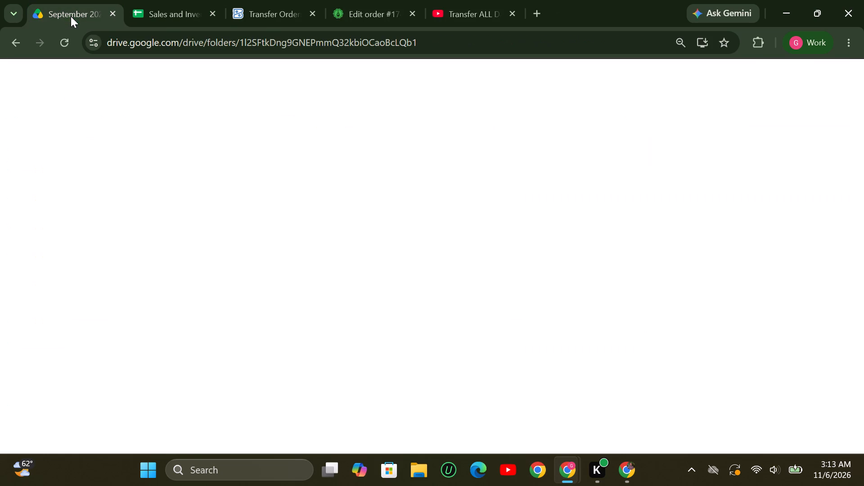
pyautogui.doubleClick(217, 297)
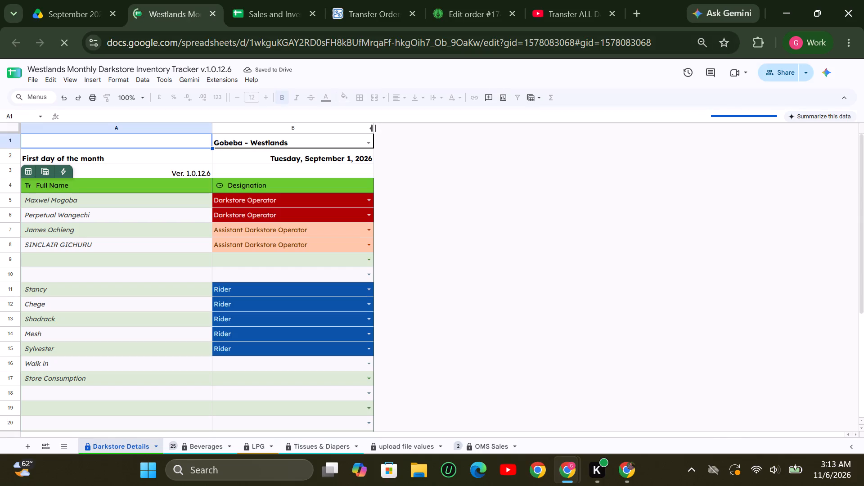
pyautogui.click(708, 72)
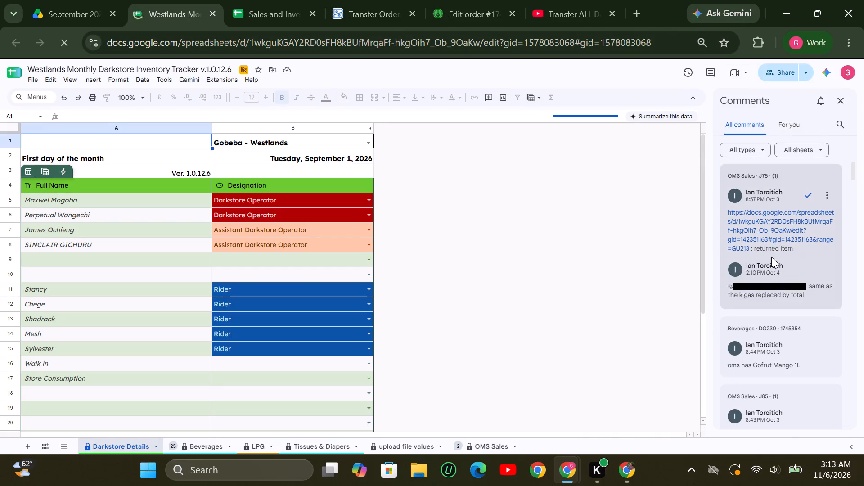
# Follow the OMS Sales J75 returned-item comment to Beverages cell GU213 and examine that row's order number, item and cell comment.
pyautogui.scroll(-1, 771, 262)
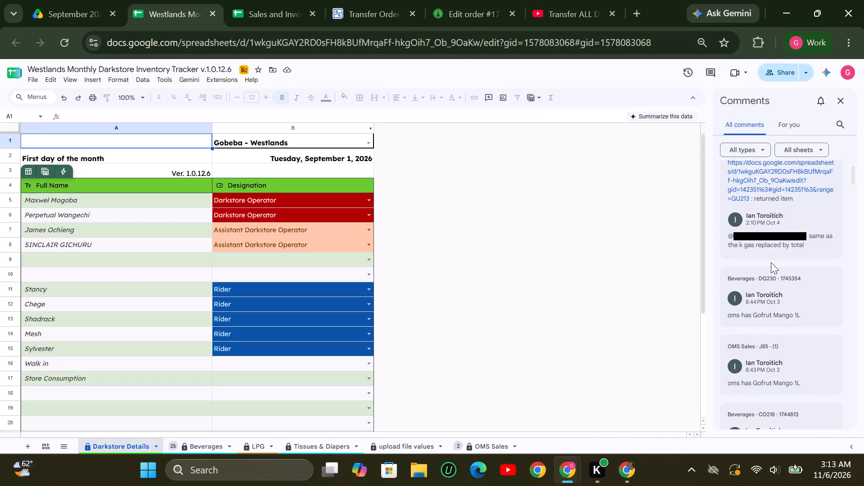
pyautogui.click(819, 238)
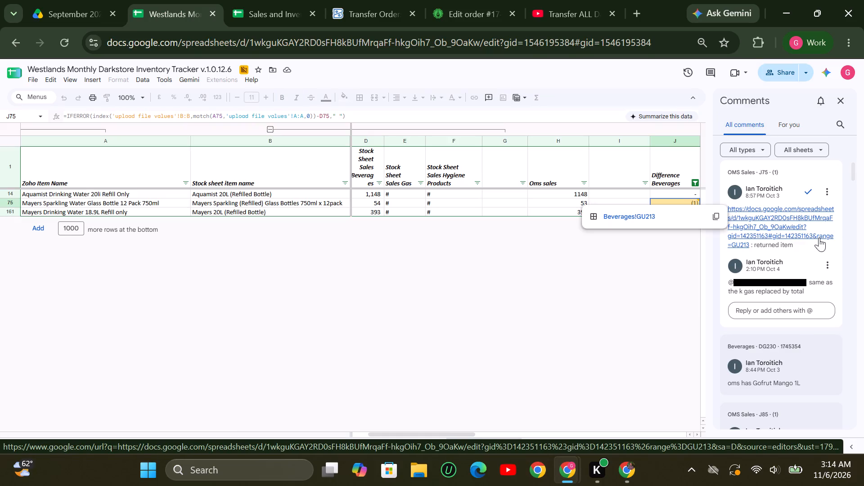
pyautogui.click(767, 227)
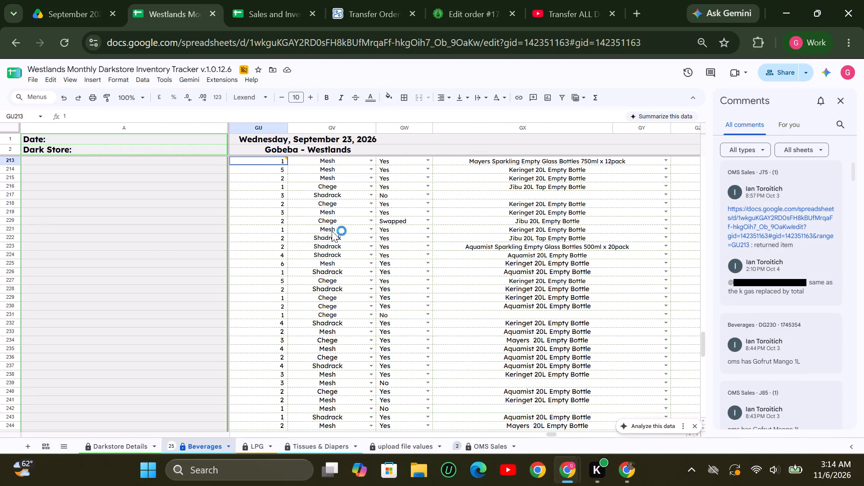
pyautogui.scroll(2, 336, 226)
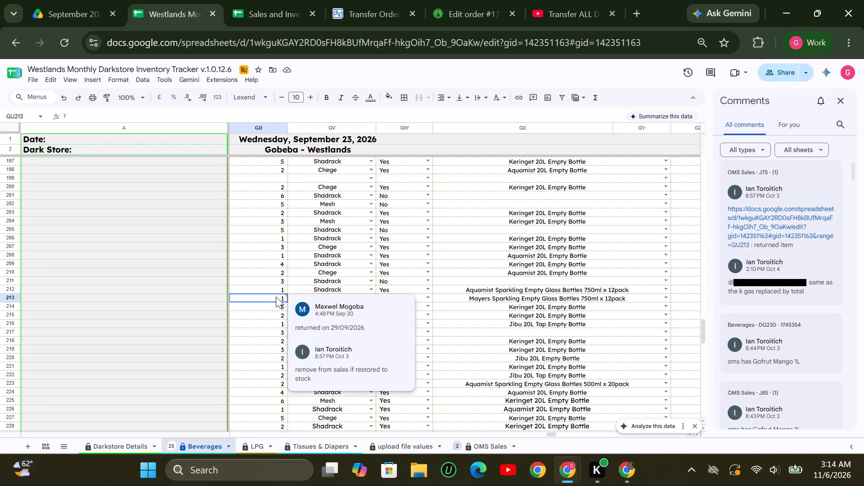
pyautogui.click(315, 265)
pyautogui.click(305, 298)
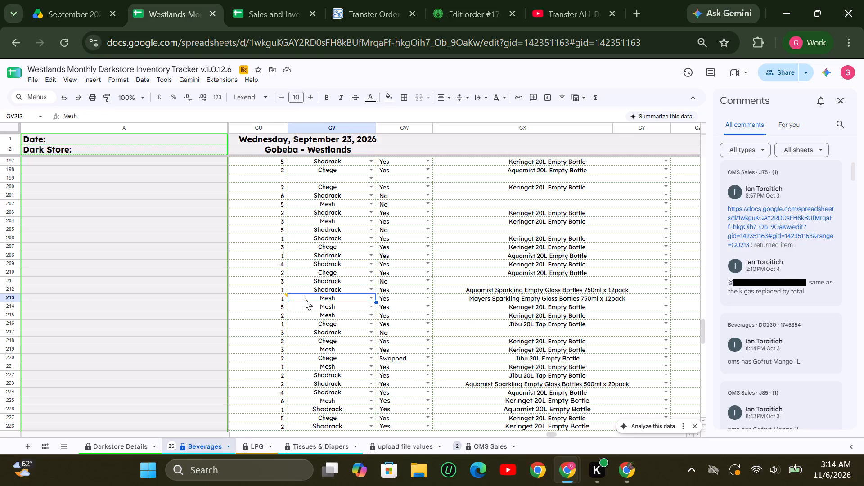
pyautogui.press('Left')
pyautogui.press('Left')
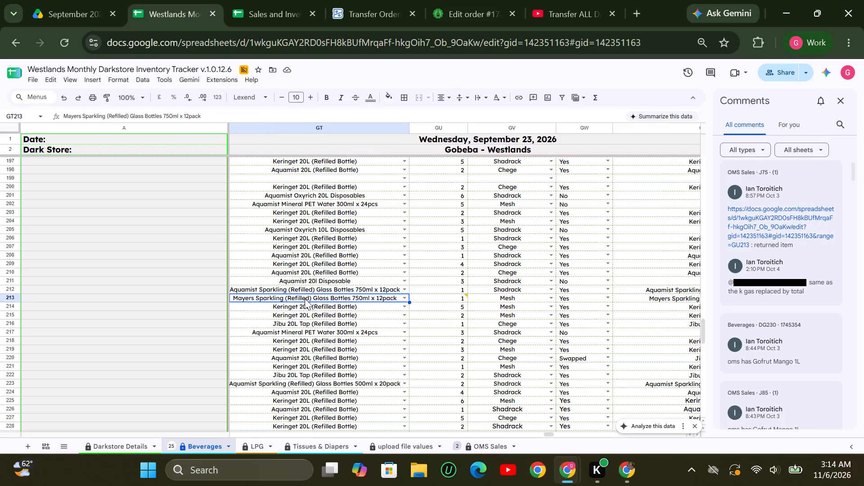
pyautogui.press('Left')
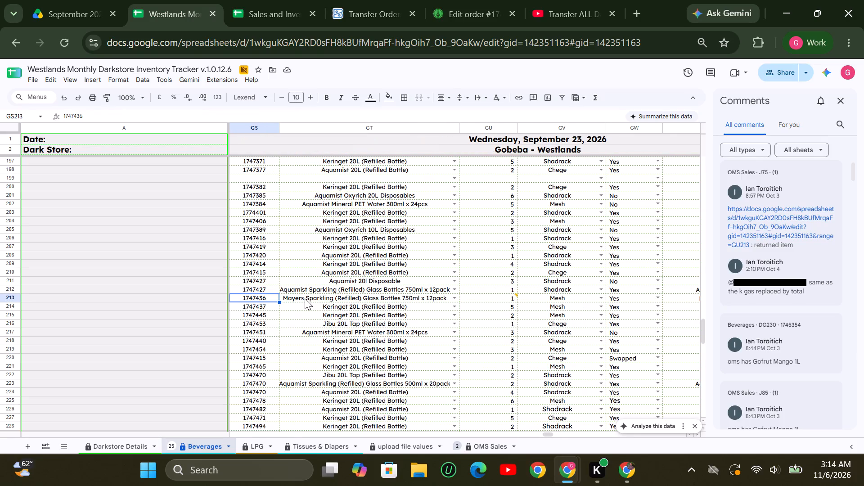
pyautogui.click(486, 296)
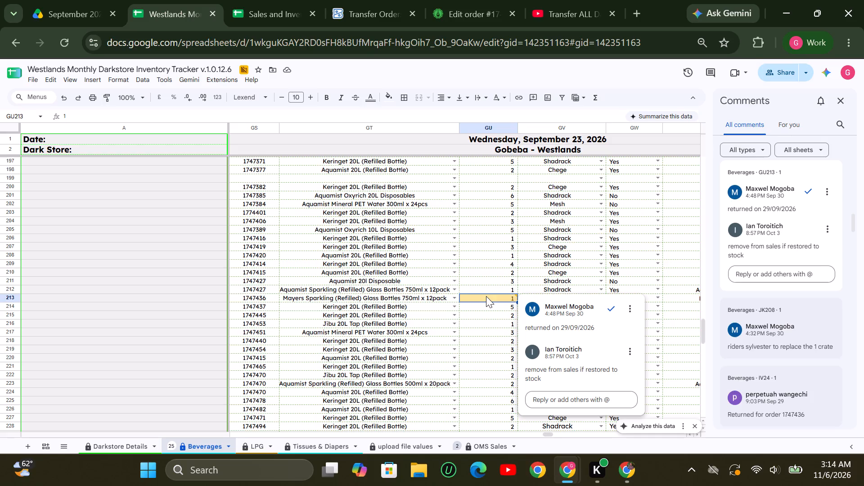
# Return to the OMS Sales J75 comment and read through the Westlands comments that follow, looking for customer returns.
pyautogui.scroll(1, 777, 220)
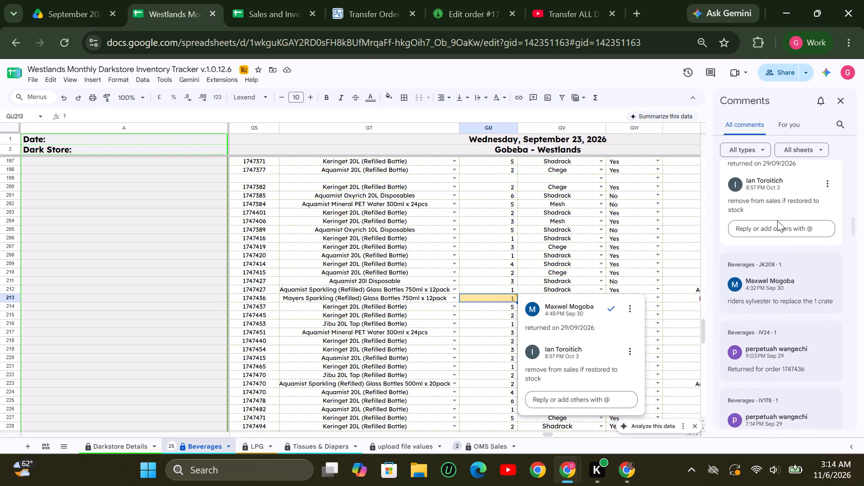
pyautogui.scroll(8, 777, 220)
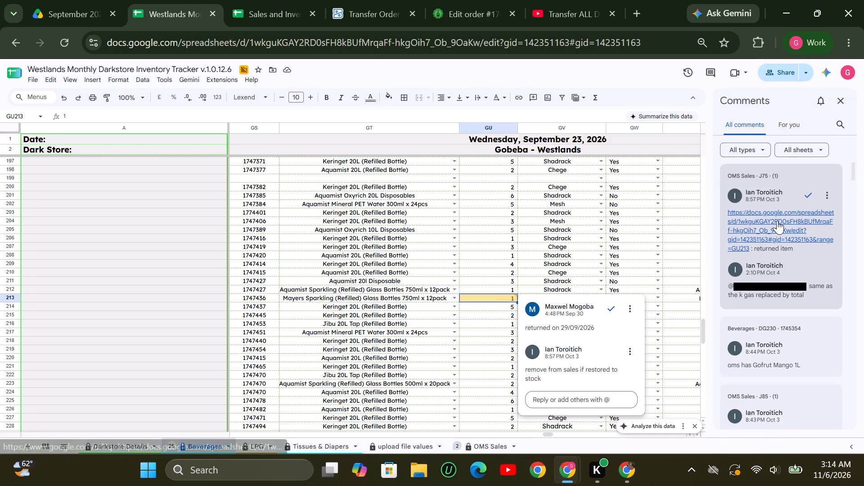
pyautogui.click(811, 265)
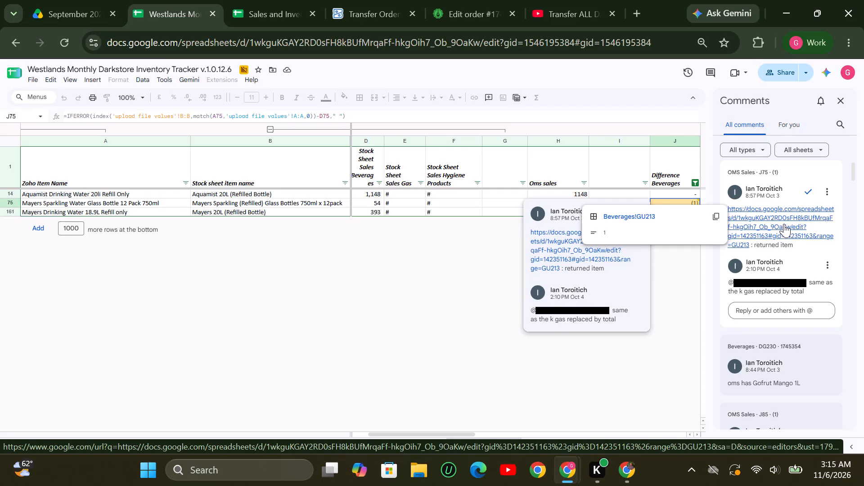
pyautogui.scroll(-1, 810, 274)
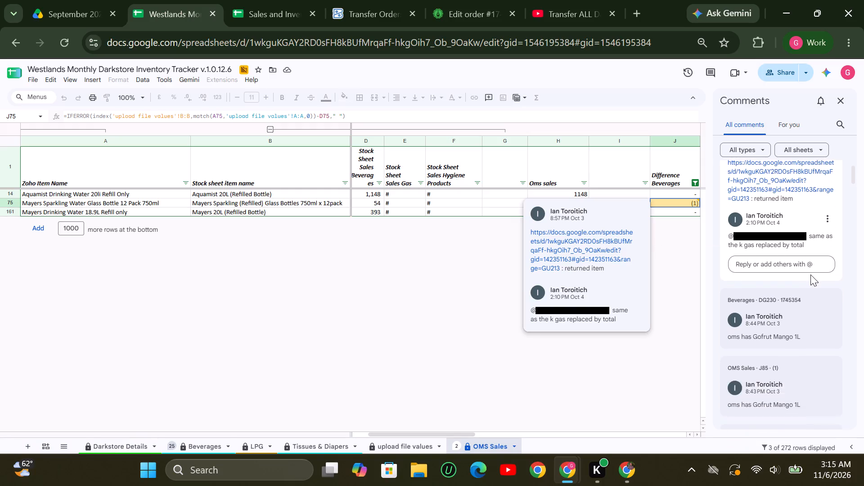
pyautogui.scroll(-2, 810, 274)
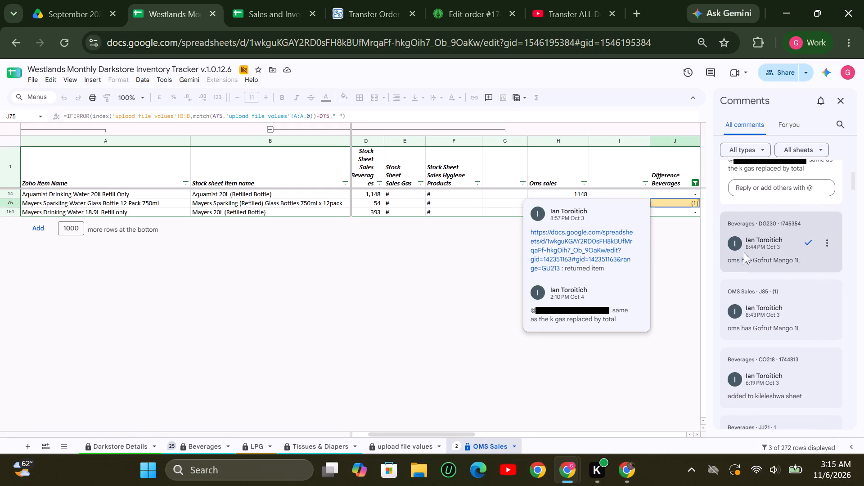
pyautogui.scroll(-2, 779, 266)
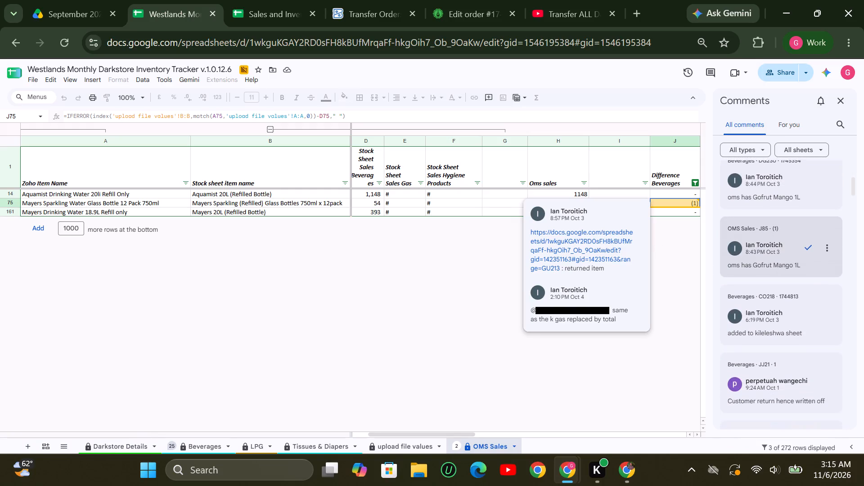
pyautogui.scroll(-3, 779, 266)
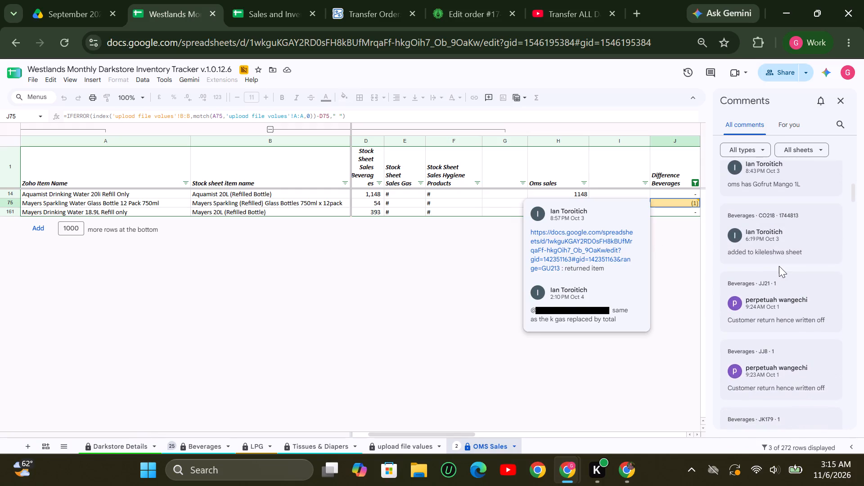
pyautogui.scroll(-2, 768, 261)
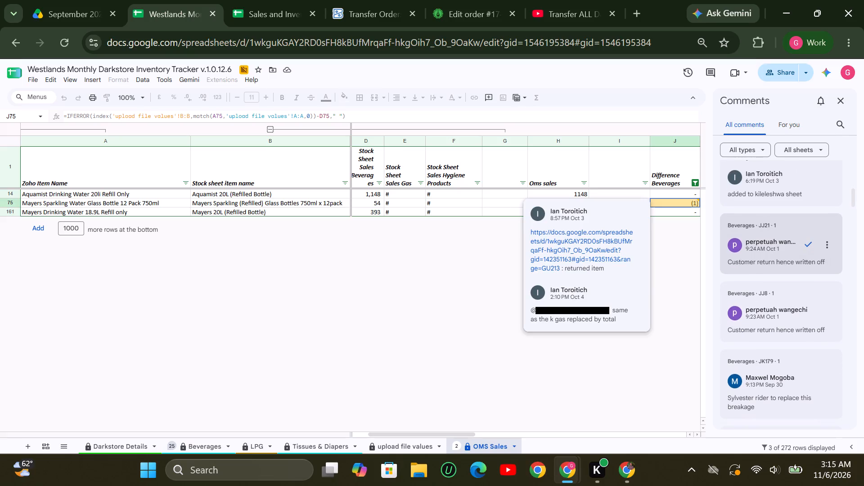
# From the Beverages JJ21 write-off comment, copy Mayers 20L (Refilled Bottle) into row 63 of the losses tracking sheet as a Customer Return.
pyautogui.click(768, 261)
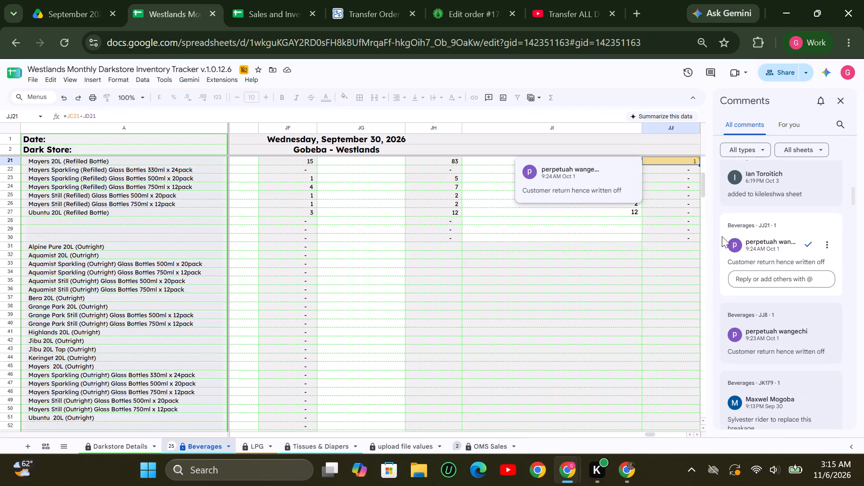
pyautogui.scroll(2, 659, 224)
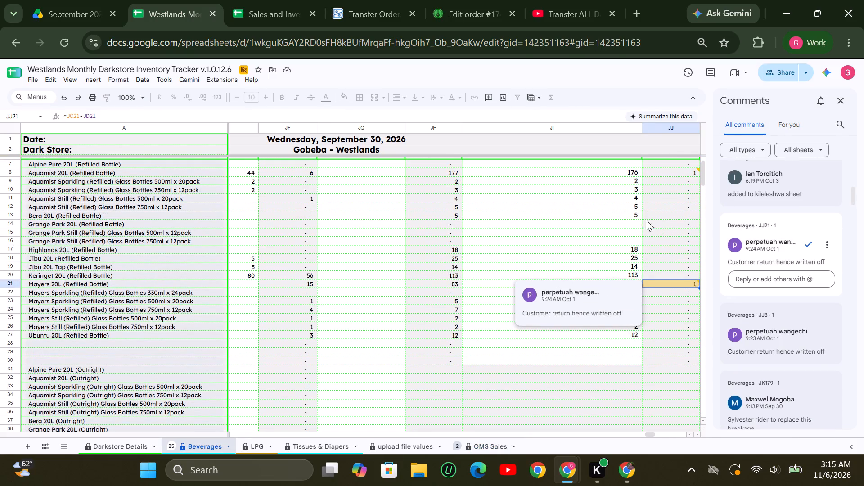
pyautogui.click(87, 284)
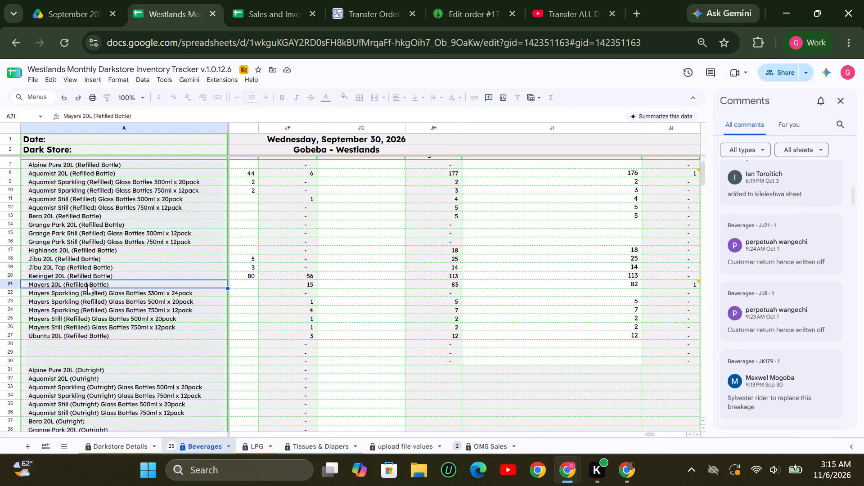
pyautogui.hotkey('ctrl', 'c')
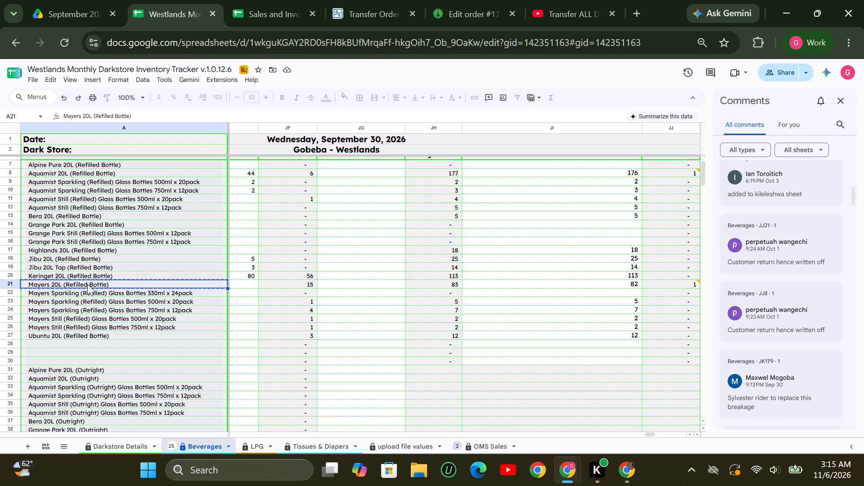
pyautogui.click(11, 285)
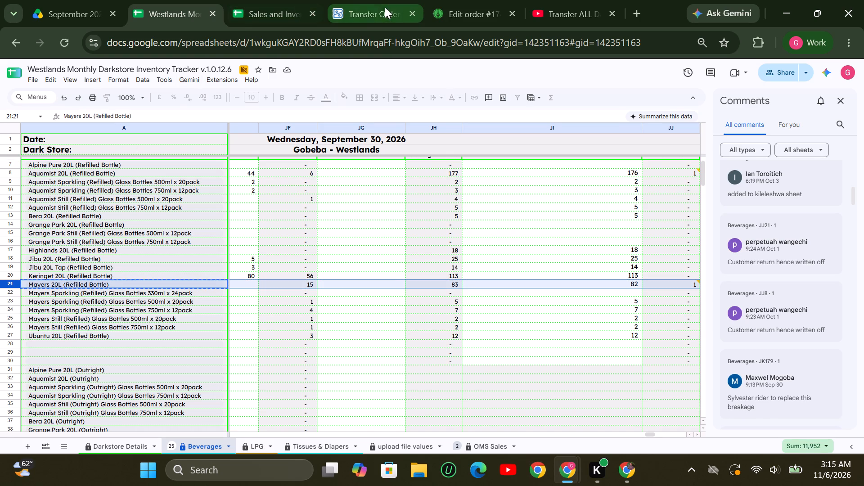
pyautogui.click(262, 16)
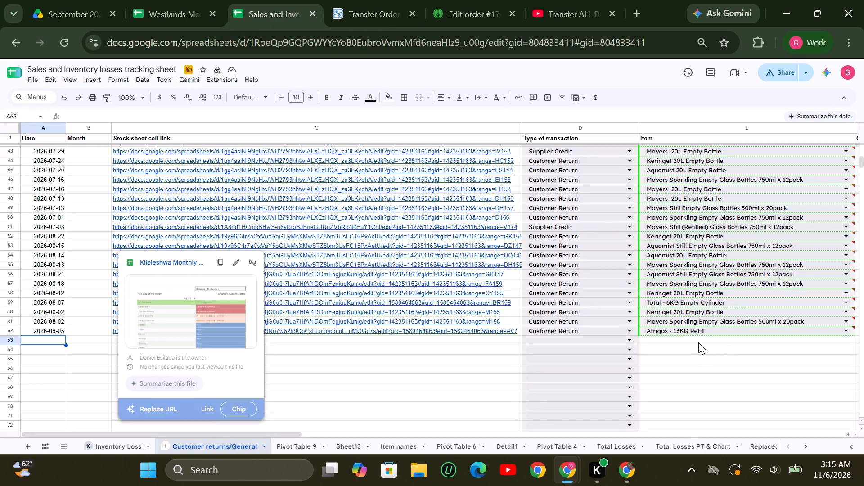
pyautogui.click(694, 342)
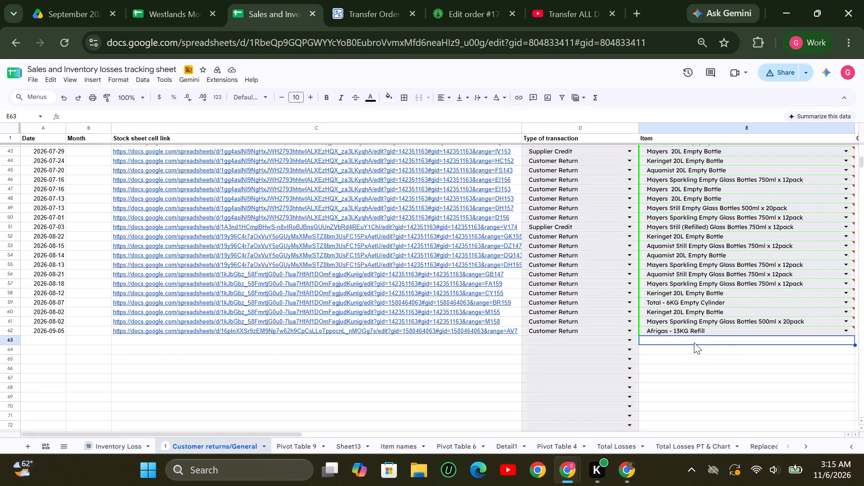
pyautogui.hotkey('ctrl', 'v')
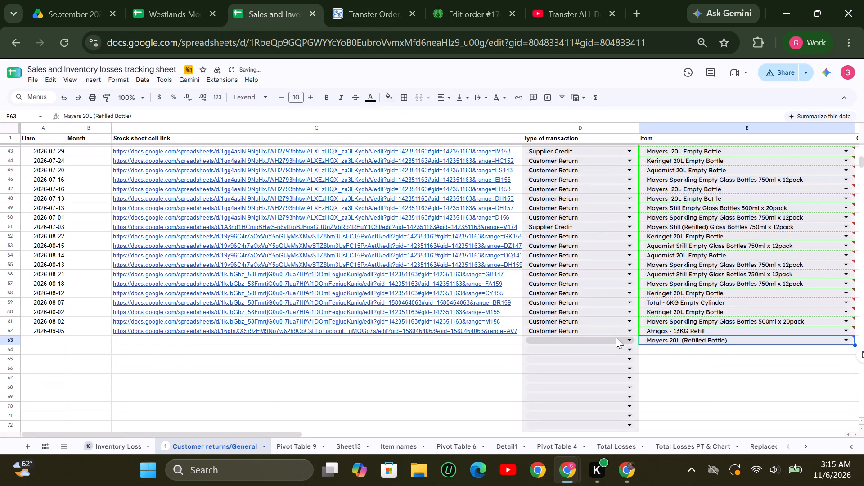
pyautogui.click(616, 337)
pyautogui.click(536, 353)
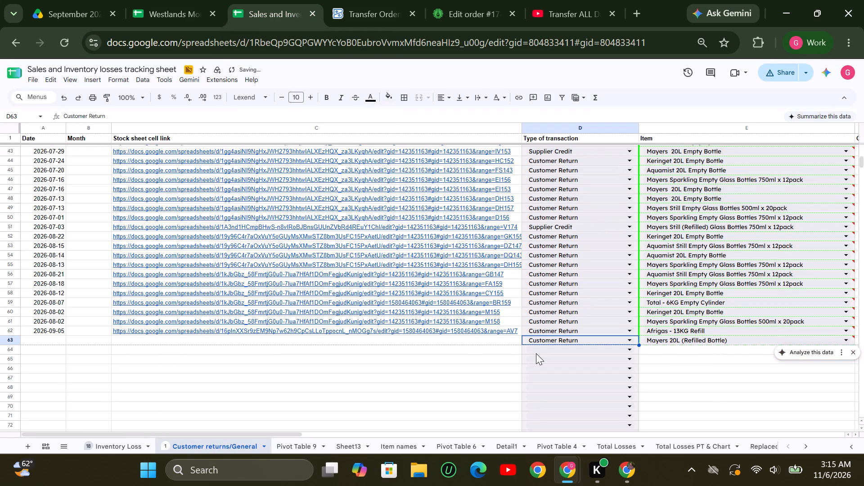
# Copy the link to Westlands Beverages cell JJ21 and paste it as row 63's stock sheet cell link in the losses tracking sheet.
pyautogui.click(472, 345)
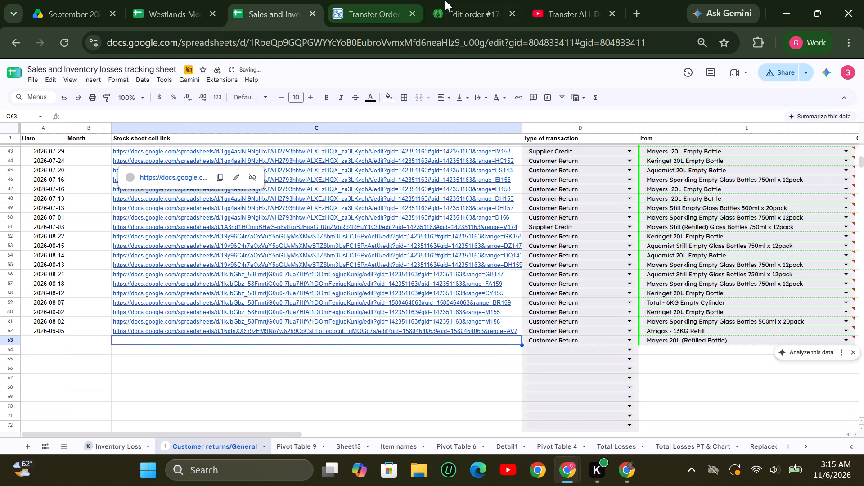
pyautogui.click(358, 14)
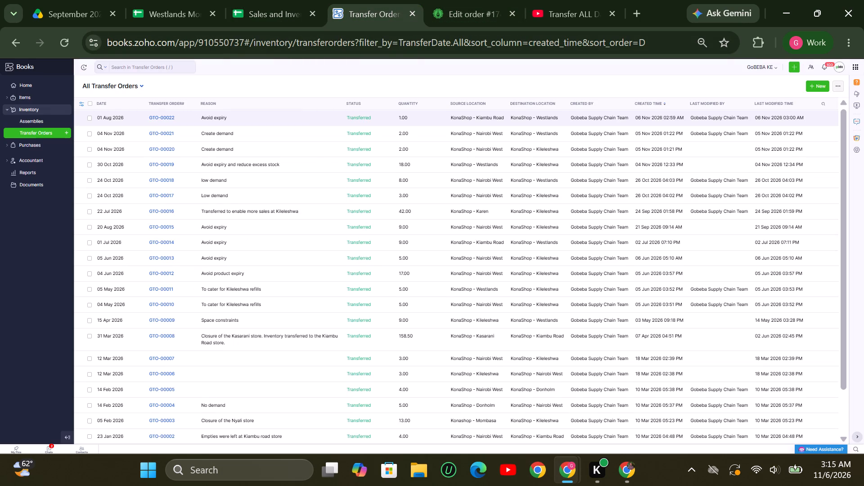
pyautogui.click(188, 5)
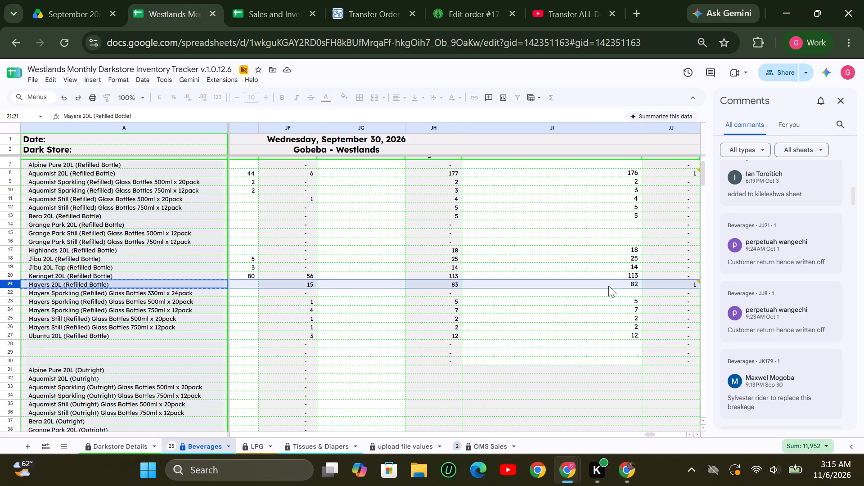
pyautogui.click(681, 282)
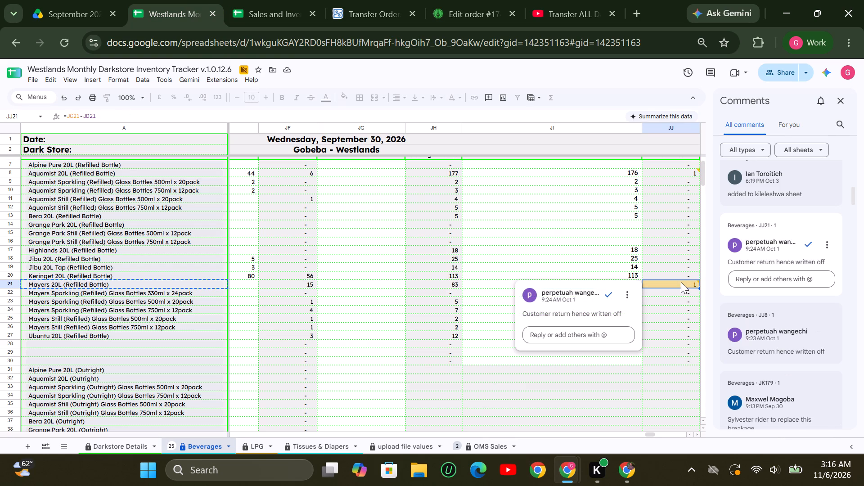
pyautogui.rightClick(681, 282)
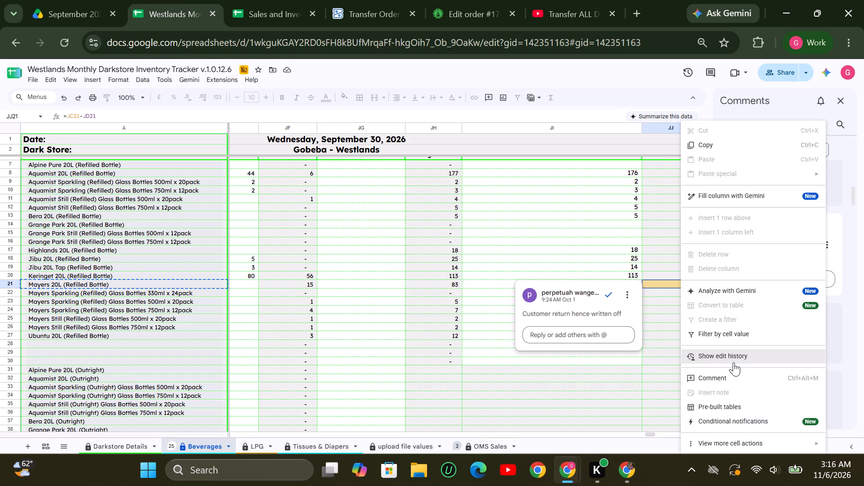
pyautogui.scroll(-6, 733, 362)
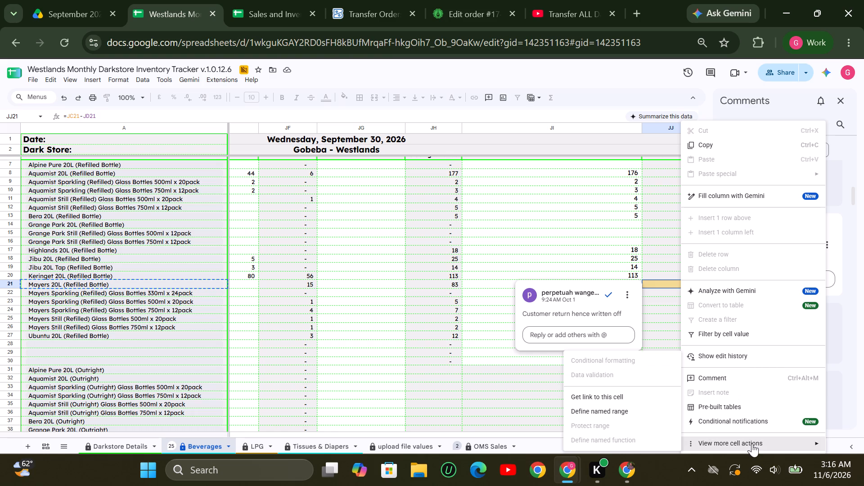
pyautogui.click(610, 400)
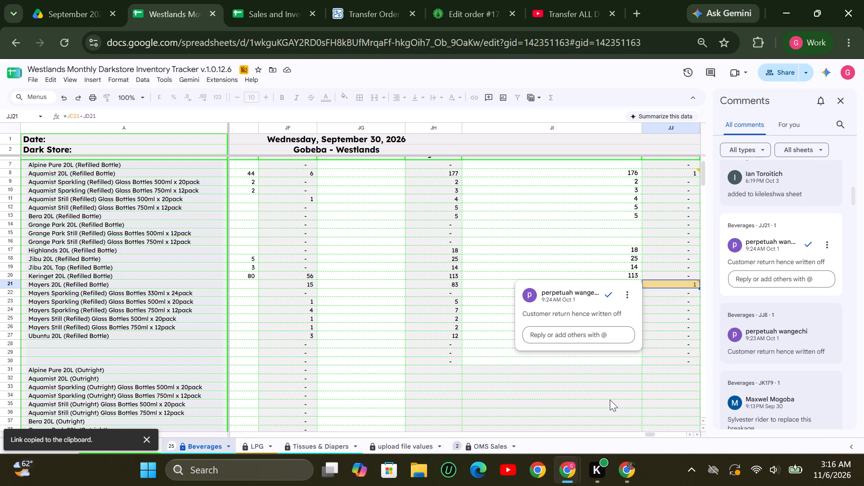
pyautogui.click(530, 208)
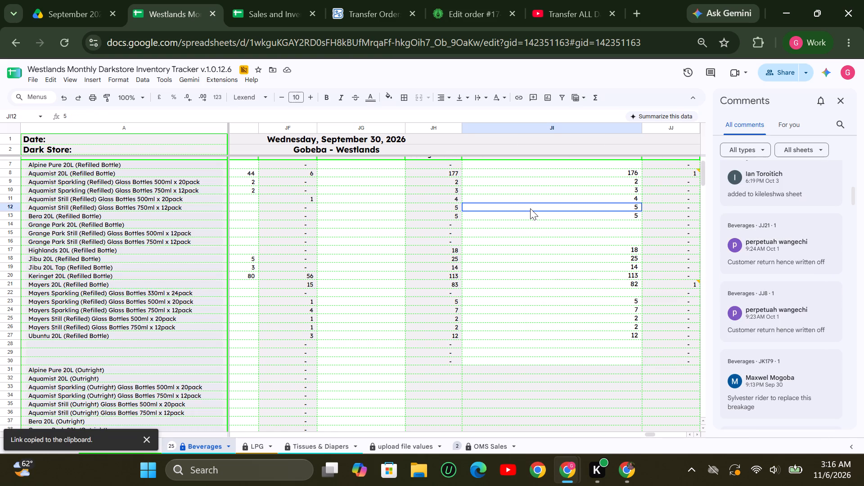
pyautogui.click(268, 12)
pyautogui.click(315, 343)
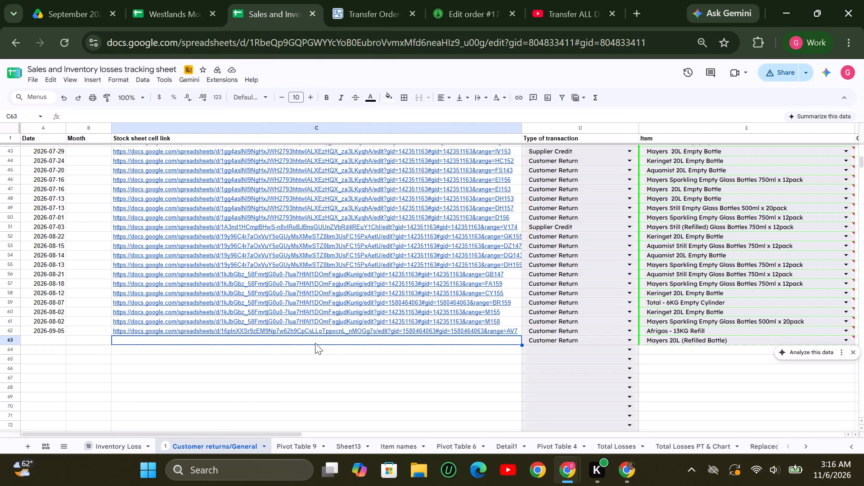
pyautogui.hotkey('ctrl', 'v')
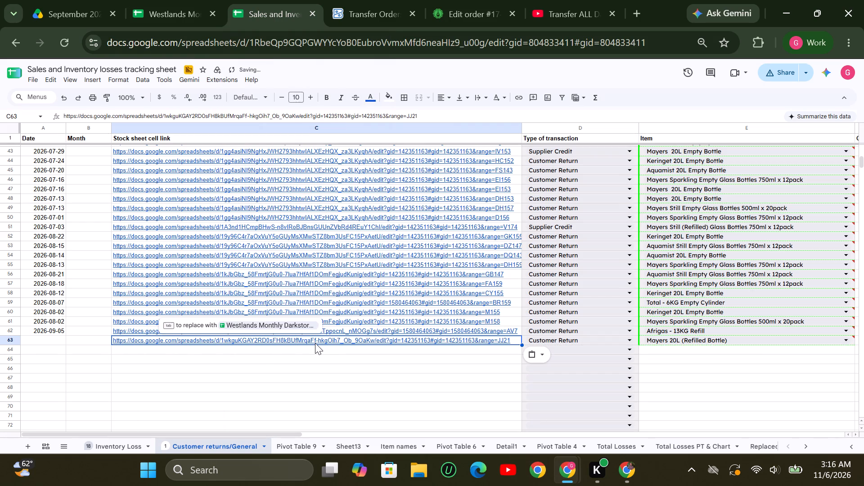
# Check the Westlands Beverages sheet's date for the Mayers 20L return and enter 2026-09-30 as row 63's date in the losses tracking sheet.
pyautogui.click(49, 346)
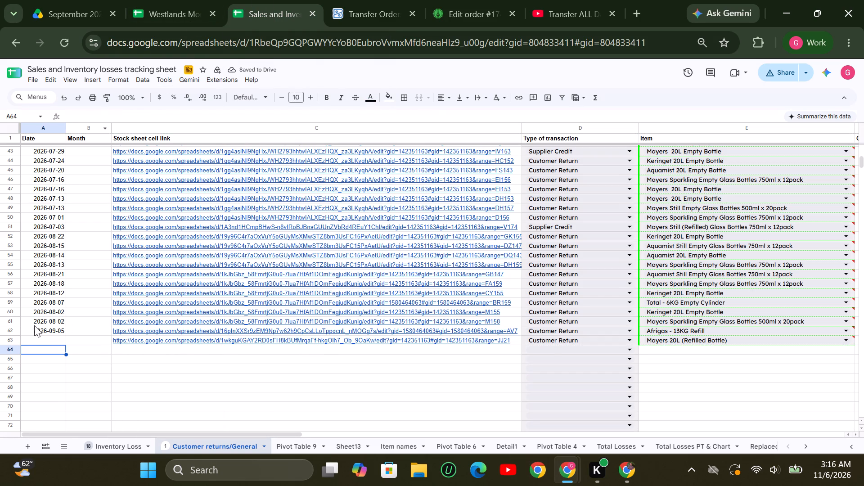
pyautogui.click(63, 338)
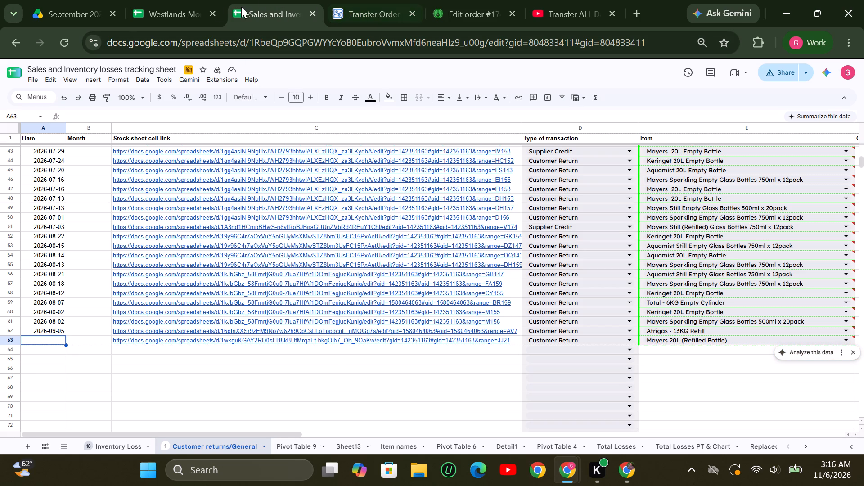
pyautogui.click(184, 13)
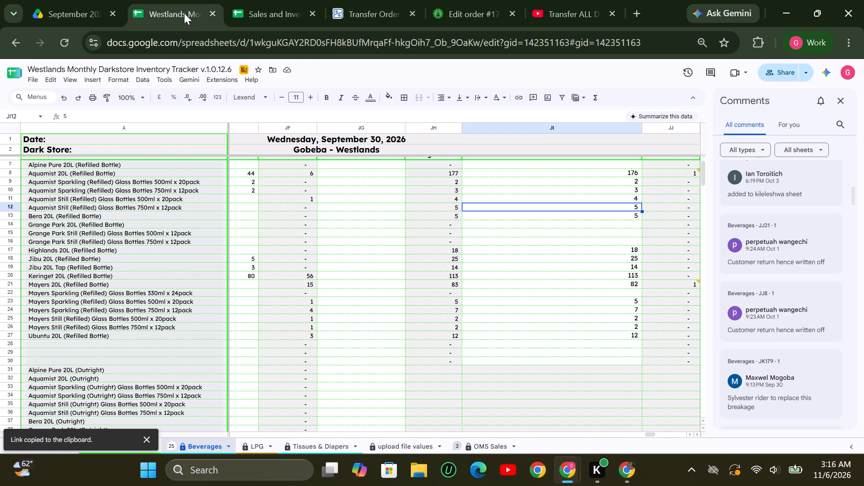
pyautogui.click(587, 282)
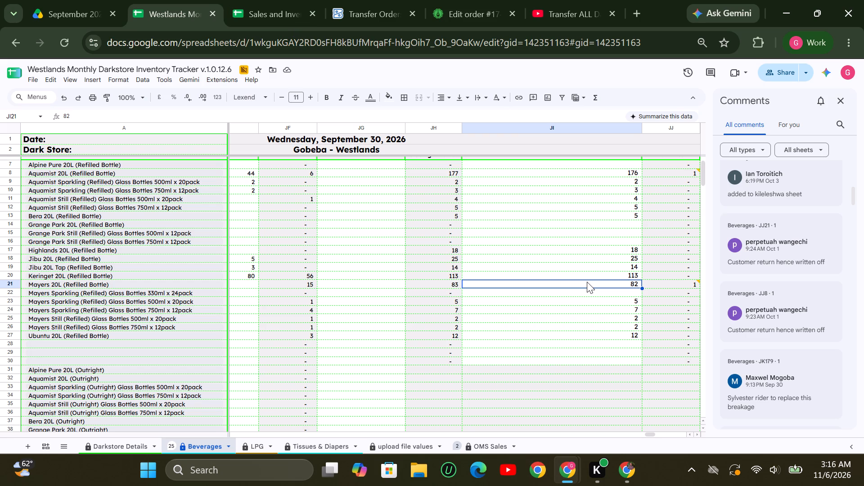
pyautogui.click(289, 11)
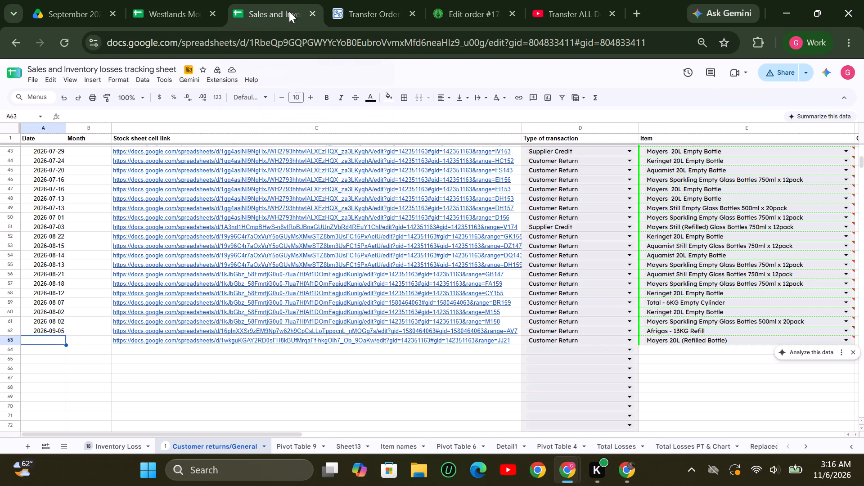
pyautogui.click(170, 13)
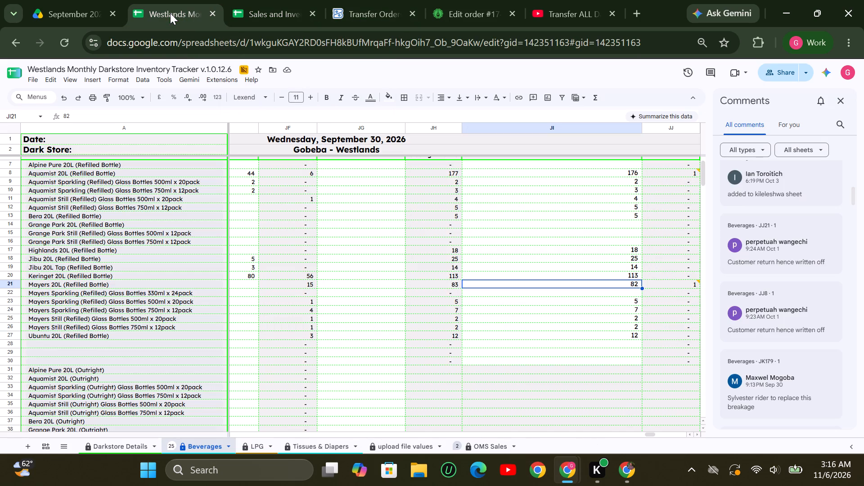
pyautogui.click(279, 12)
pyautogui.write('202')
pyautogui.press('6')
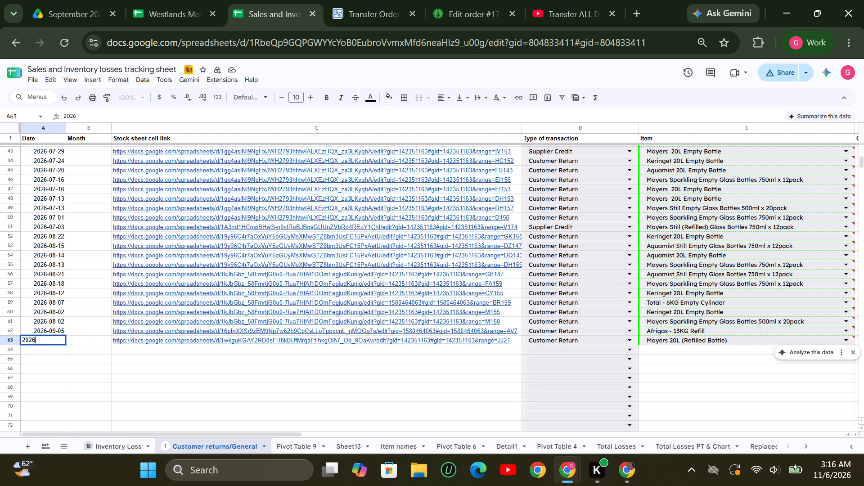
pyautogui.write('-09-')
pyautogui.write('30')
pyautogui.click(682, 353)
# Set the quantity to 1 for the Mayers 20L (Refilled Bottle) customer return in row 63.
pyautogui.press('Right')
pyautogui.press('Right')
pyautogui.press('Right')
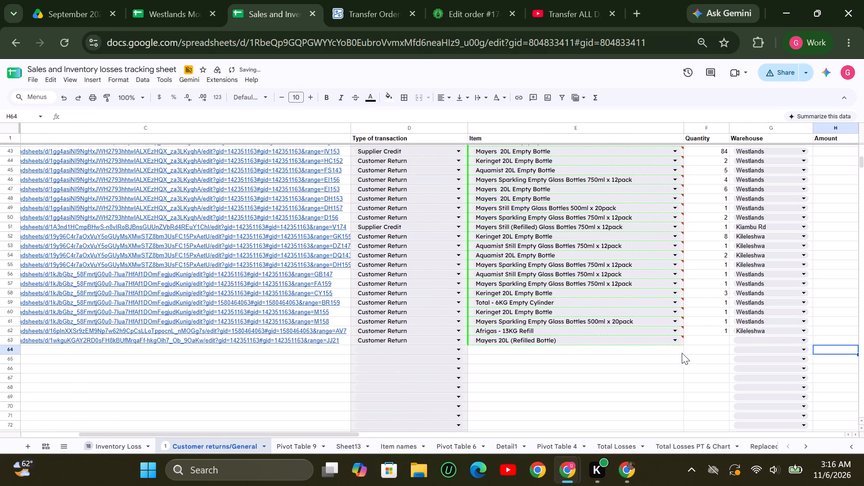
pyautogui.press('Right')
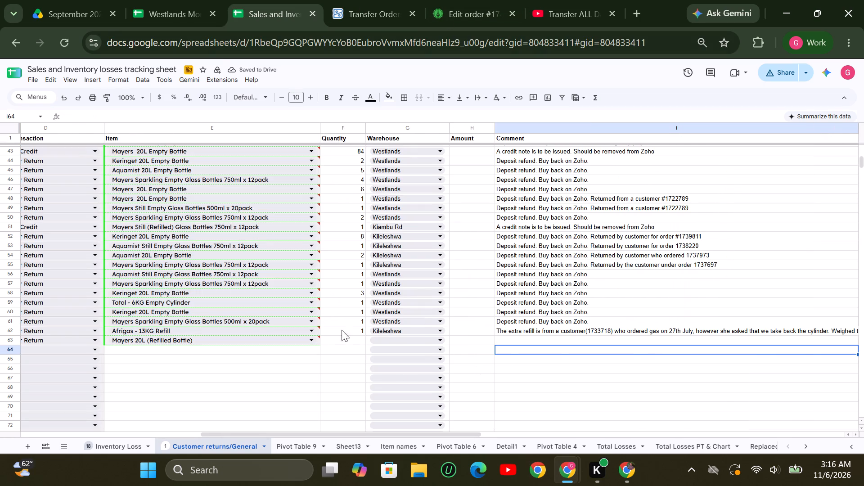
pyautogui.click(337, 276)
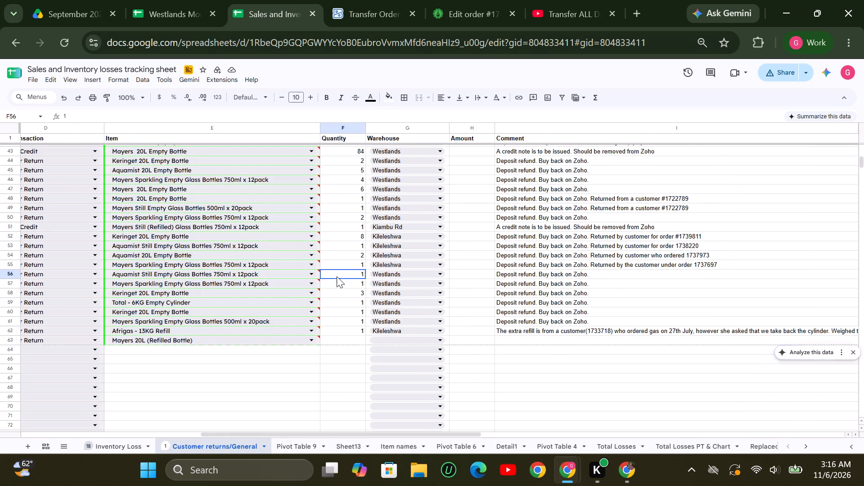
pyautogui.click(346, 338)
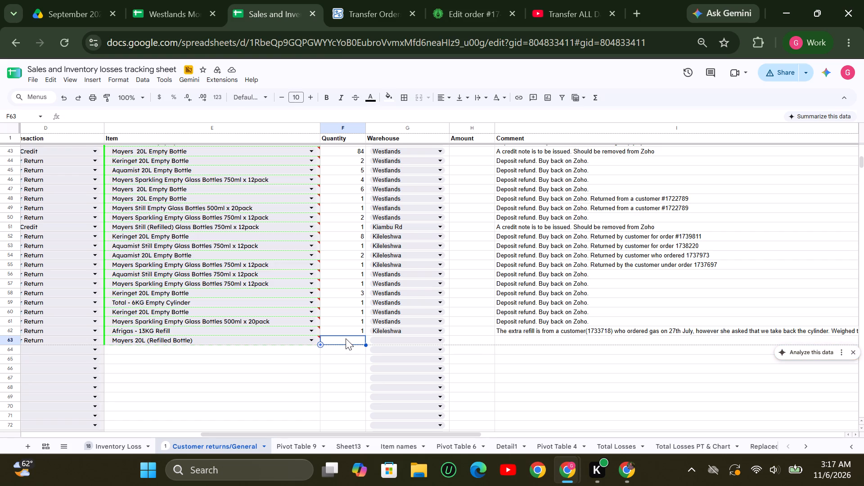
pyautogui.press('1')
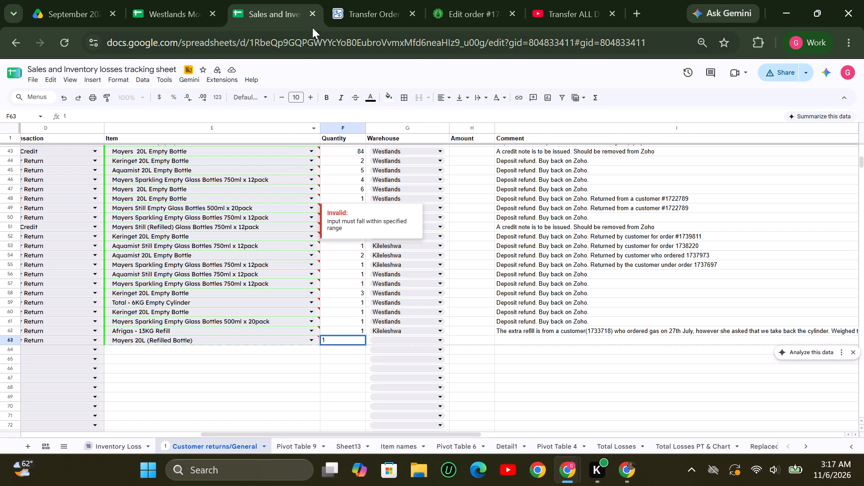
# In the Westlands tracker, compare the customer-return write-off comments on Beverages cells JJ21 and JJ8 with their items and variance column.
pyautogui.click(173, 4)
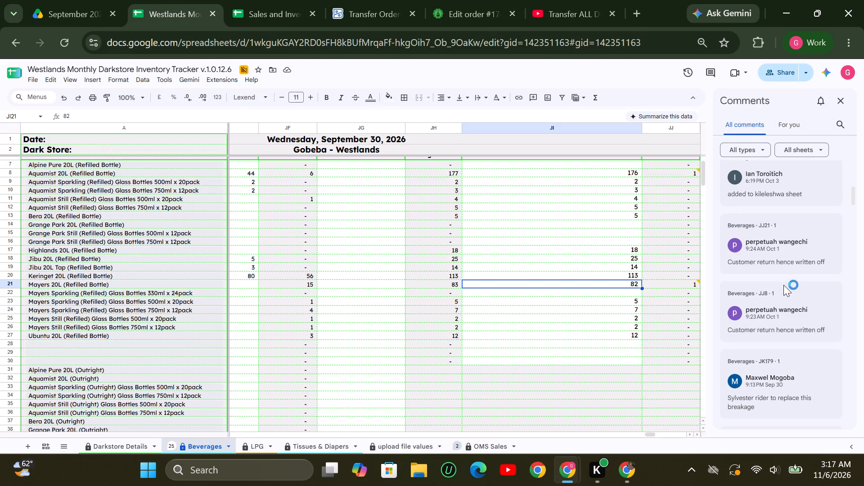
pyautogui.click(778, 265)
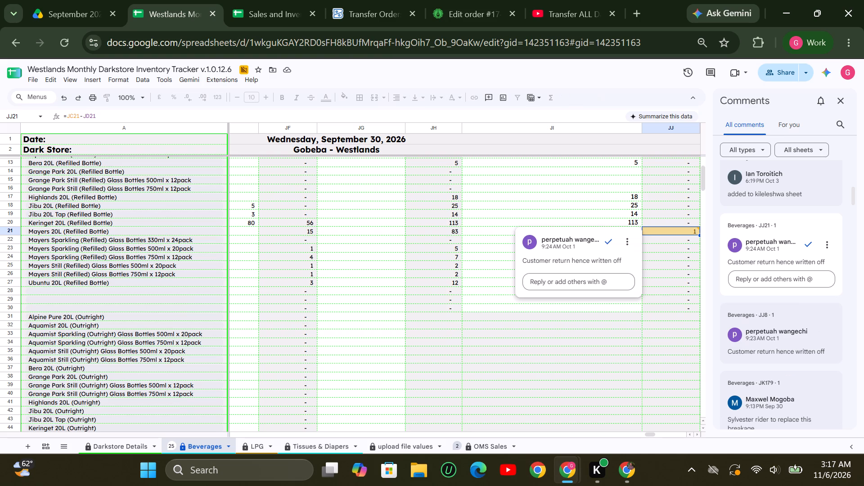
pyautogui.click(786, 352)
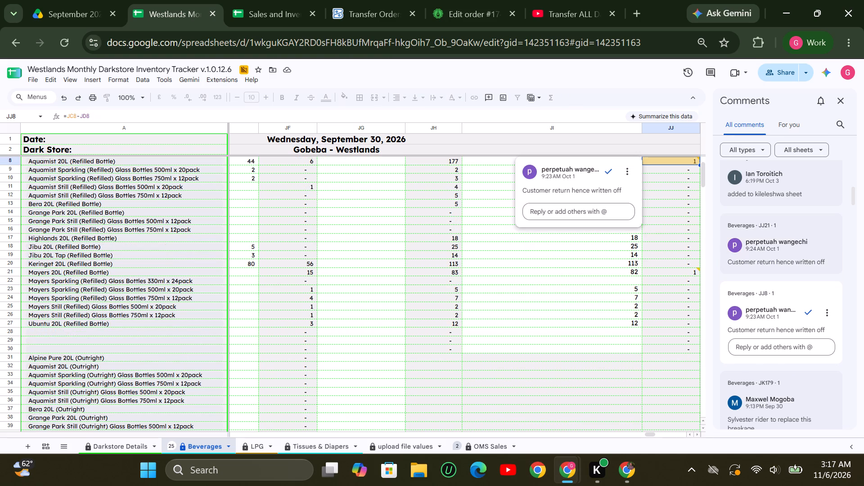
pyautogui.scroll(1, 223, 307)
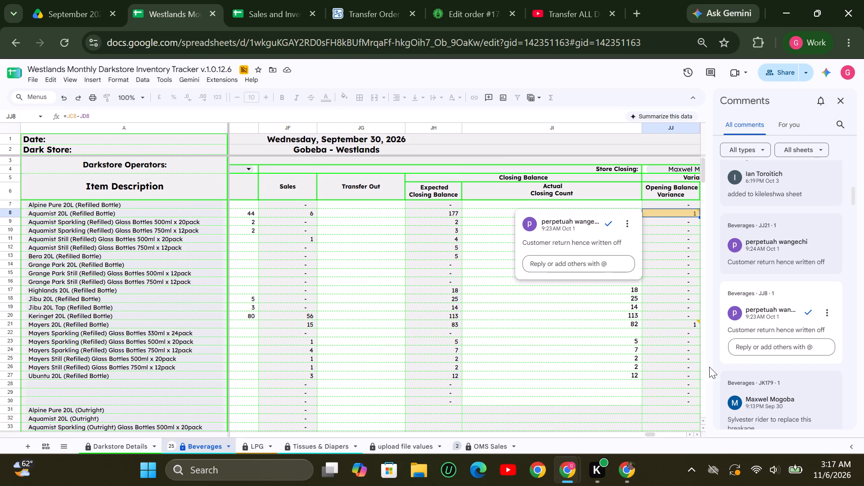
pyautogui.click(777, 263)
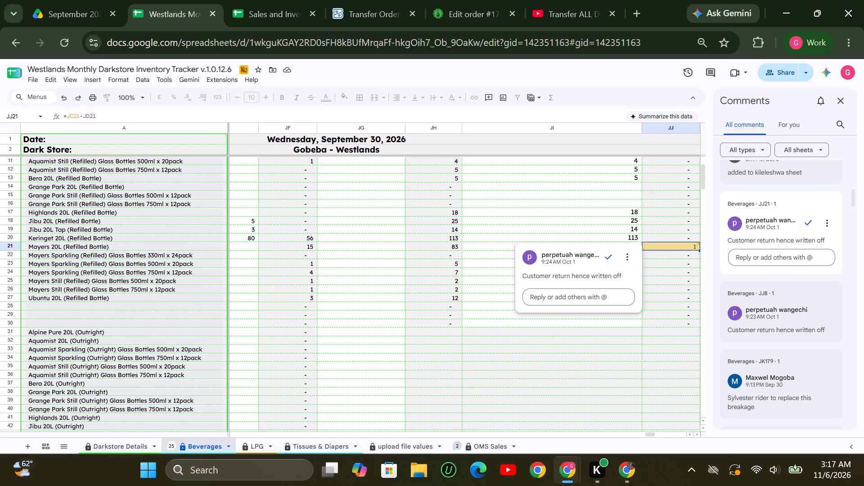
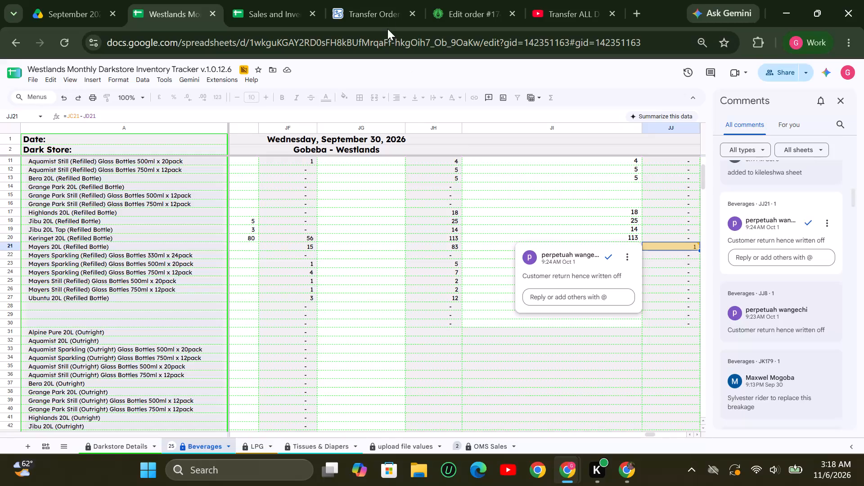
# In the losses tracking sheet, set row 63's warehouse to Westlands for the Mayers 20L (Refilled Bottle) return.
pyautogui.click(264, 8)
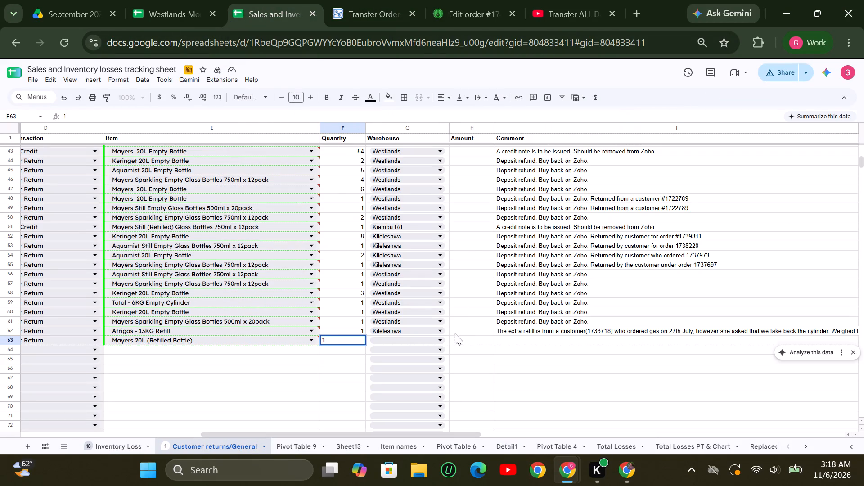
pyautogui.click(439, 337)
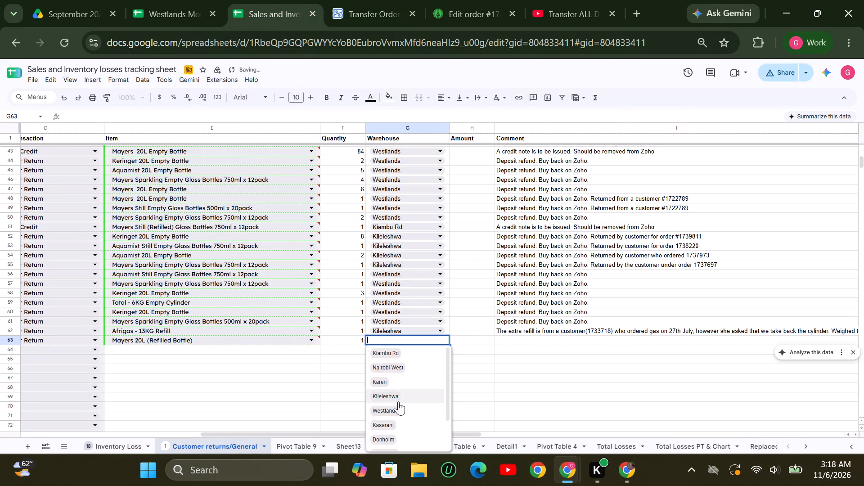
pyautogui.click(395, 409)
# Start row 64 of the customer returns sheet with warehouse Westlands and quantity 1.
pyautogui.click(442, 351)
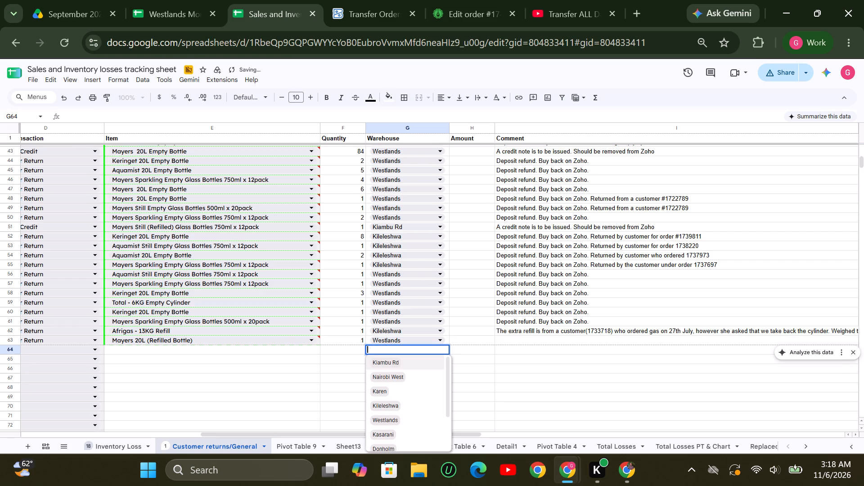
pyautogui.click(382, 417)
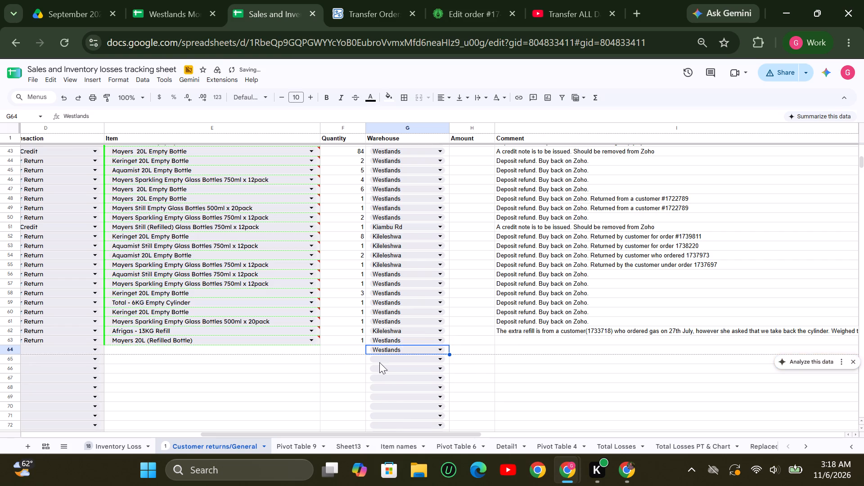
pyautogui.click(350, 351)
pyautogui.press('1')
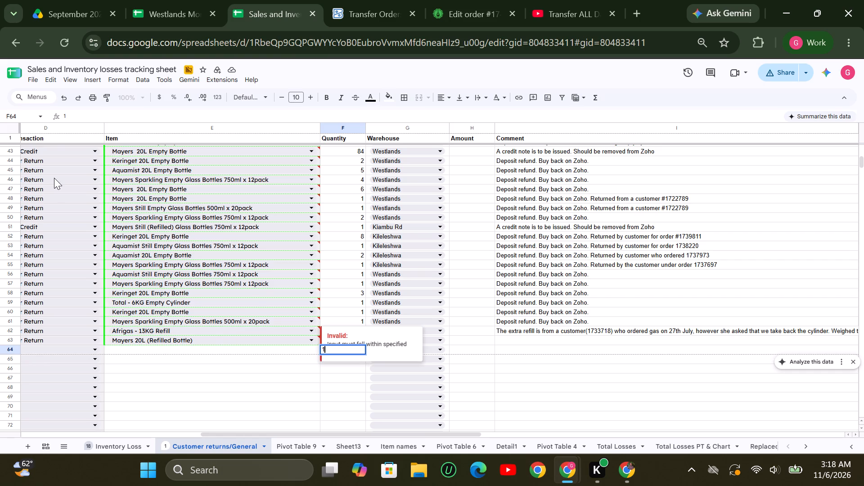
# Undo all the entries made in rows 63 and 64 of the customer returns sheet, keeping row 62's date of 2026-09-05.
pyautogui.tripleClick(66, 102)
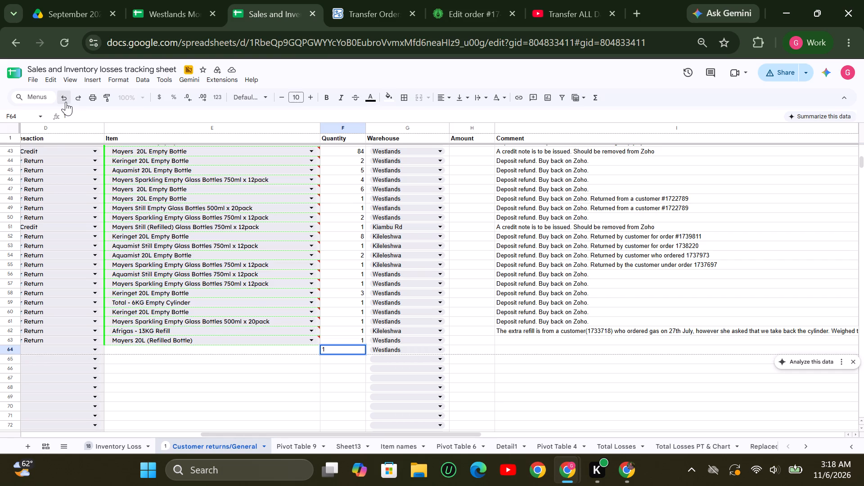
pyautogui.click(66, 102)
pyautogui.click(187, 387)
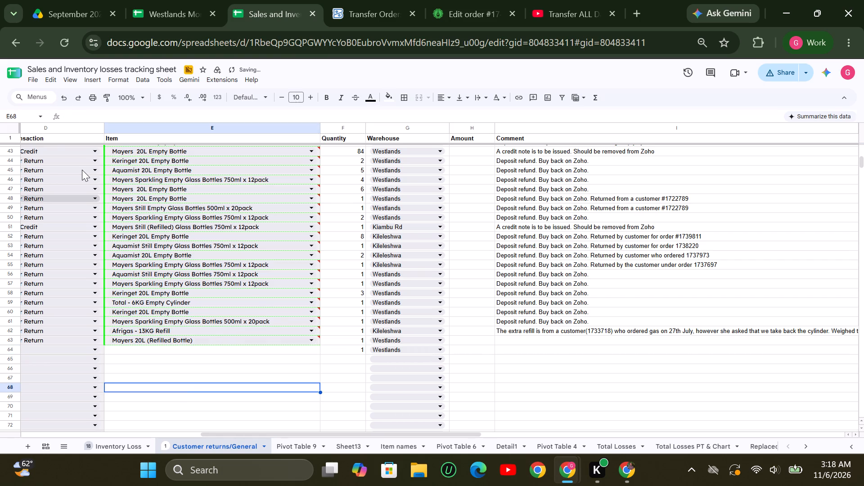
pyautogui.tripleClick(63, 103)
pyautogui.tripleClick(63, 103)
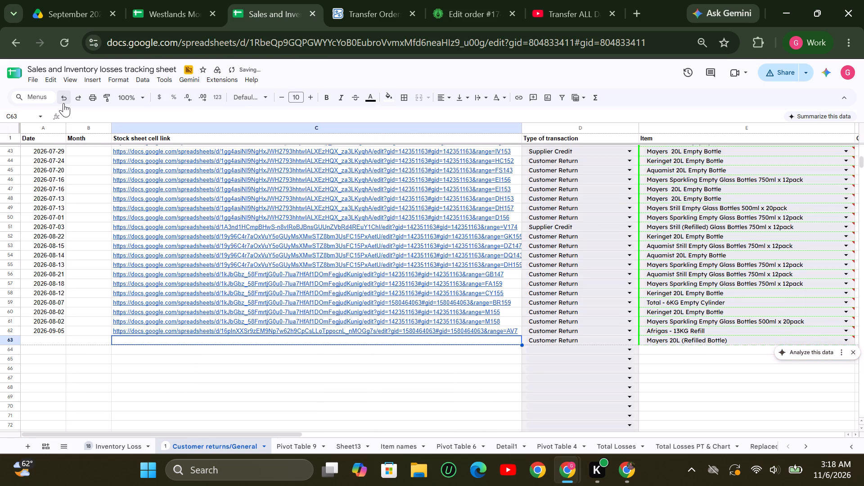
pyautogui.click(63, 103)
pyautogui.click(63, 103)
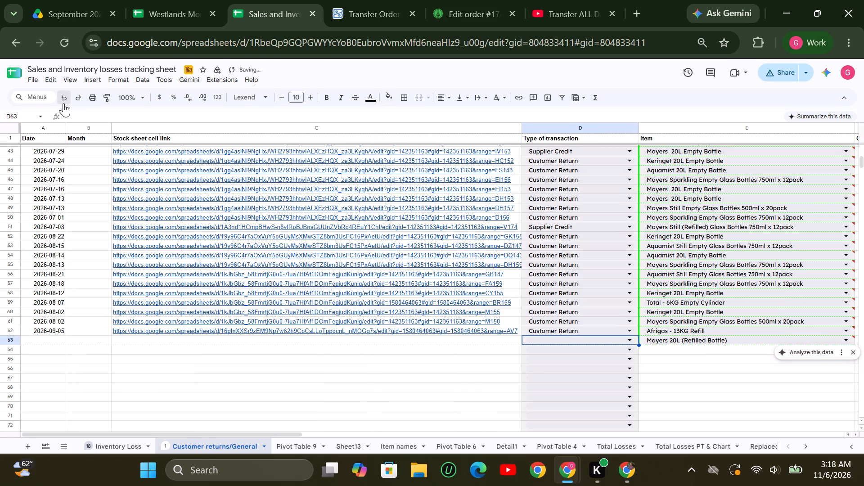
pyautogui.click(63, 103)
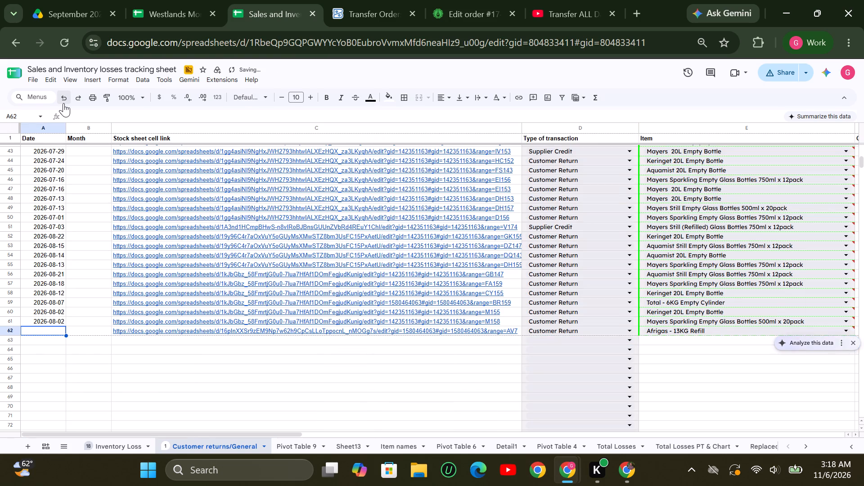
pyautogui.click(76, 99)
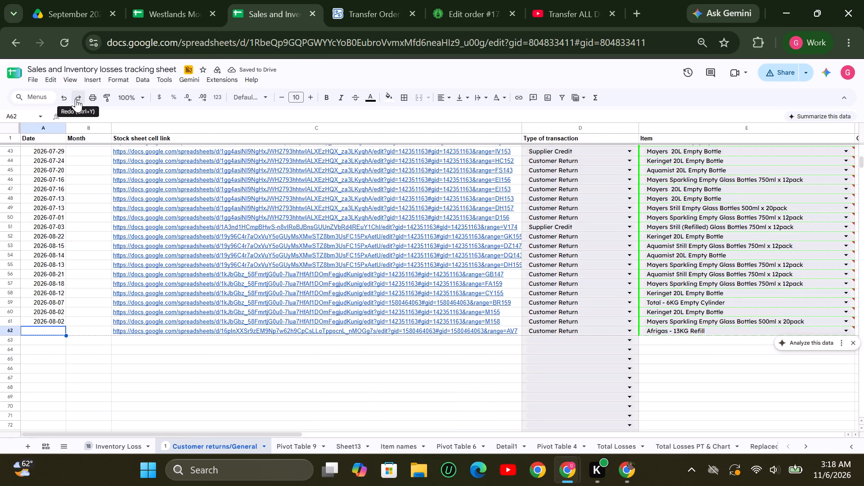
pyautogui.click(49, 342)
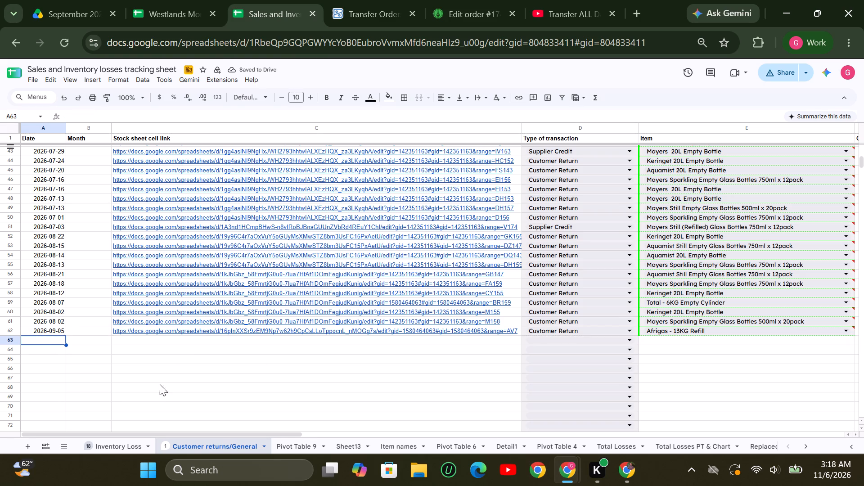
# In the Inventory Loss sheet, set row 115's item description to Mayers Drinking Water 20li Refill only.
pyautogui.click(118, 443)
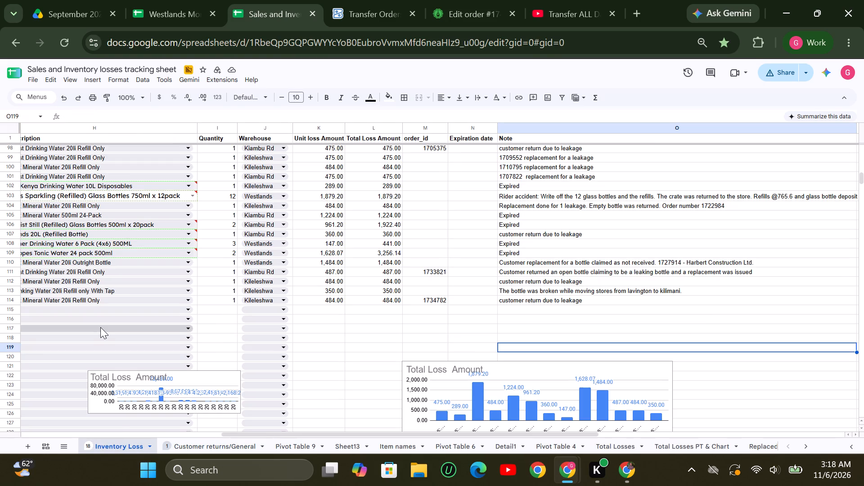
pyautogui.click(54, 313)
pyautogui.press('Left')
pyautogui.press('Left')
pyautogui.press('Left')
pyautogui.press('Left')
pyautogui.press('Left')
pyautogui.press('Left')
pyautogui.press('Left')
pyautogui.press('Left')
pyautogui.press('Left')
pyautogui.press('Left')
pyautogui.press('Left')
pyautogui.press('Left')
pyautogui.press('Left')
pyautogui.press('Left')
pyautogui.press('Left')
pyautogui.press('Left')
pyautogui.press('Left')
pyautogui.press('Left')
pyautogui.press('Left')
pyautogui.press('Left')
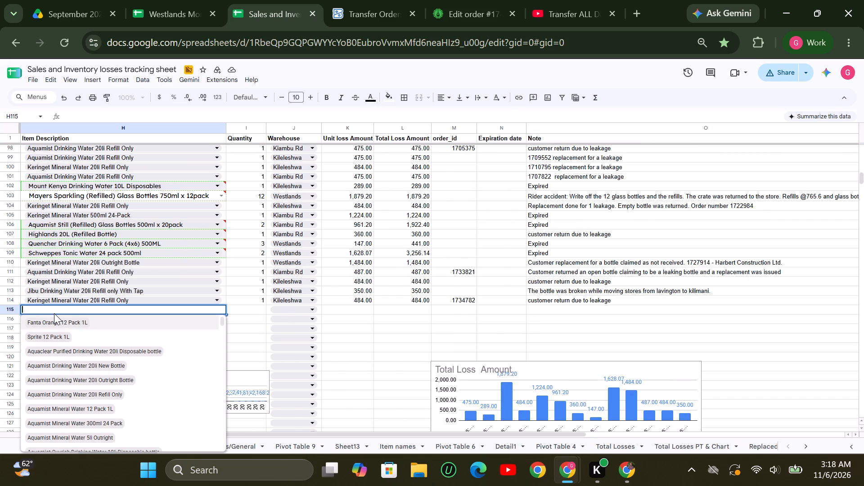
pyautogui.write('mayers')
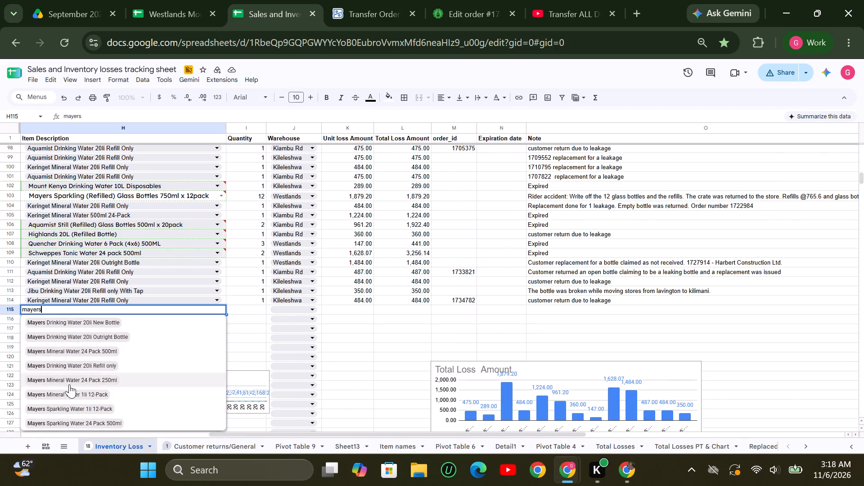
pyautogui.click(105, 369)
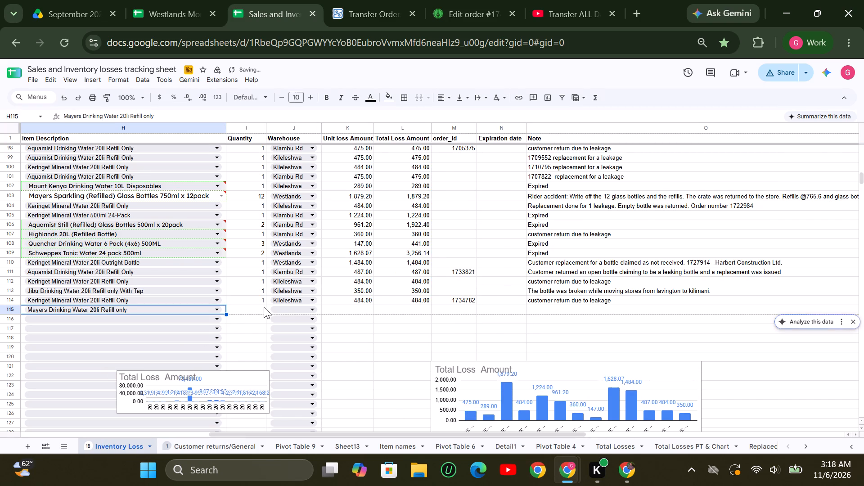
# Set row 115's quantity to 1 and its warehouse to Westlands.
pyautogui.click(252, 307)
pyautogui.press('1')
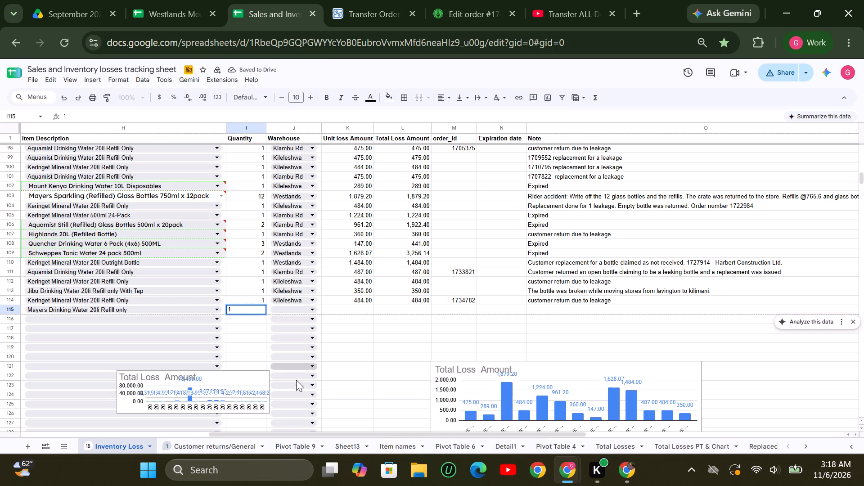
pyautogui.click(310, 310)
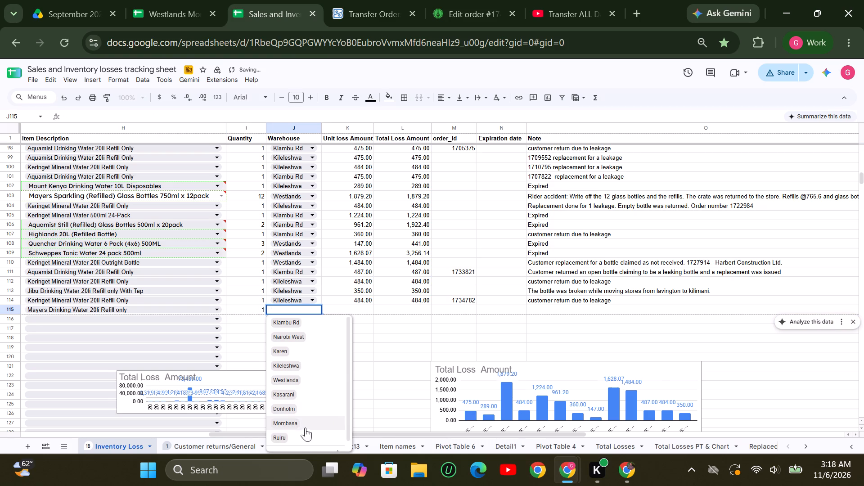
pyautogui.click(285, 382)
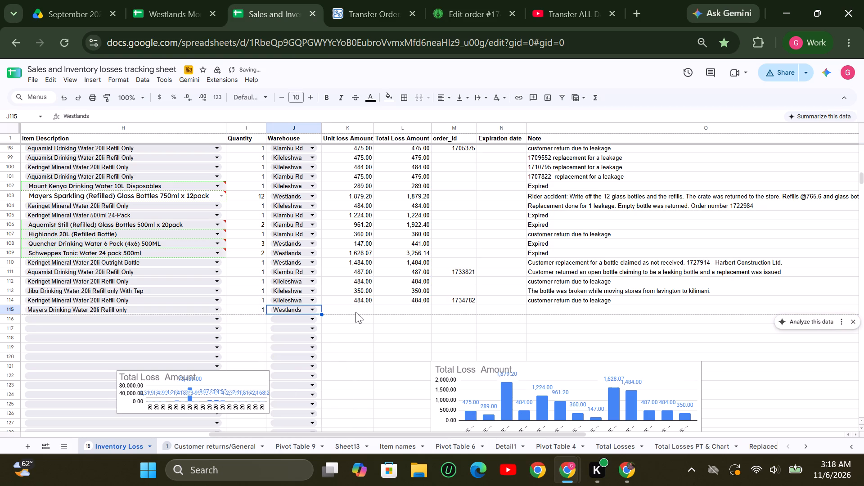
# Enter 450 as row 115's unit loss amount and extend the total loss formula from row 114 into row 115.
pyautogui.click(355, 312)
pyautogui.write('450')
pyautogui.click(421, 310)
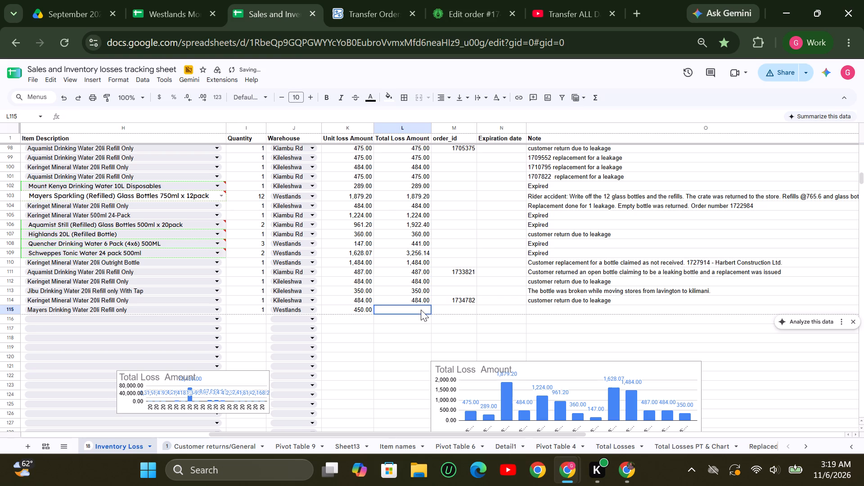
pyautogui.click(414, 300)
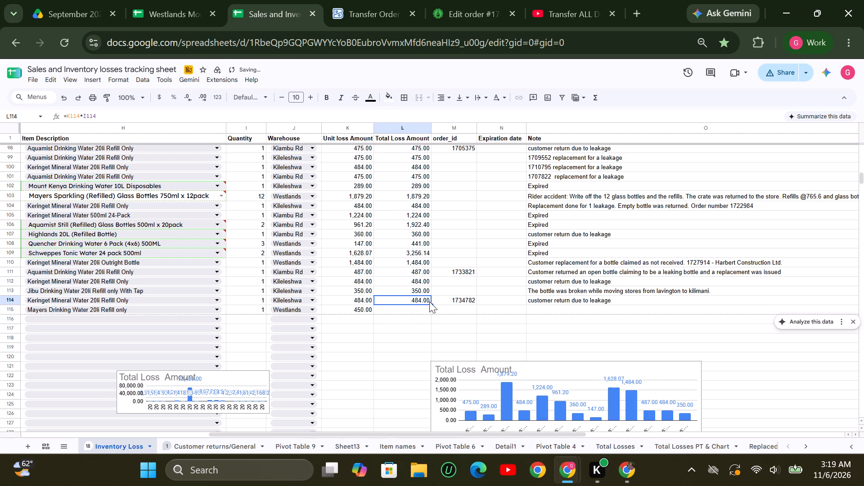
pyautogui.moveTo(431, 302); pyautogui.dragTo(427, 311)
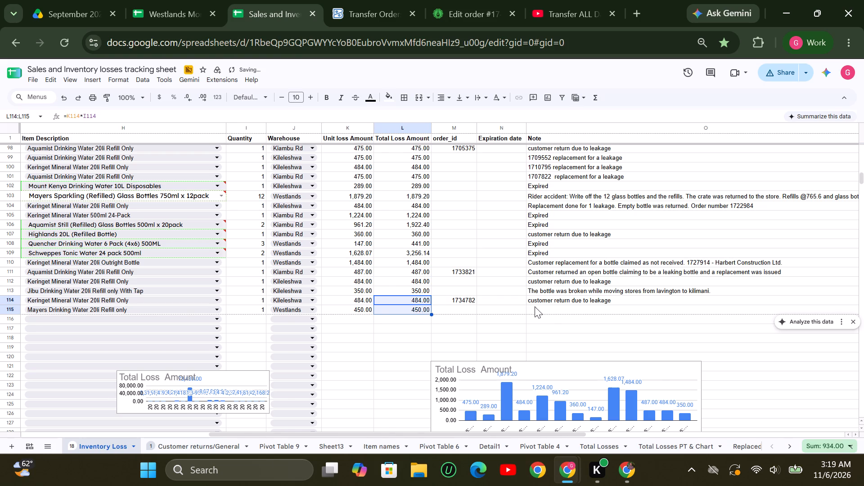
# Copy the note "customer return due to leakage" from row 114 into row 115.
pyautogui.click(551, 302)
pyautogui.hotkey('ctrl', 'c')
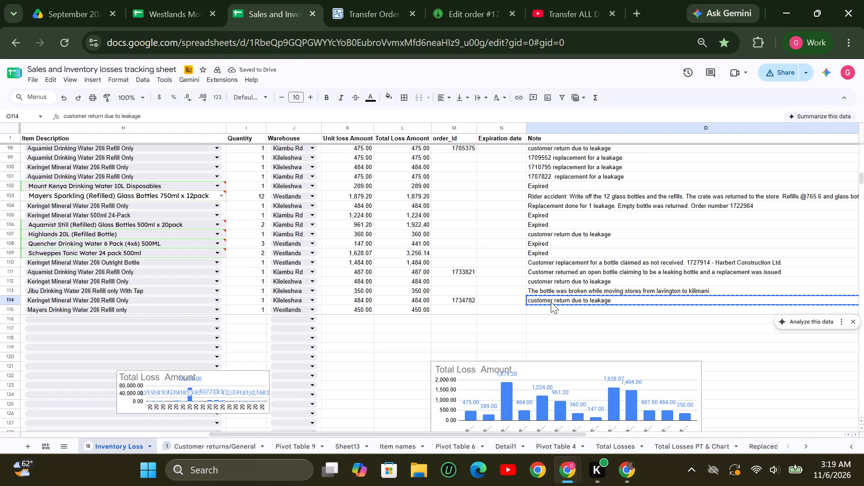
pyautogui.press('Down')
pyautogui.hotkey('ctrl', 'v')
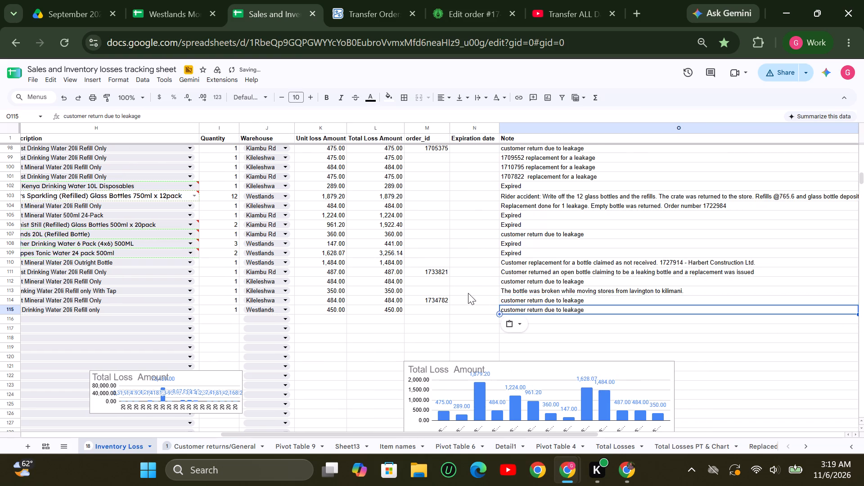
# Check the Westlands tracker and enter 2026-09-30 as row 115's date in the Inventory Loss sheet.
pyautogui.click(461, 313)
pyautogui.press('Left')
pyautogui.press('Left')
pyautogui.press('Left')
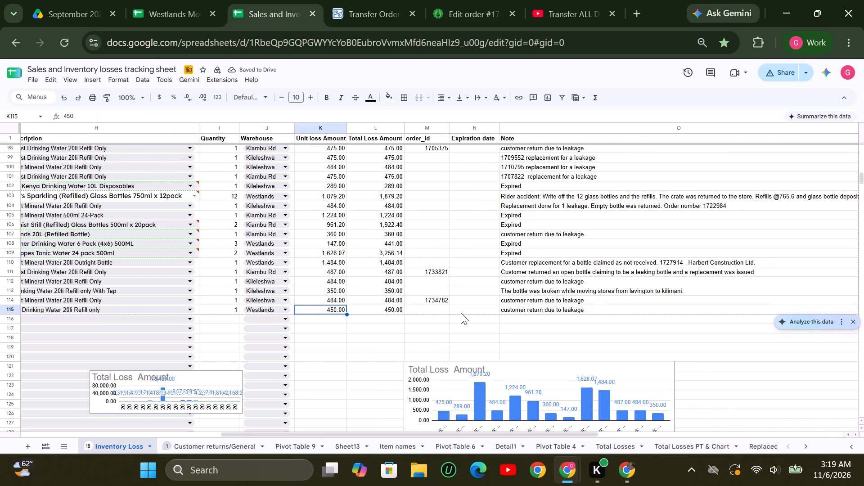
pyautogui.press('Left')
pyautogui.press('Left')
pyautogui.press('Left')
pyautogui.press('Left')
pyautogui.press('Left')
pyautogui.press('Left')
pyautogui.press('Left')
pyautogui.press('Left')
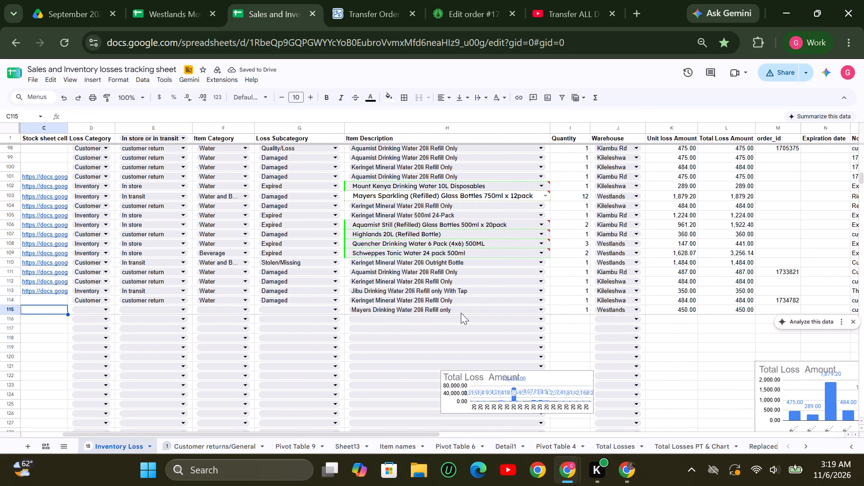
pyautogui.press('Left')
pyautogui.press('Left')
pyautogui.press('Left')
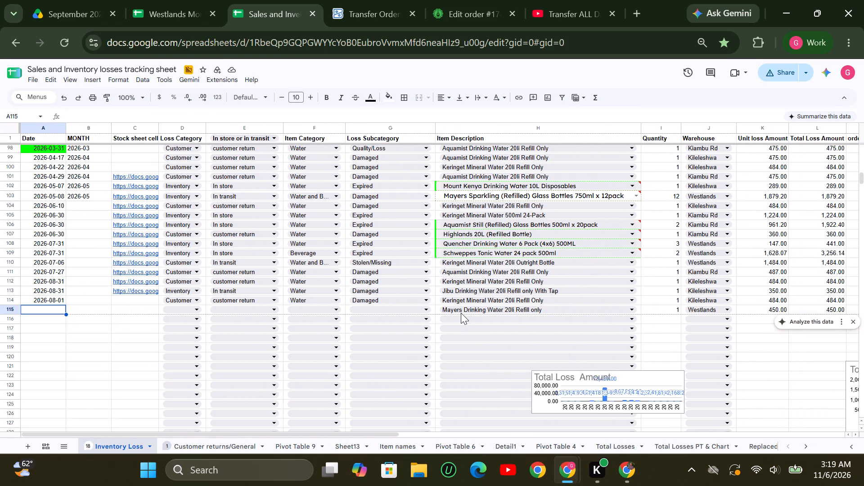
pyautogui.click(180, 12)
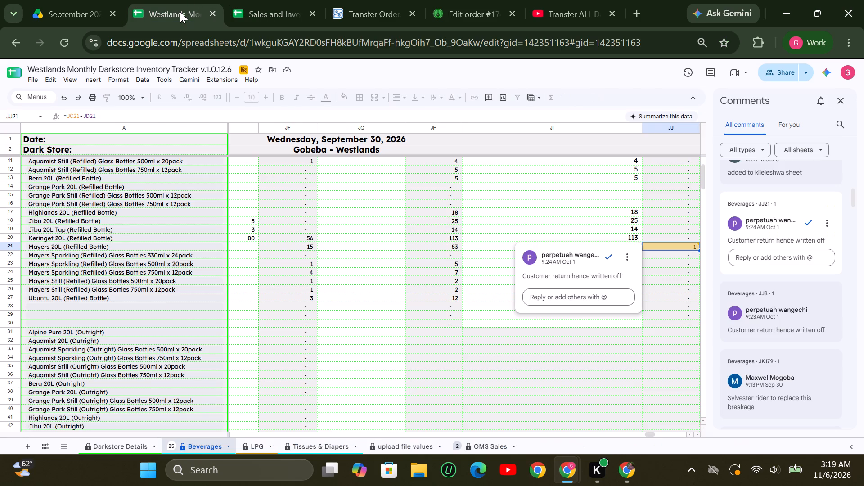
pyautogui.click(283, 10)
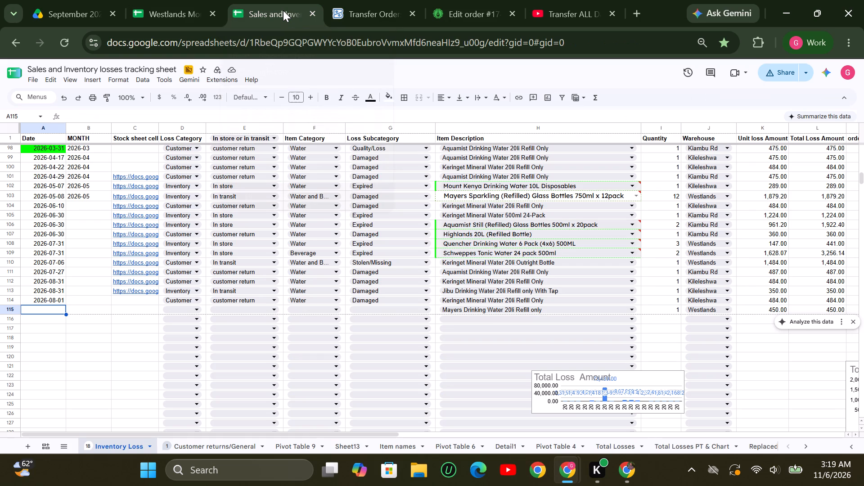
pyautogui.write('2026')
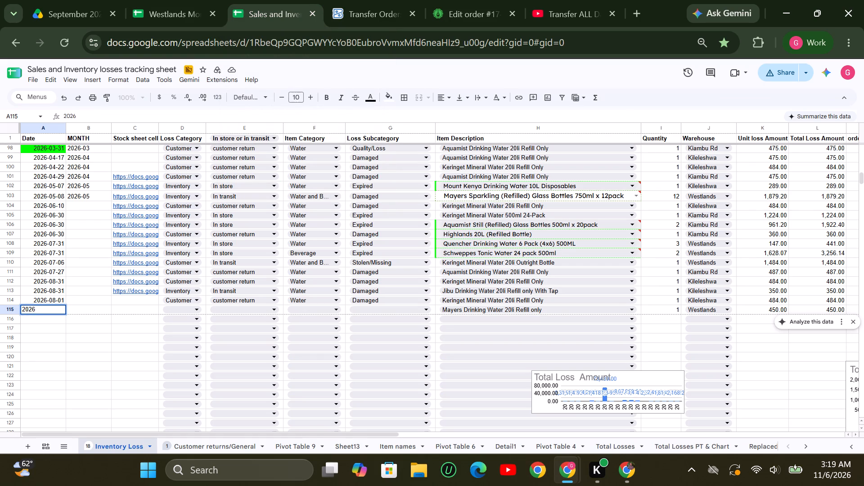
pyautogui.write('-09-30')
# Copy the link to cell JJ21 of the Westlands tracker's Beverages sheet into row 115's stock sheet cell in the Inventory Loss sheet.
pyautogui.click(134, 311)
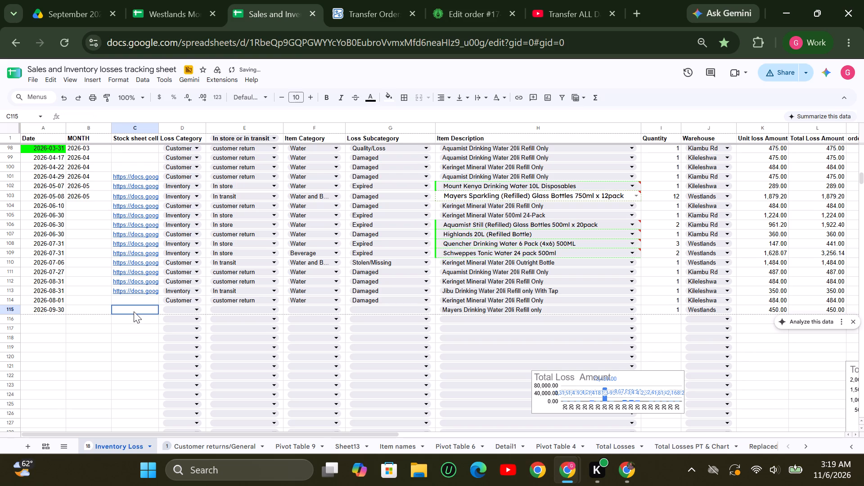
pyautogui.click(130, 301)
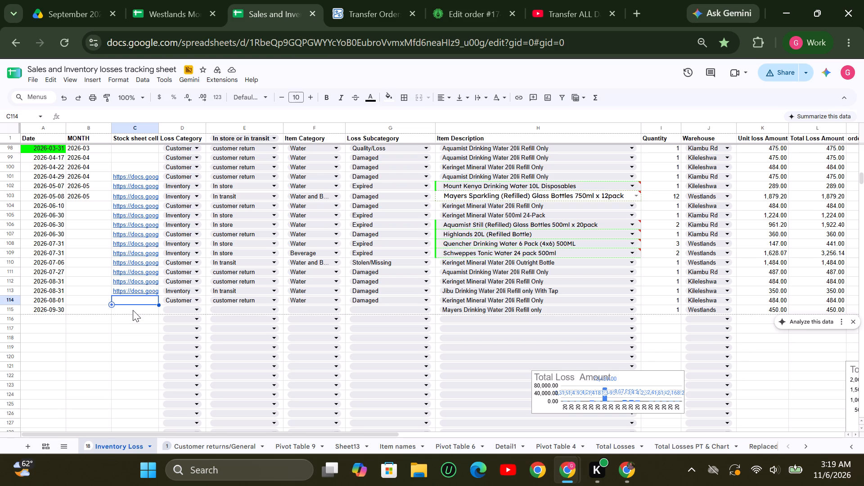
pyautogui.click(133, 310)
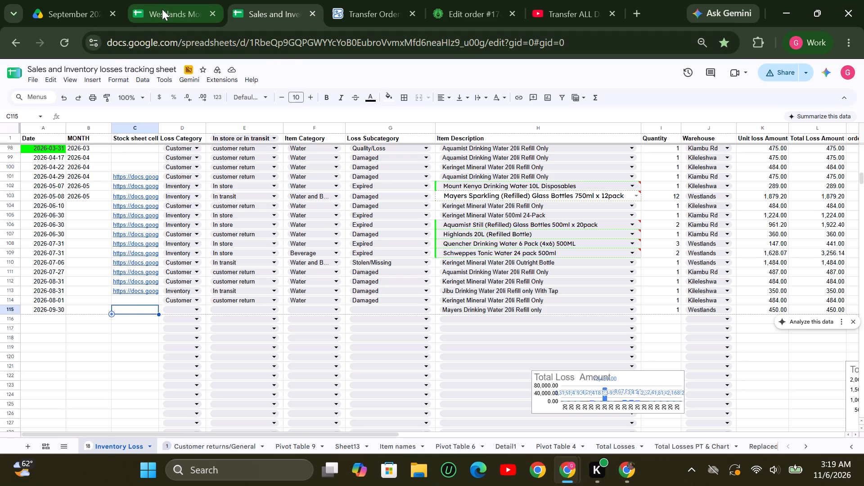
pyautogui.click(171, 12)
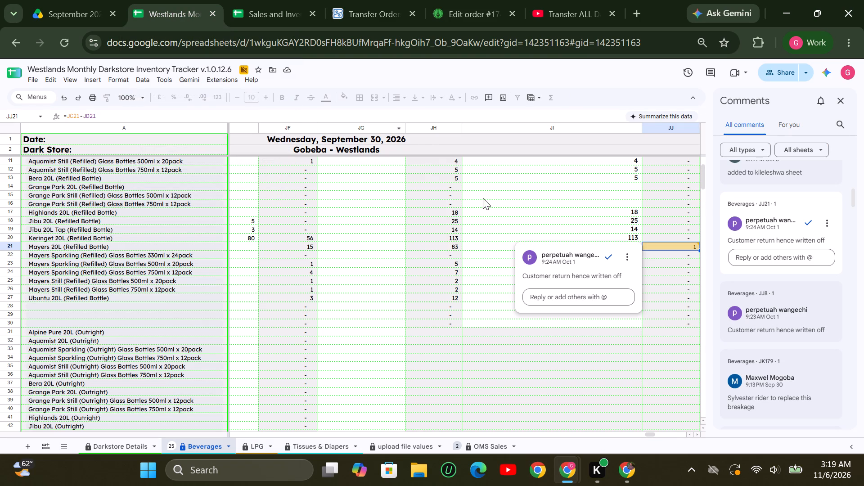
pyautogui.click(678, 244)
pyautogui.rightClick(678, 244)
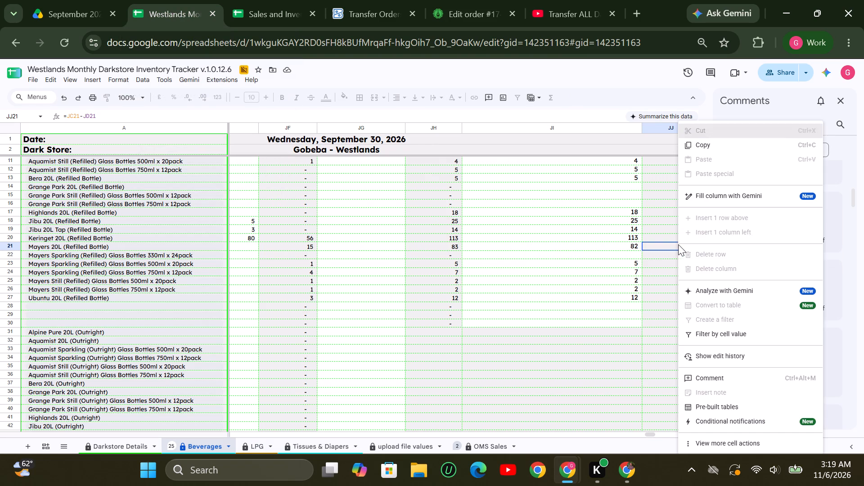
pyautogui.scroll(-6, 738, 409)
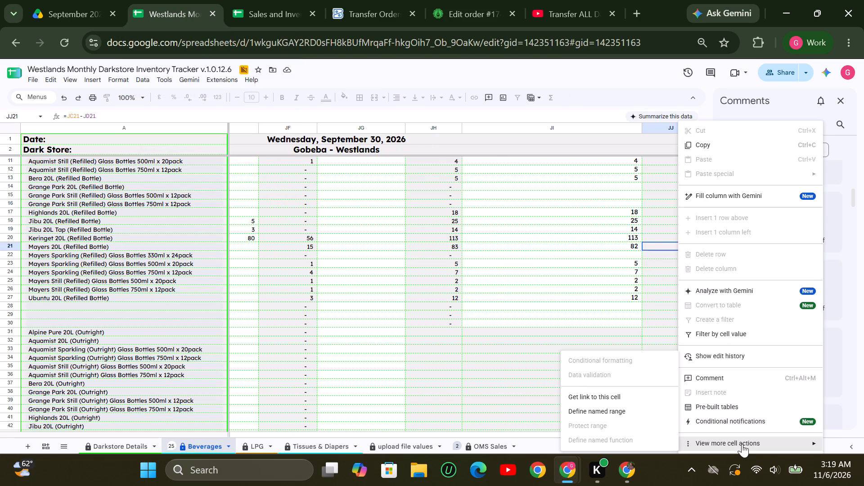
pyautogui.click(581, 396)
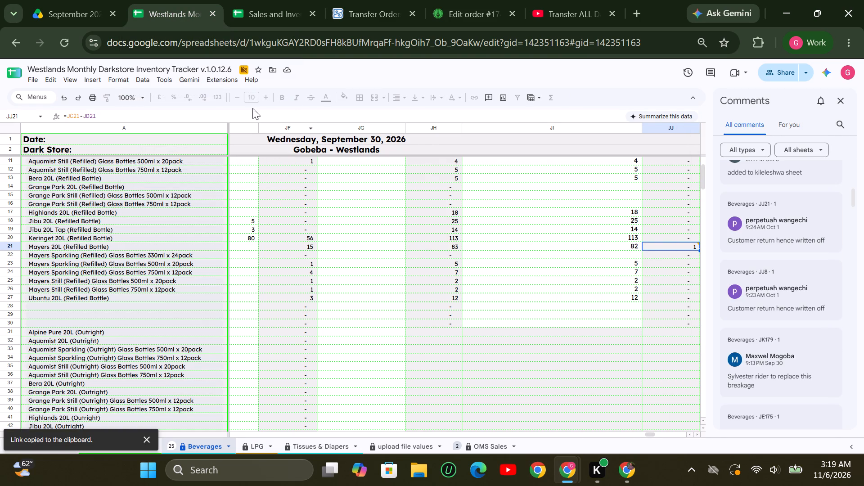
pyautogui.click(244, 16)
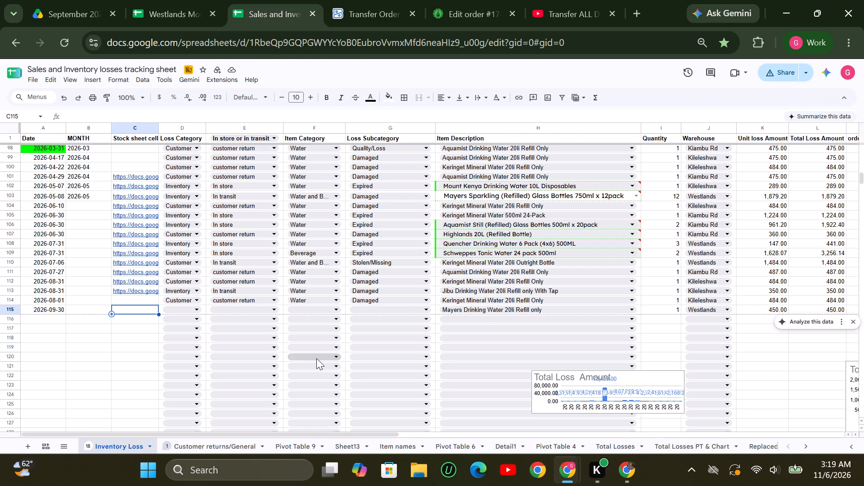
pyautogui.click(146, 309)
pyautogui.rightClick(146, 309)
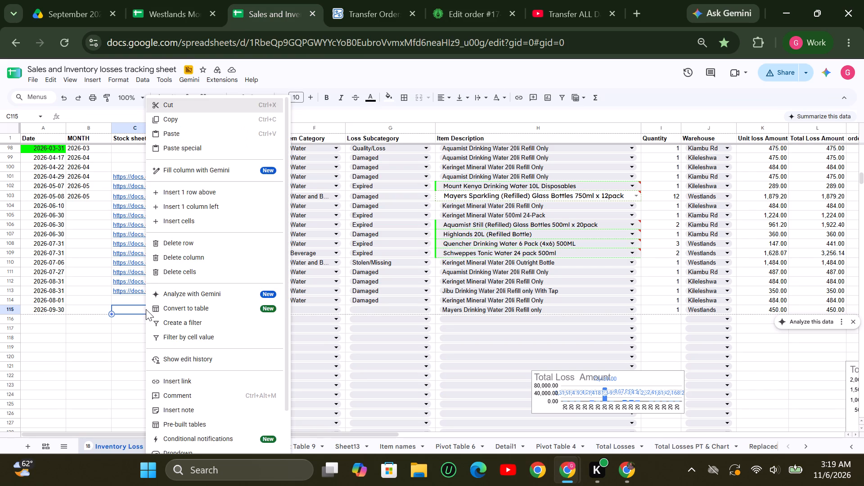
pyautogui.click(184, 135)
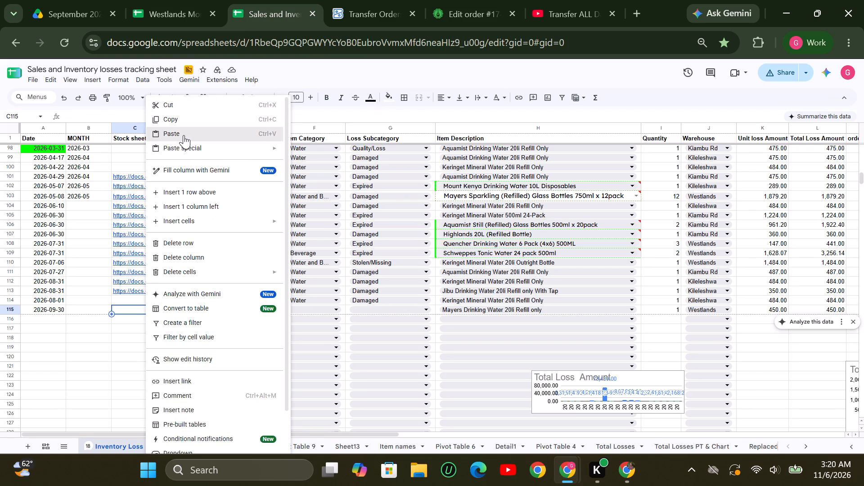
# Open the Kileleshwa Monthly Darkstore Inventory Tracker v.1.0.12.5 from the August 2026 folder in Drive.
pyautogui.click(141, 299)
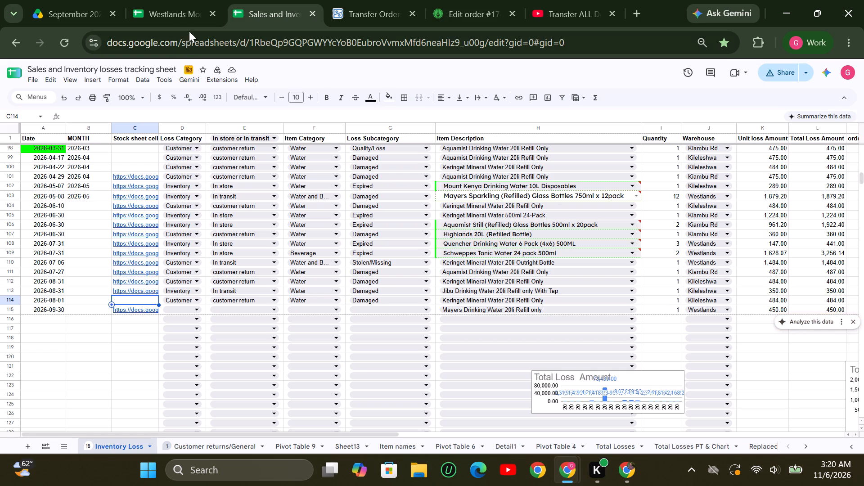
pyautogui.click(88, 10)
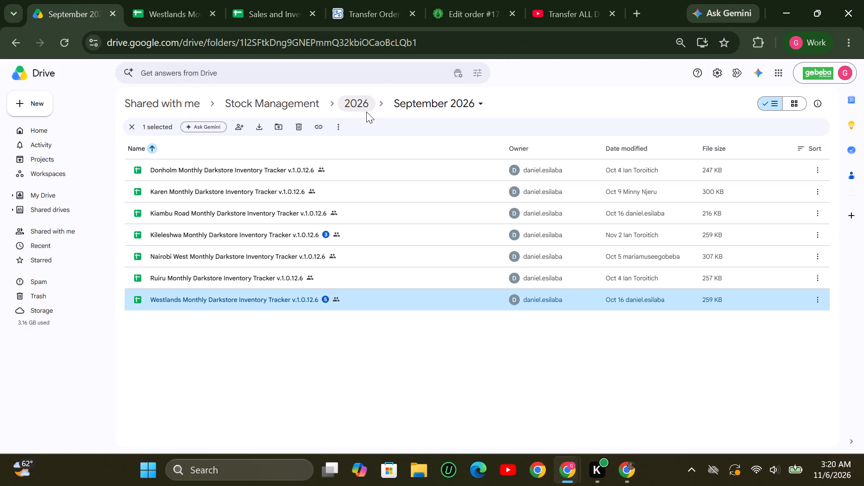
pyautogui.click(410, 102)
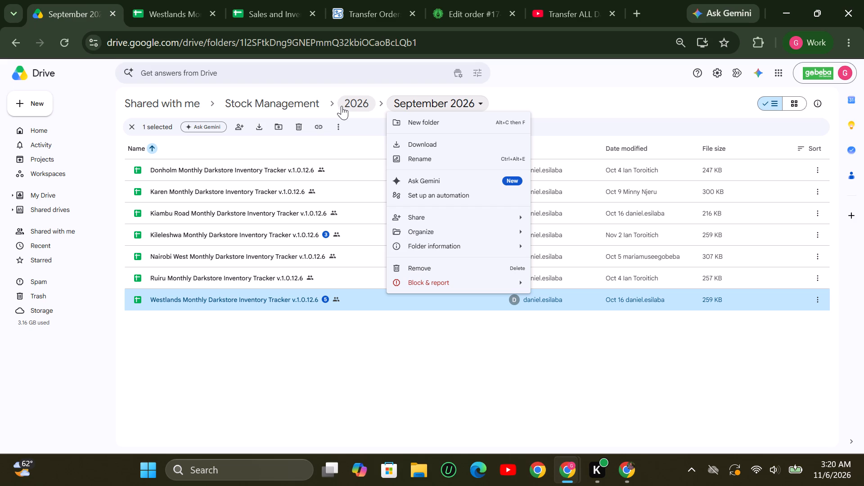
pyautogui.click(343, 106)
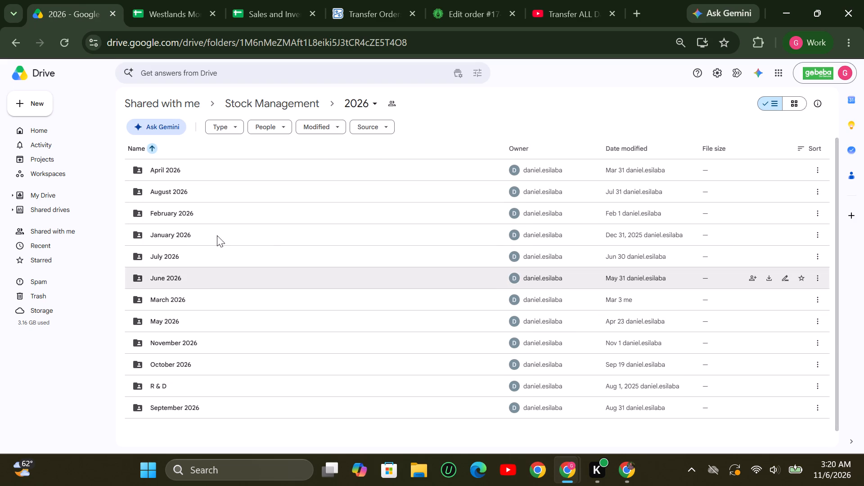
pyautogui.doubleClick(188, 189)
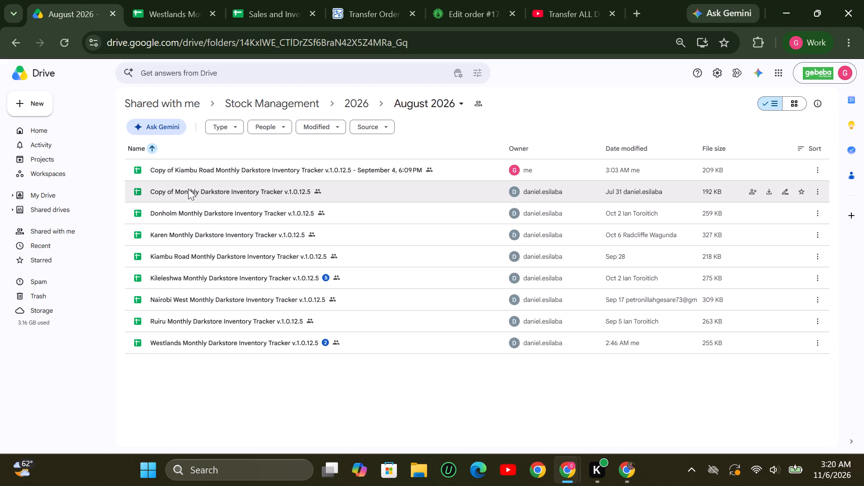
pyautogui.doubleClick(183, 275)
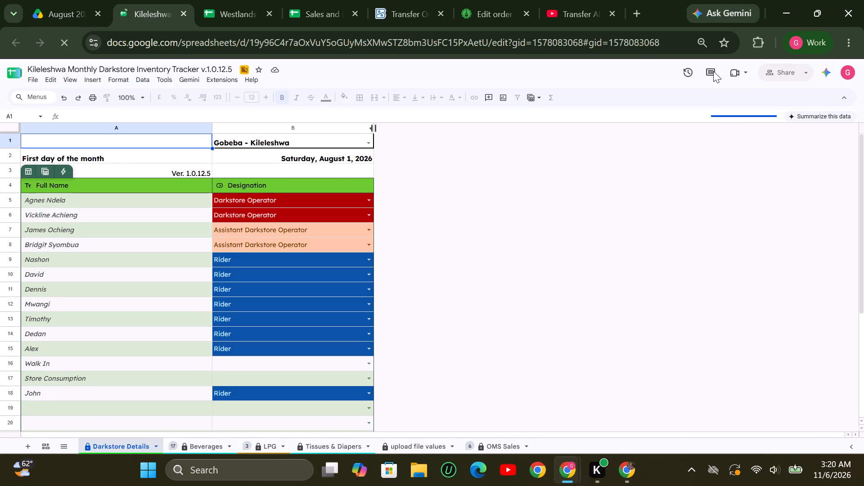
pyautogui.click(713, 71)
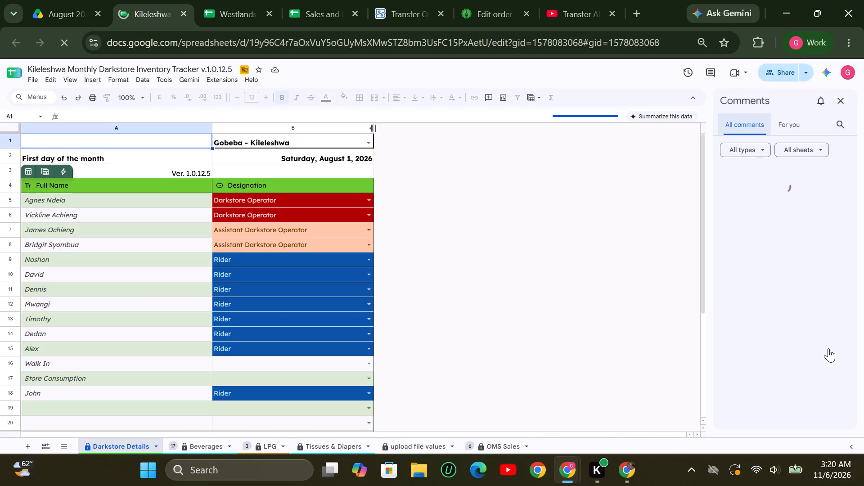
pyautogui.scroll(-10, 828, 348)
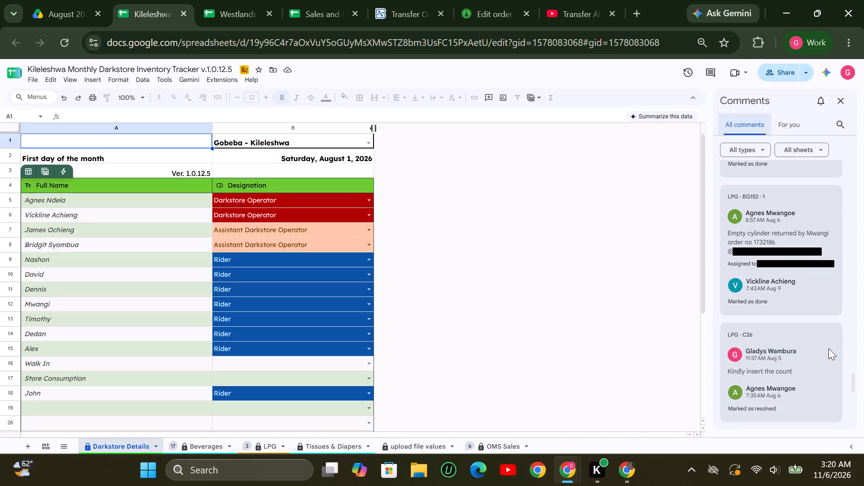
pyautogui.scroll(1, 788, 311)
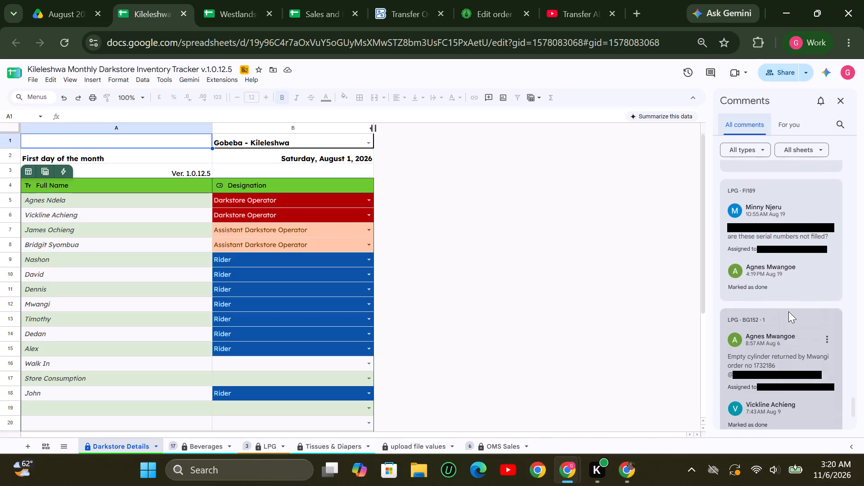
pyautogui.scroll(1, 788, 311)
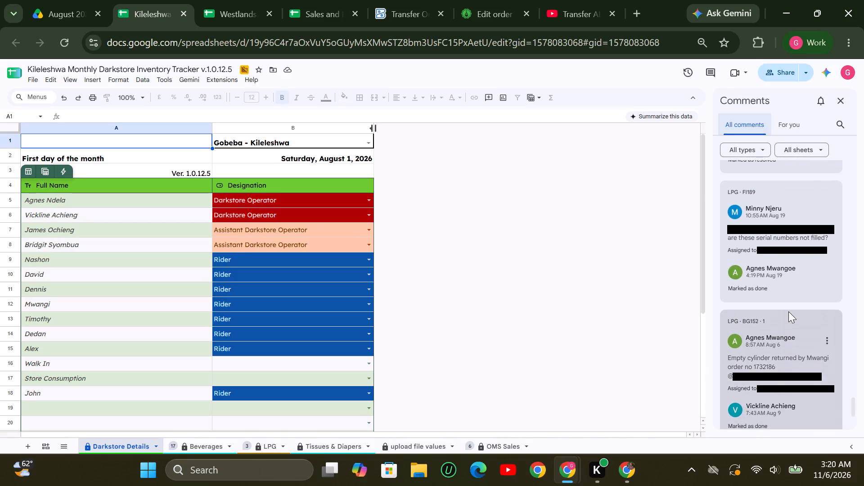
pyautogui.scroll(2, 788, 311)
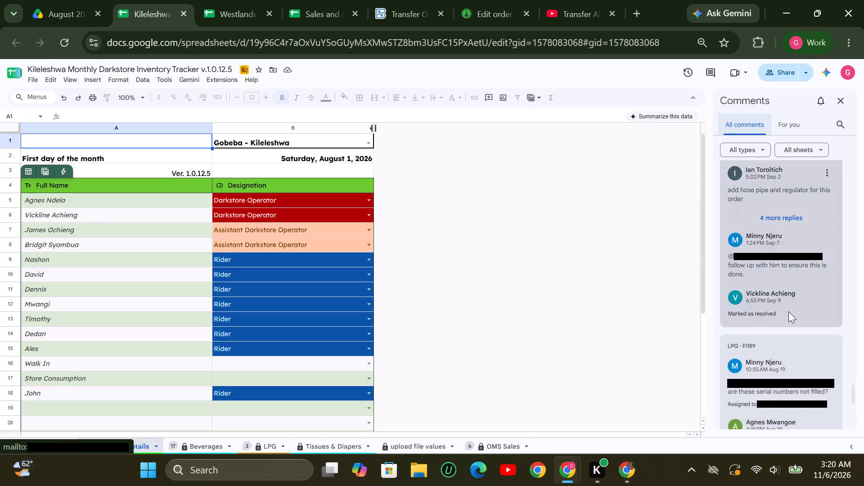
pyautogui.scroll(3, 788, 311)
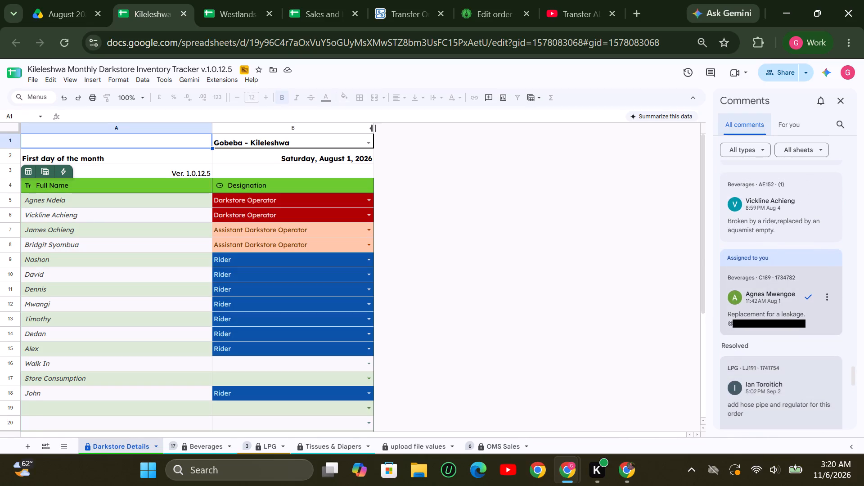
pyautogui.click(788, 311)
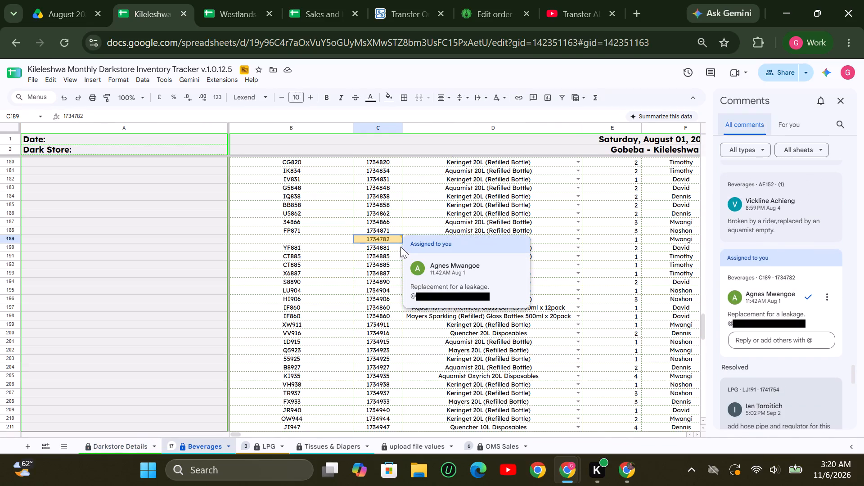
# Copy the link to the Kileleshwa tracker's Beverages cell C189 into row 114's stock sheet cell in the Inventory Loss sheet.
pyautogui.click(385, 238)
pyautogui.rightClick(385, 238)
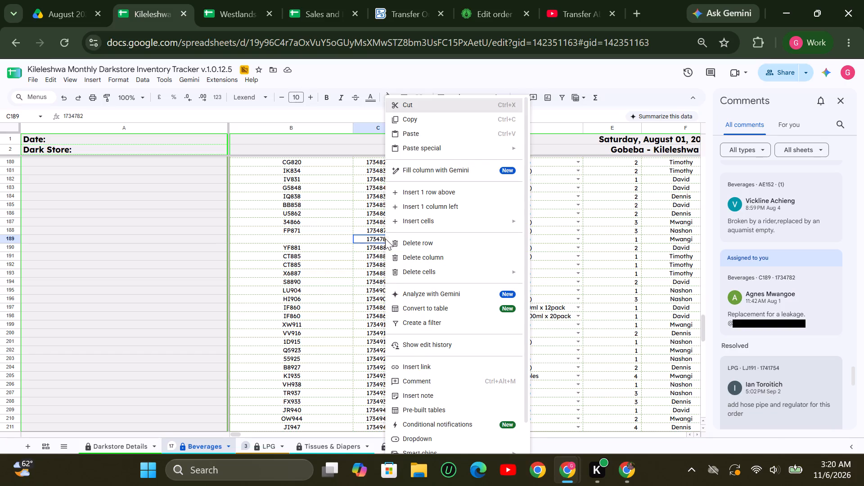
pyautogui.scroll(-5, 470, 396)
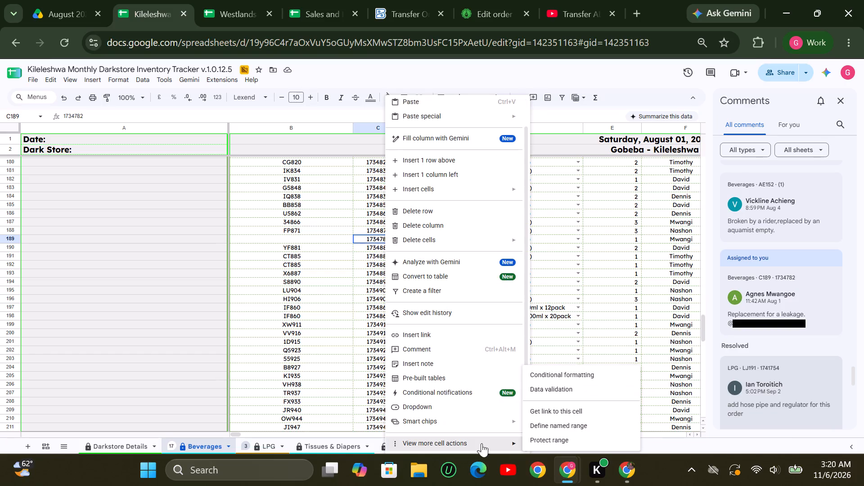
pyautogui.click(561, 410)
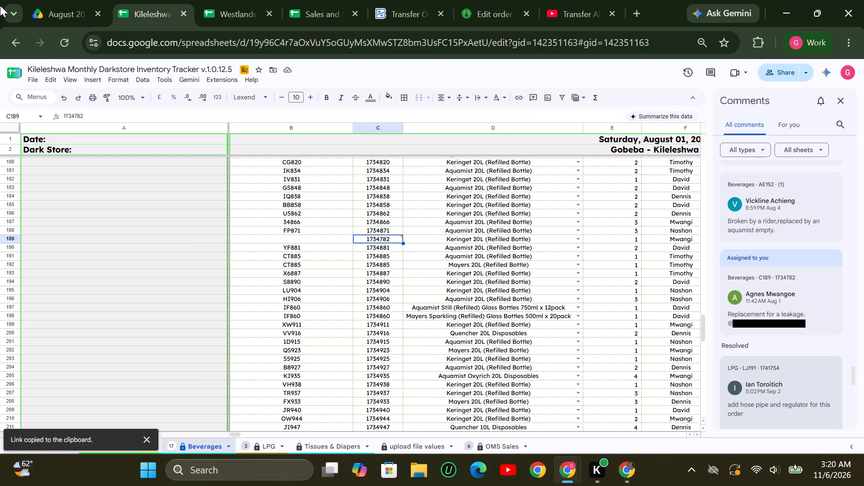
pyautogui.click(328, 10)
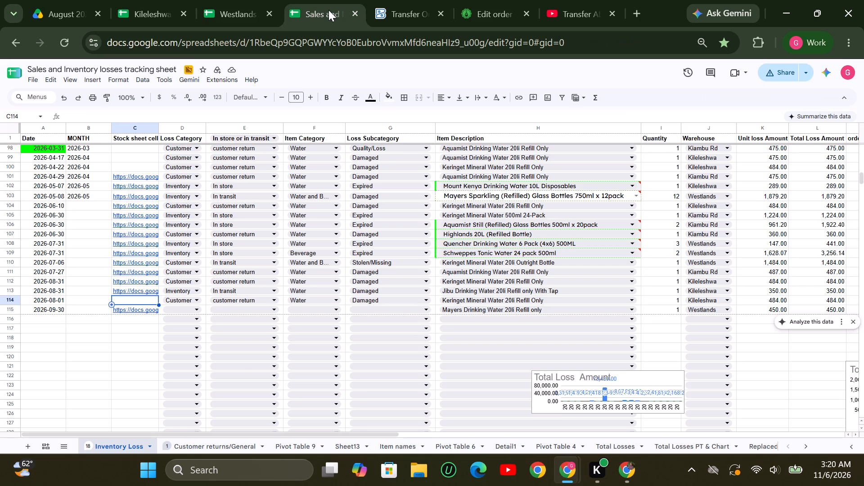
pyautogui.click(139, 302)
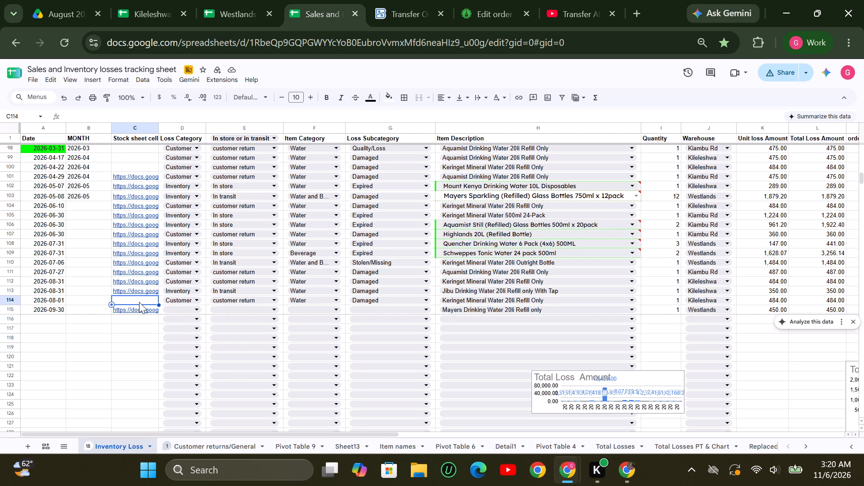
pyautogui.rightClick(139, 302)
pyautogui.click(197, 132)
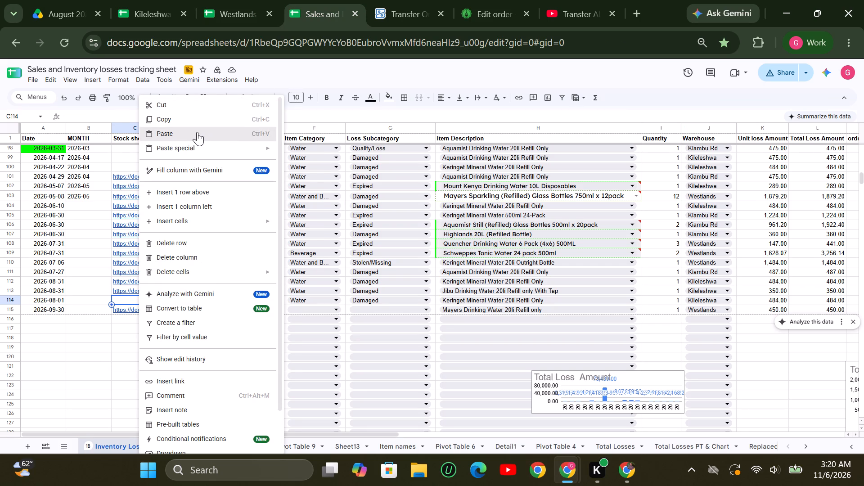
pyautogui.click(152, 293)
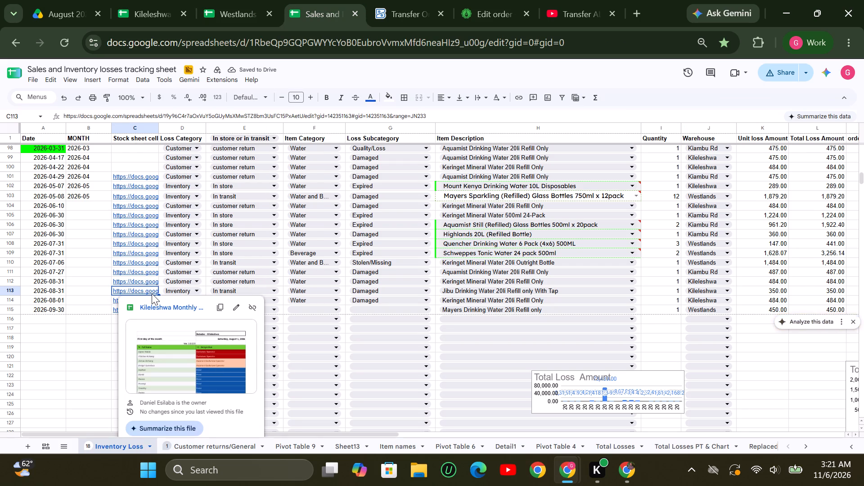
pyautogui.click(113, 300)
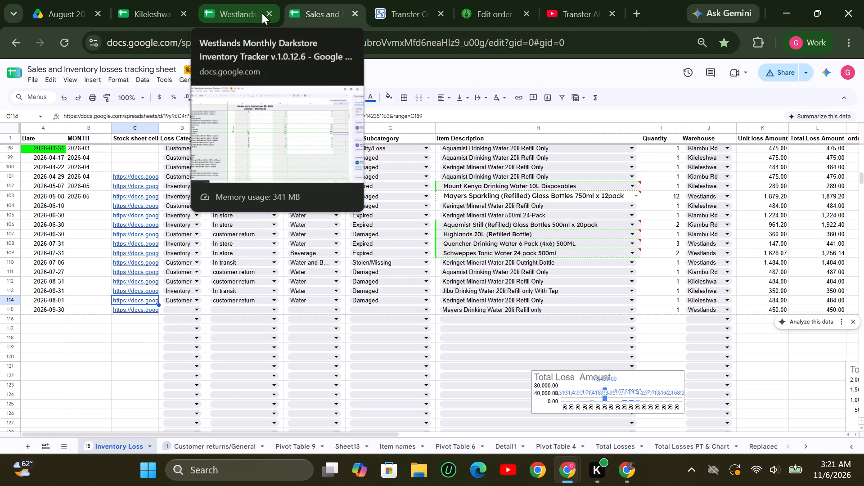
# Close the August Kileleshwa tracker and return to the August 2026 folder in Drive.
pyautogui.click(248, 9)
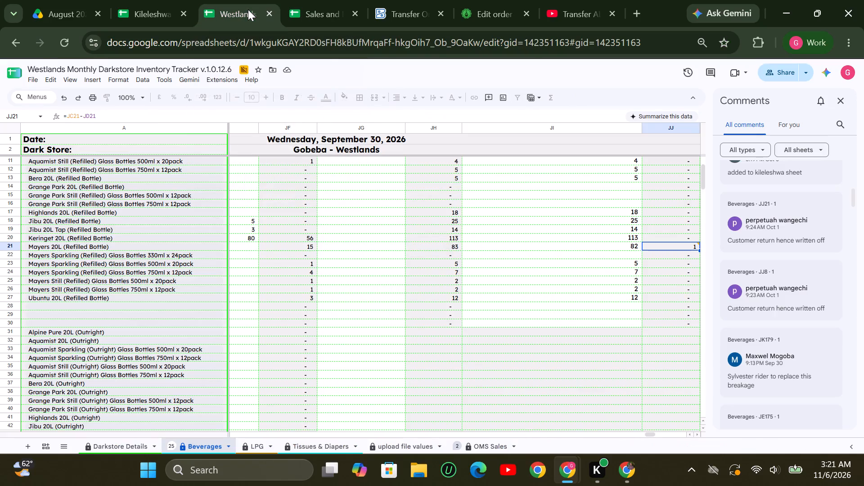
pyautogui.click(143, 16)
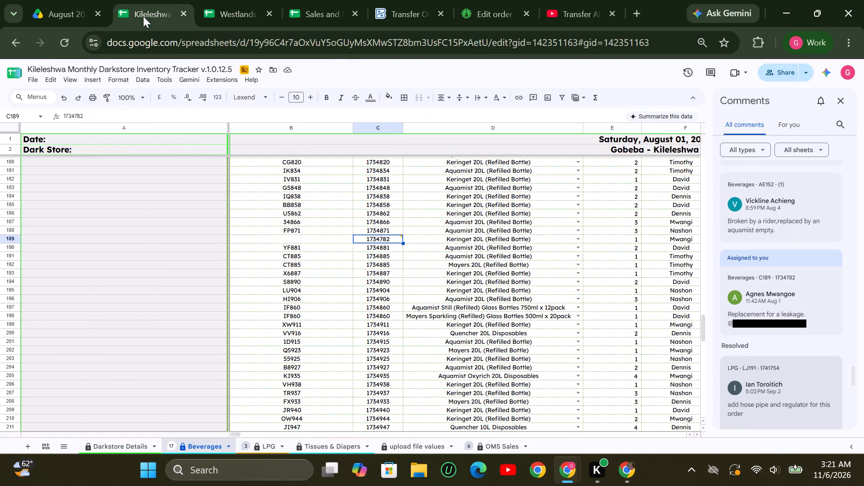
pyautogui.click(187, 15)
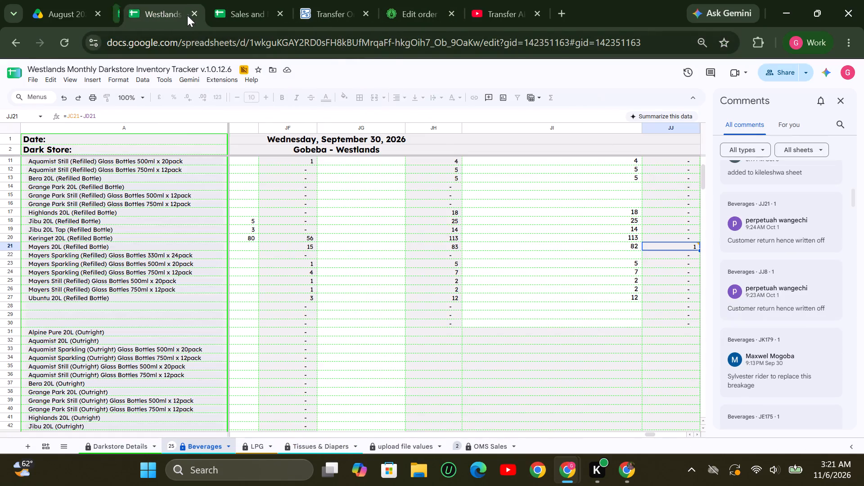
pyautogui.click(62, 12)
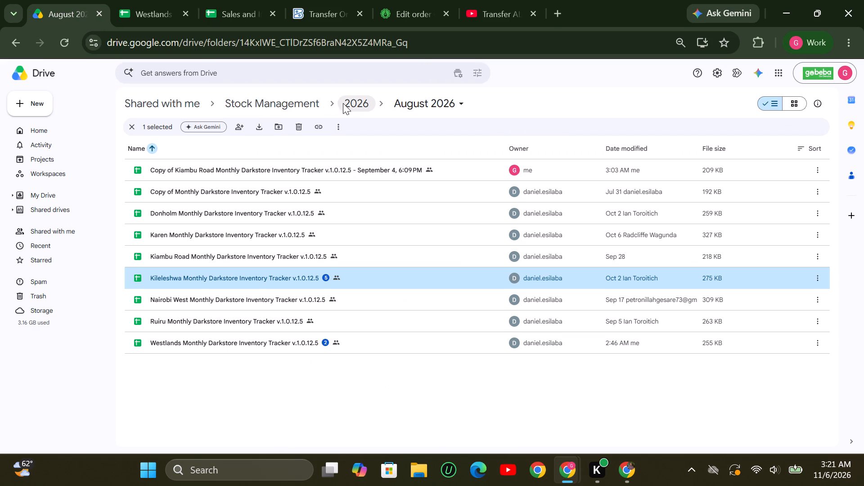
# Open the September 2026 folder inside the 2026 folder in Drive.
pyautogui.click(344, 106)
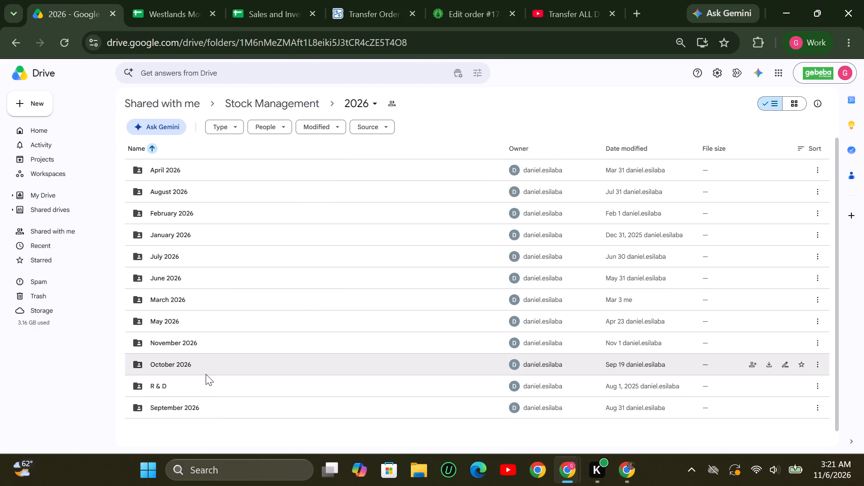
pyautogui.doubleClick(206, 409)
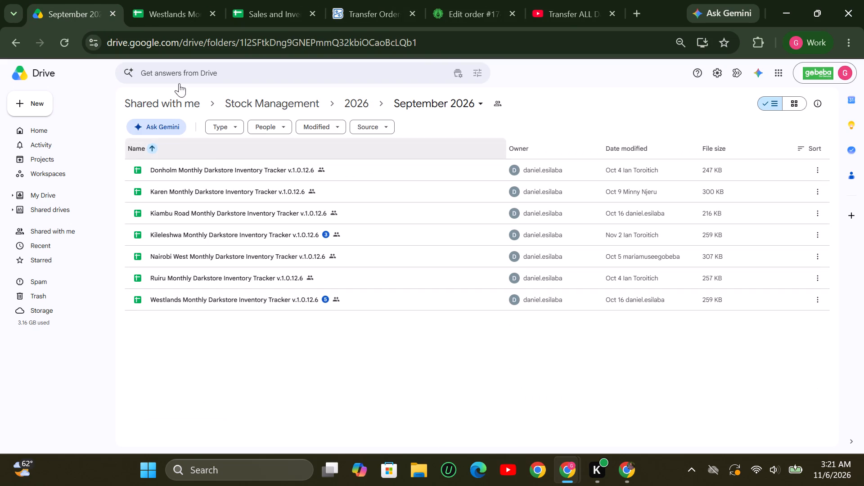
# Check the customer return comments on Beverages cells JJ21 and JJ8 in the Westlands tracker and copy row 8's item name.
pyautogui.click(171, 20)
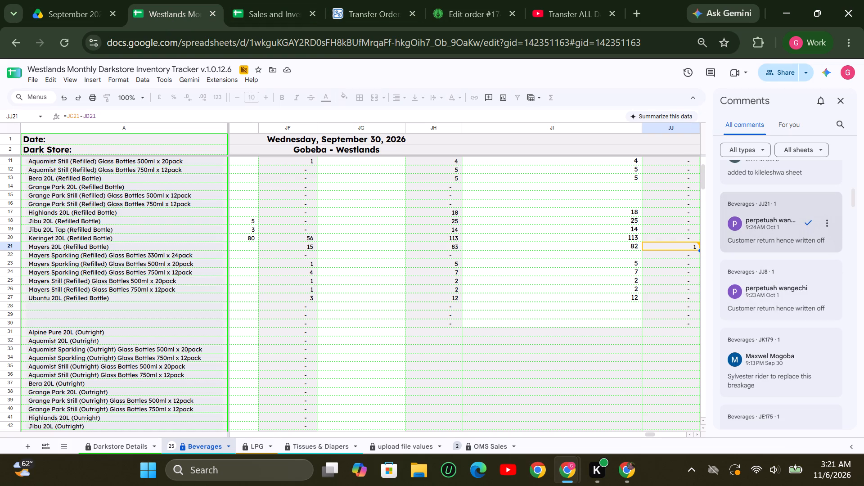
pyautogui.click(779, 240)
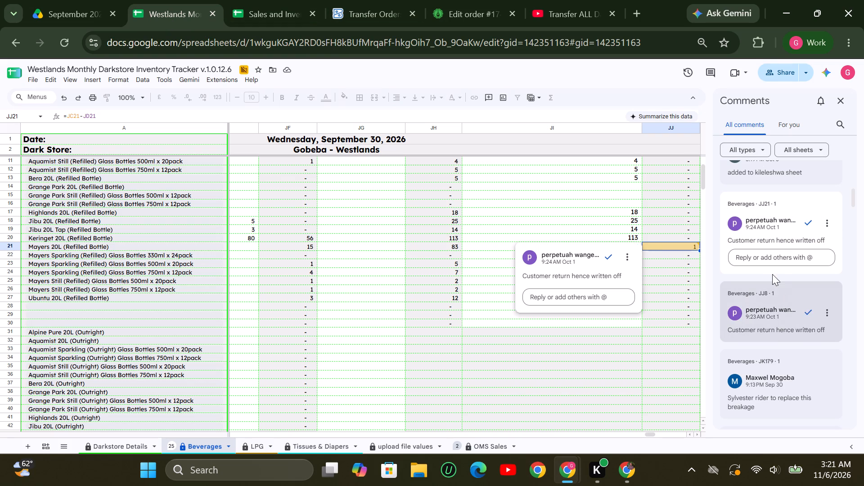
pyautogui.click(762, 324)
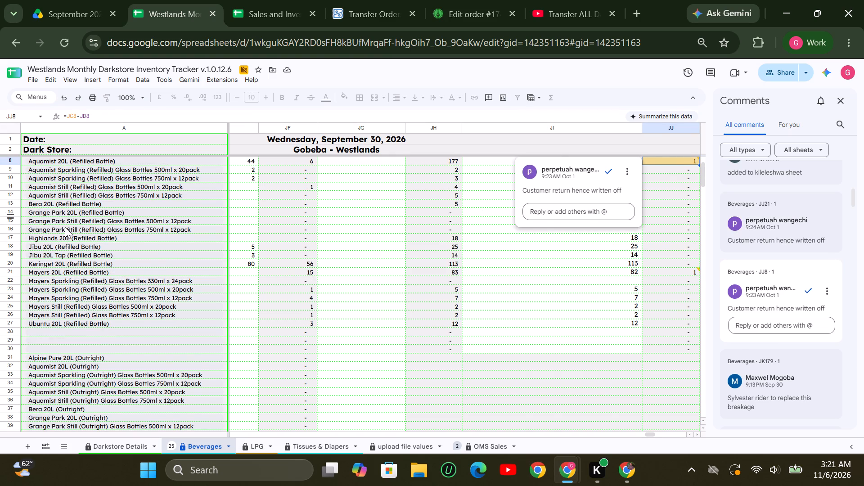
pyautogui.scroll(2, 65, 227)
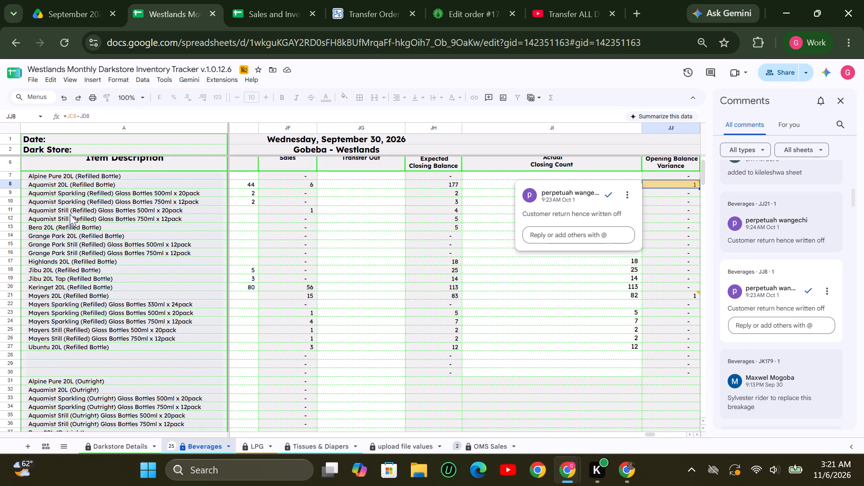
pyautogui.click(70, 215)
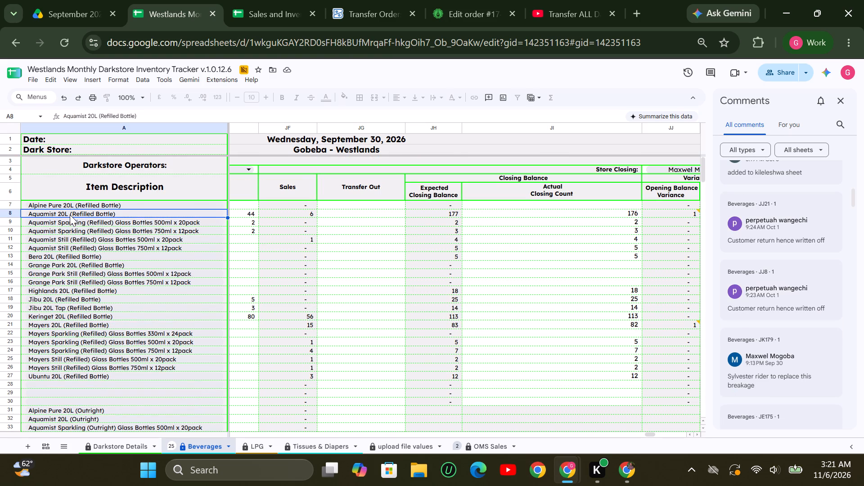
pyautogui.hotkey('ctrl', 'c')
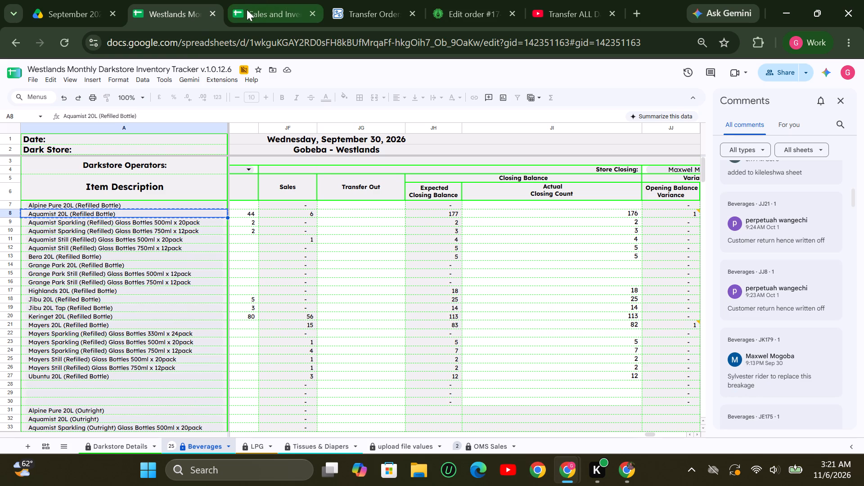
# Set row 116's item description in the Inventory Loss sheet to Aquamist Drinking Water 20li Refill Only.
pyautogui.click(247, 10)
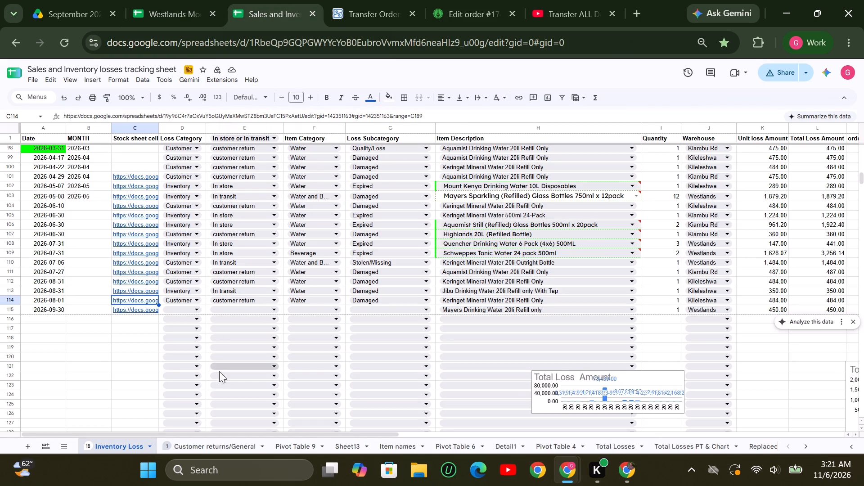
pyautogui.click(634, 318)
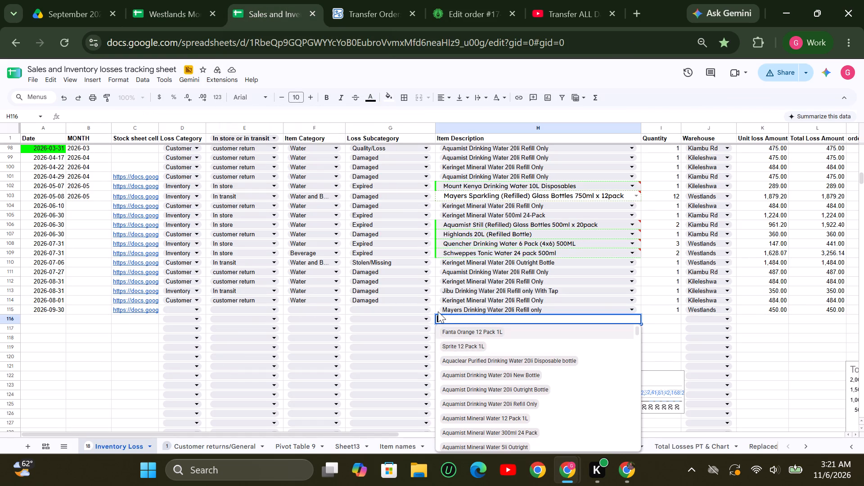
pyautogui.click(471, 401)
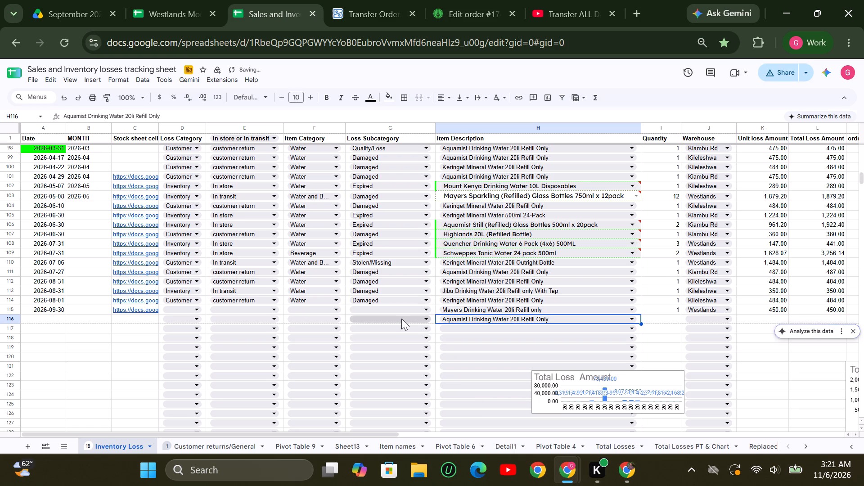
# Set the loss subcategory to Damaged and the item category to Water for rows 115 and 116.
pyautogui.click(427, 307)
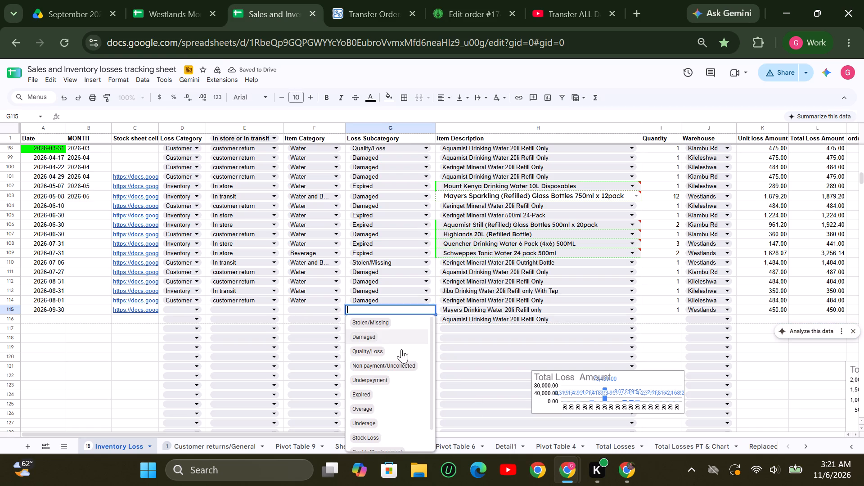
pyautogui.click(366, 337)
pyautogui.click(423, 317)
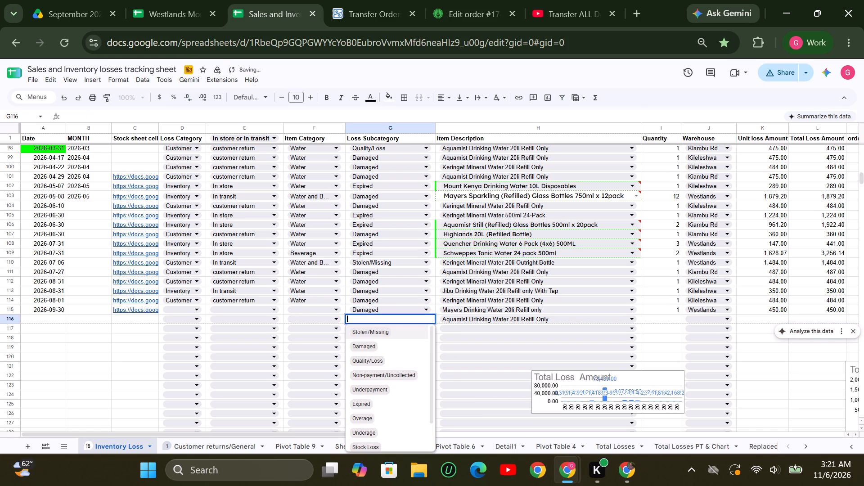
pyautogui.click(362, 346)
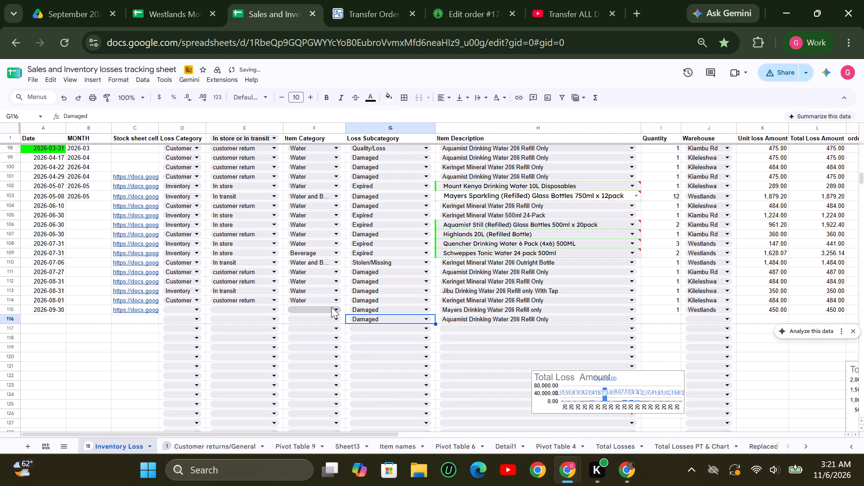
pyautogui.click(336, 310)
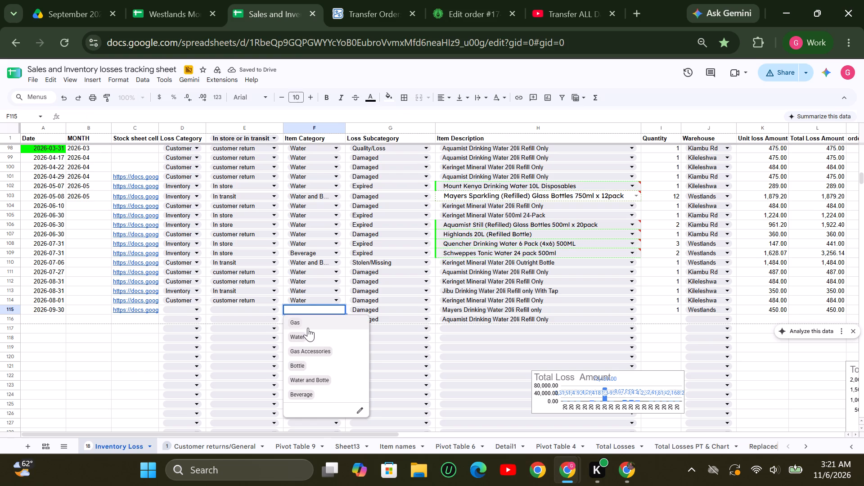
pyautogui.click(299, 342)
pyautogui.click(335, 322)
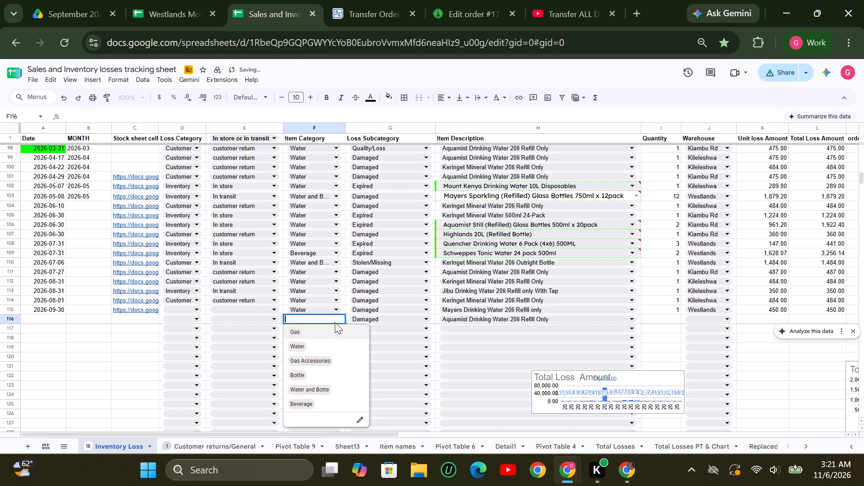
pyautogui.click(298, 346)
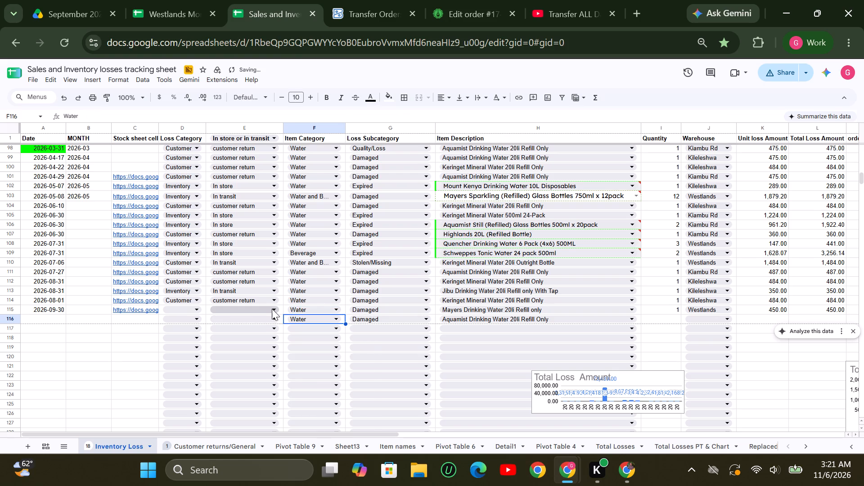
# Mark rows 115 and 116 as customer return under in store or in transit, with Customer as the loss category.
pyautogui.click(272, 309)
pyautogui.click(260, 364)
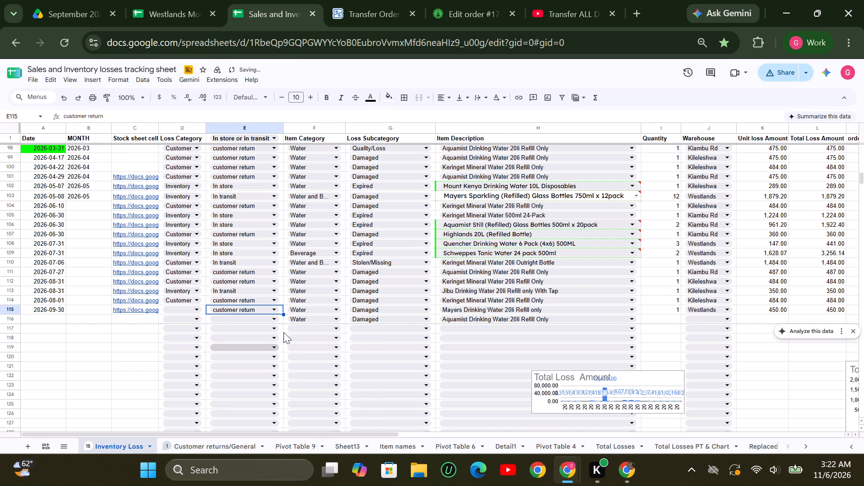
pyautogui.click(272, 323)
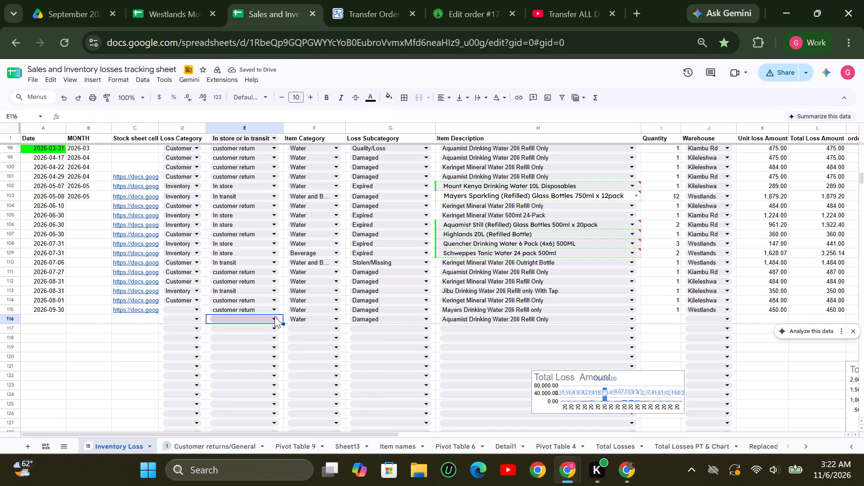
pyautogui.click(274, 316)
pyautogui.click(234, 379)
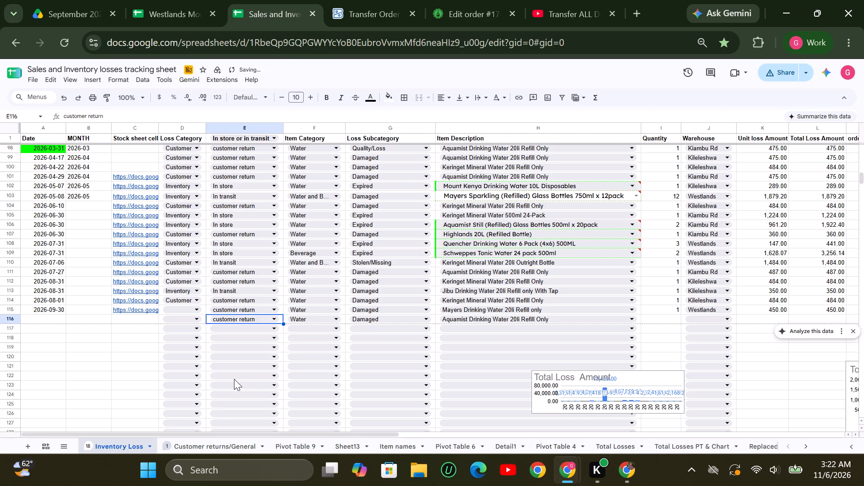
pyautogui.click(194, 311)
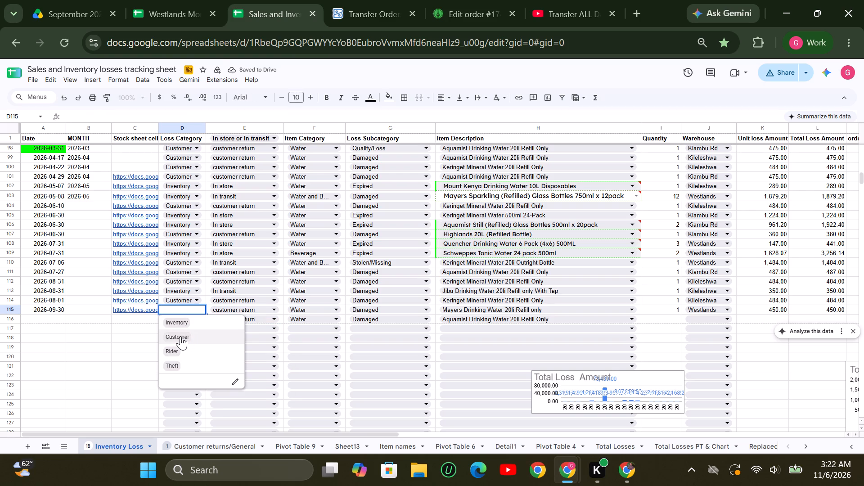
pyautogui.click(180, 336)
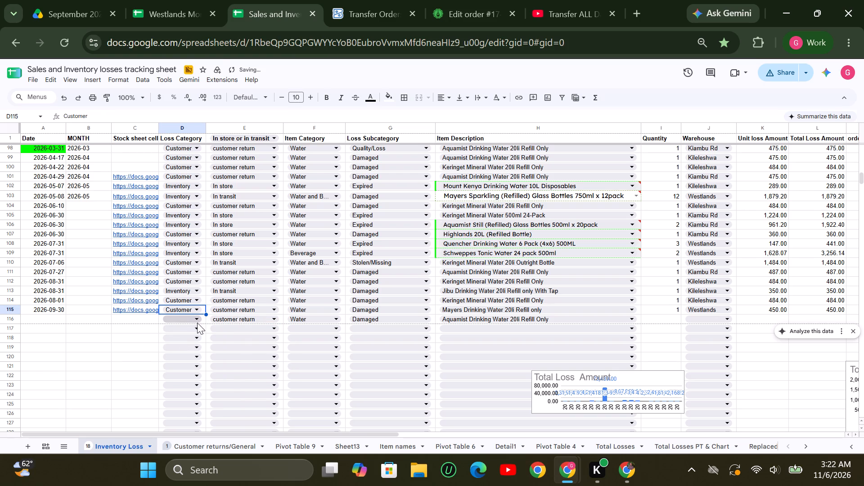
pyautogui.click(197, 323)
pyautogui.click(167, 346)
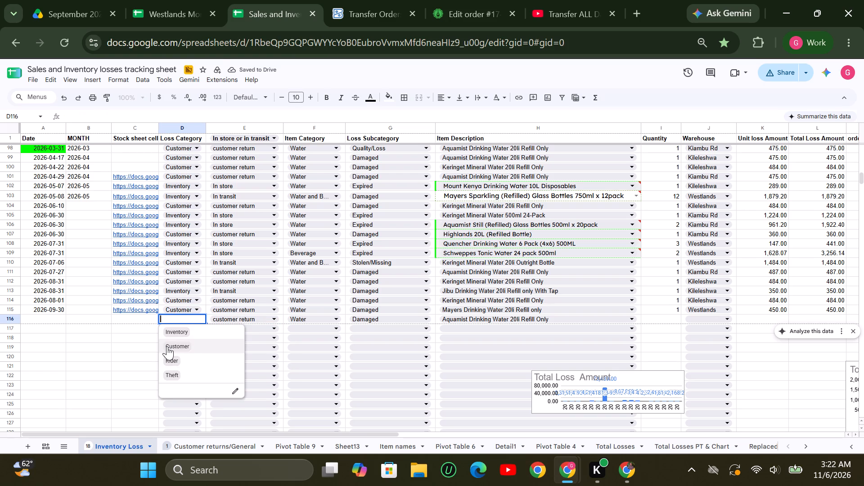
# Copy the link to the Westlands tracker's Beverages cell JJ8 into row 116's stock sheet cell in the Inventory Loss sheet.
pyautogui.click(126, 318)
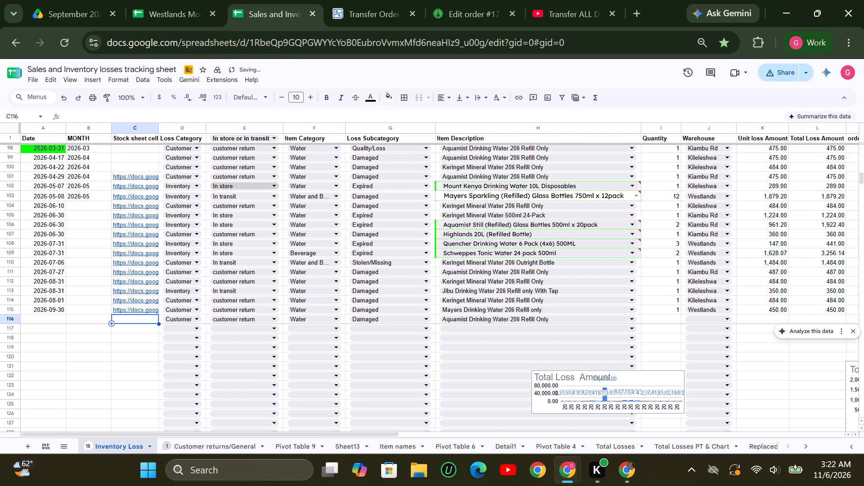
pyautogui.click(161, 10)
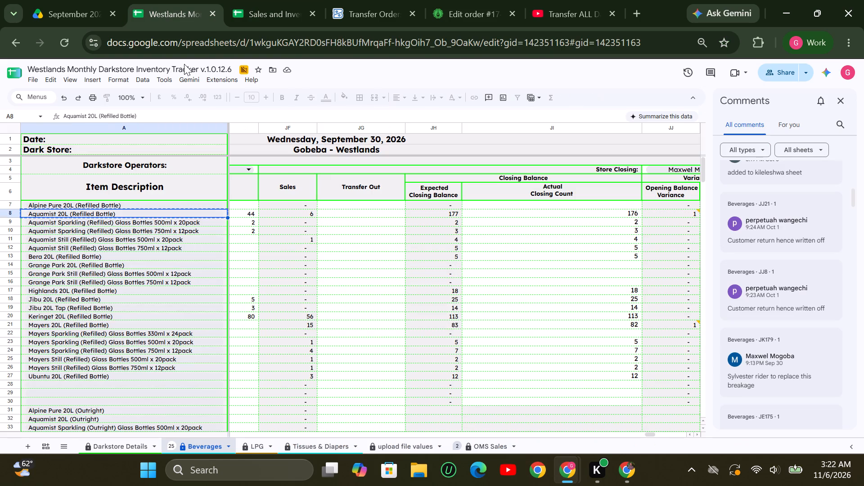
pyautogui.click(672, 216)
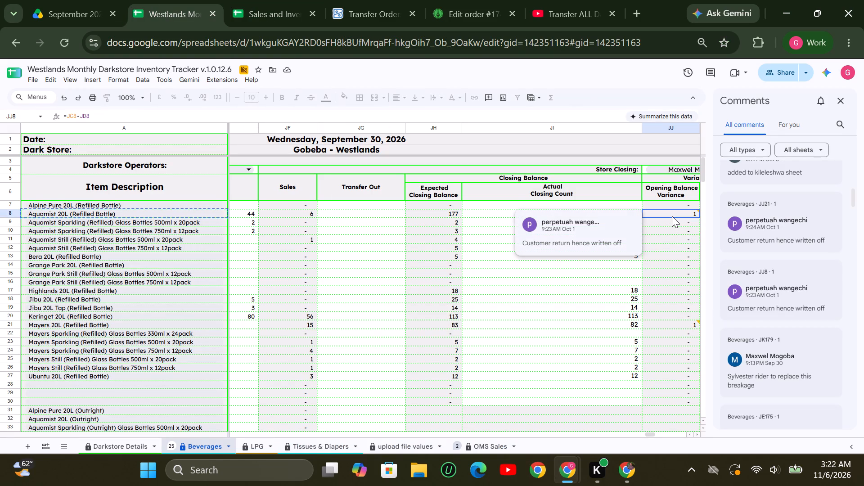
pyautogui.rightClick(672, 216)
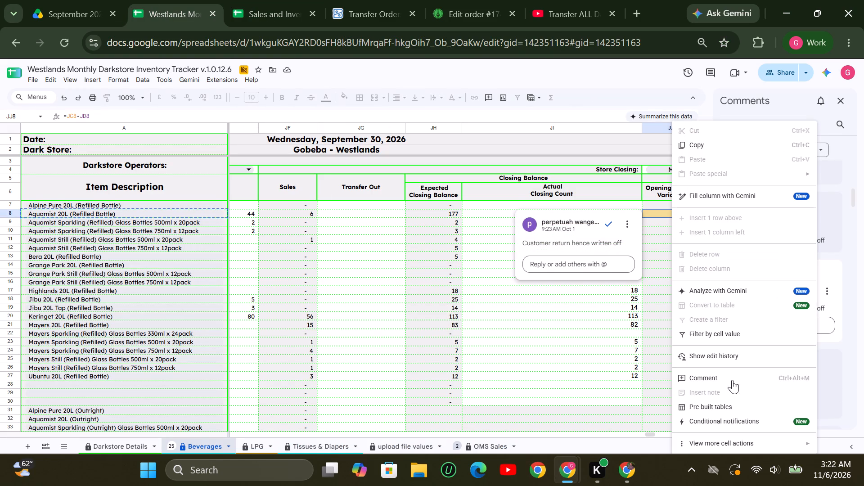
pyautogui.scroll(-7, 732, 380)
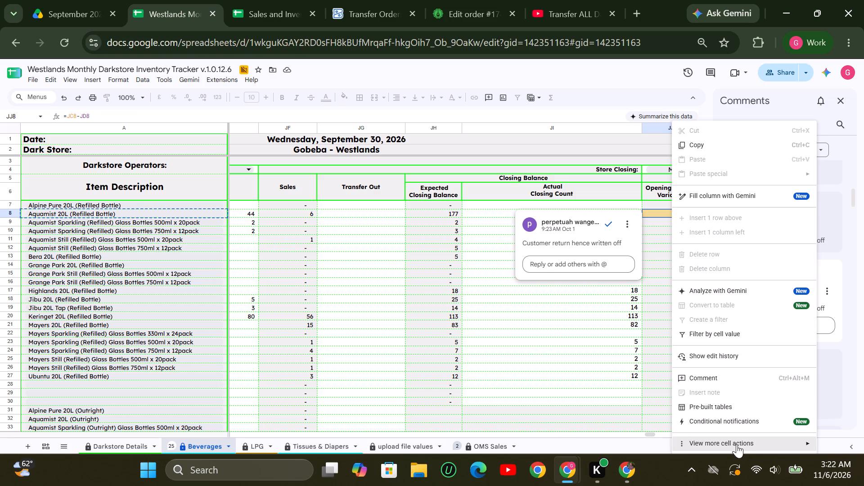
pyautogui.click(599, 400)
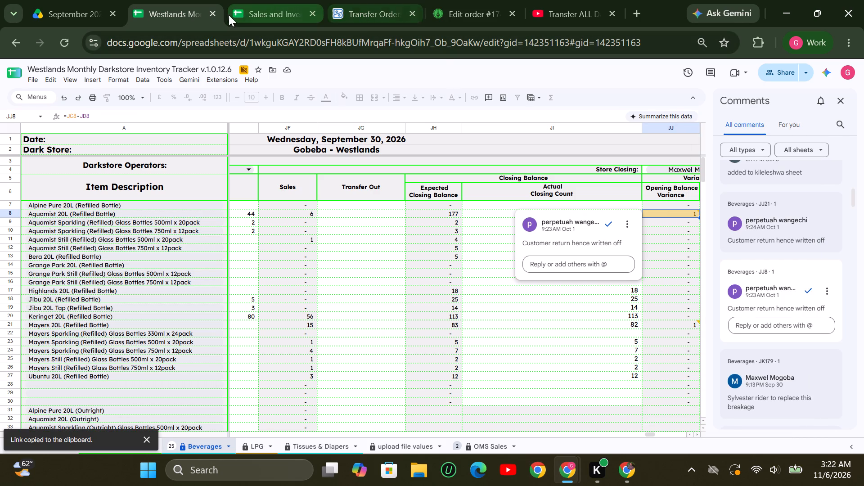
pyautogui.click(275, 9)
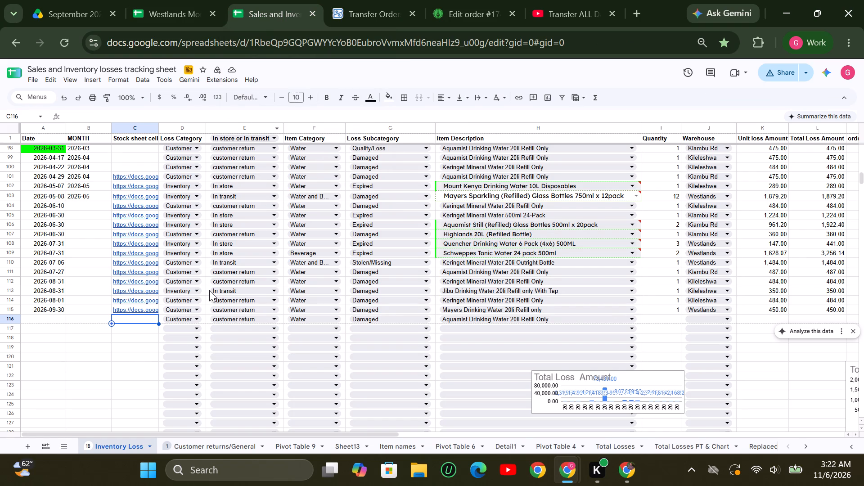
pyautogui.rightClick(146, 319)
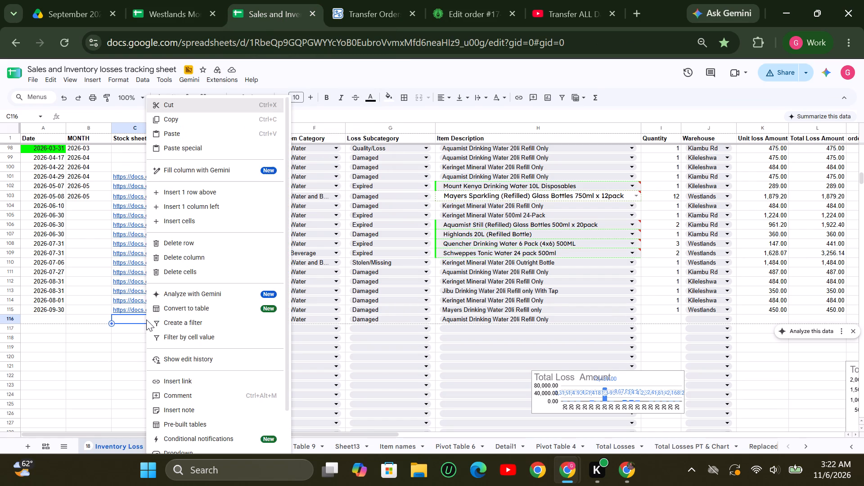
pyautogui.click(179, 132)
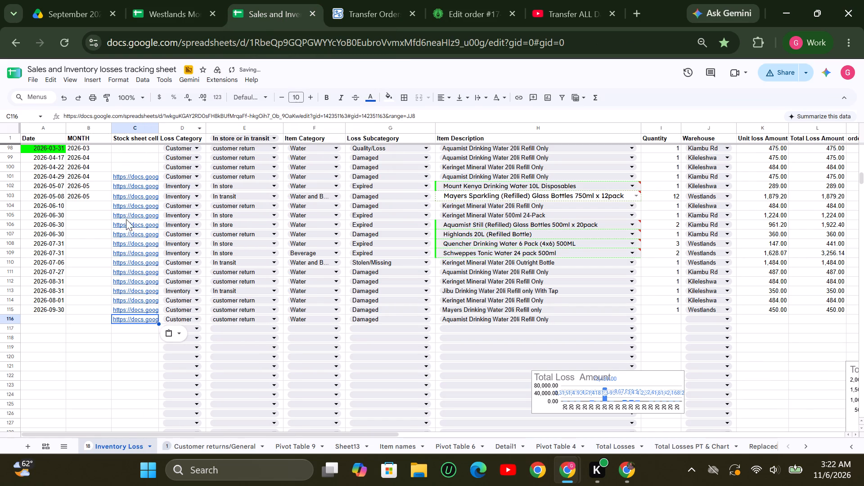
# Check the Westlands tracker's sheet date and enter 2026-09-30 as row 116's date in the Inventory Loss sheet.
pyautogui.click(56, 318)
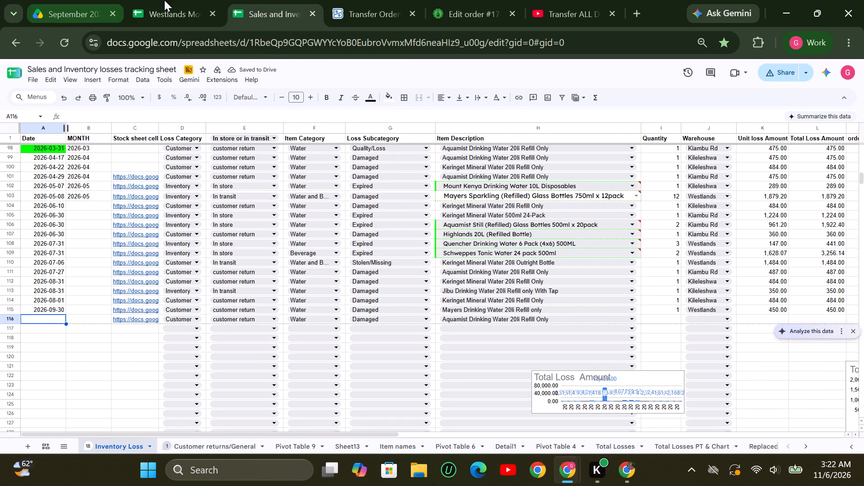
pyautogui.click(169, 6)
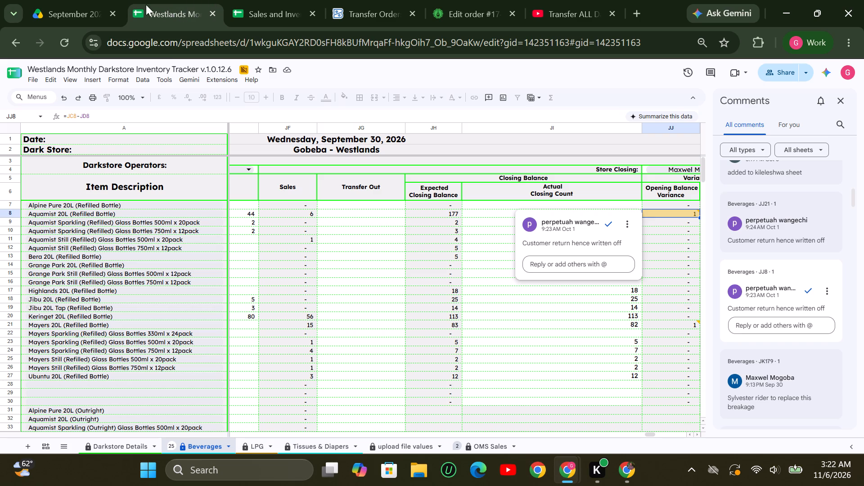
pyautogui.click(271, 10)
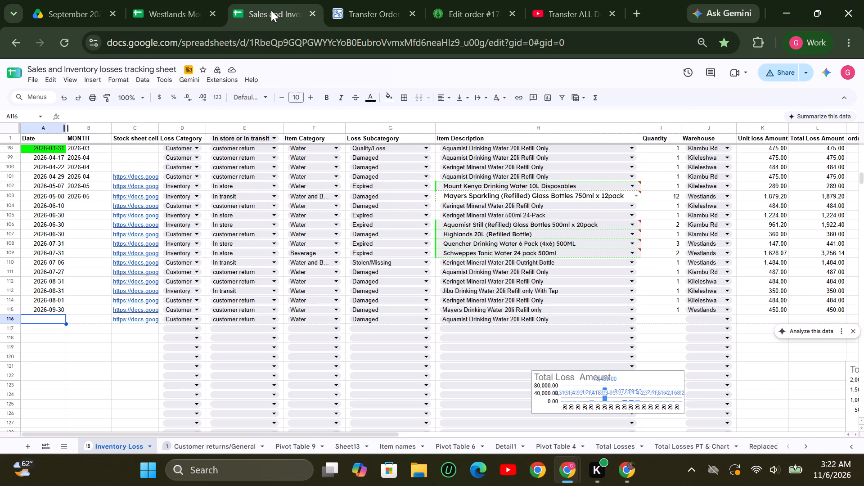
pyautogui.write('202')
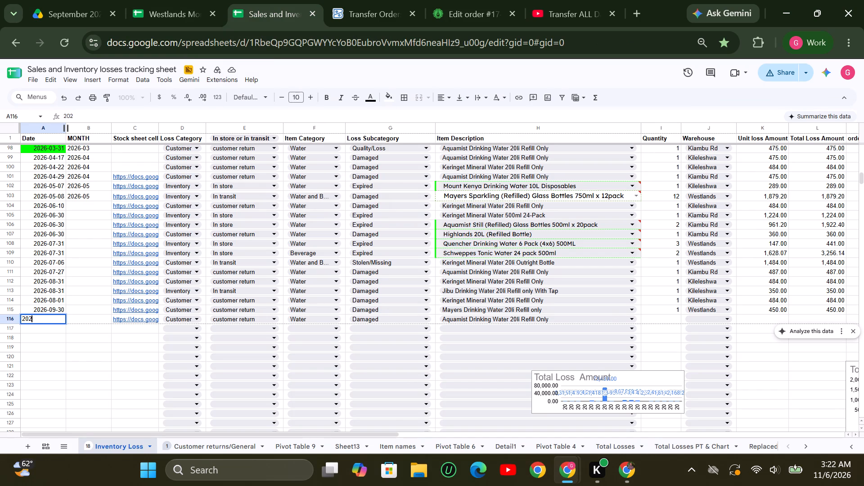
pyautogui.press('6')
pyautogui.write('-09-')
pyautogui.write('30')
pyautogui.click(93, 319)
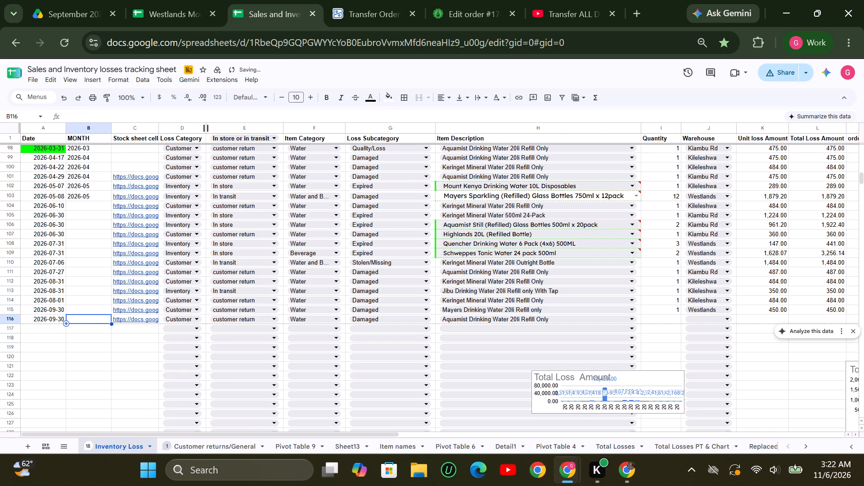
# Check the Westlands tracker's variance comment and set row 116's quantity to 1 and warehouse to Westlands in the Inventory Loss sheet.
pyautogui.click(174, 9)
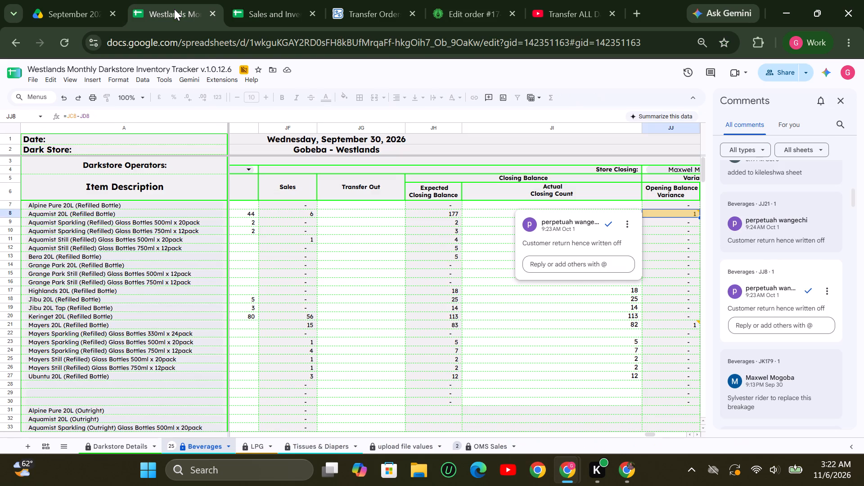
pyautogui.click(257, 10)
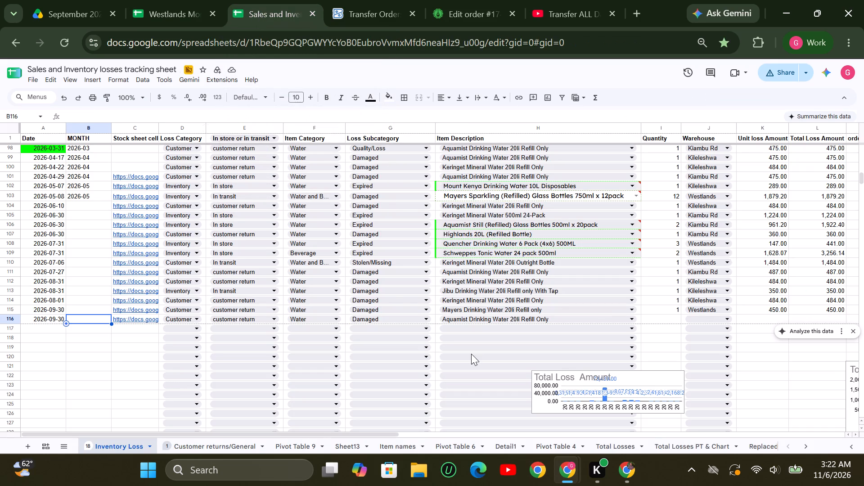
pyautogui.click(671, 322)
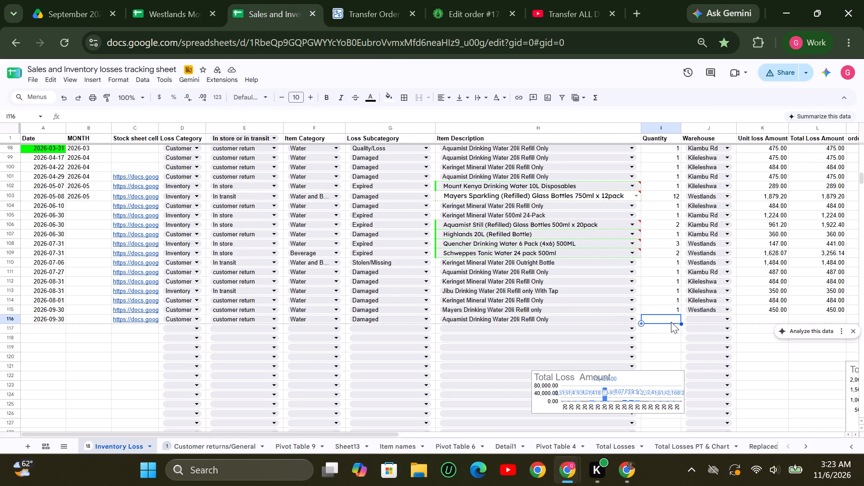
pyautogui.press('1')
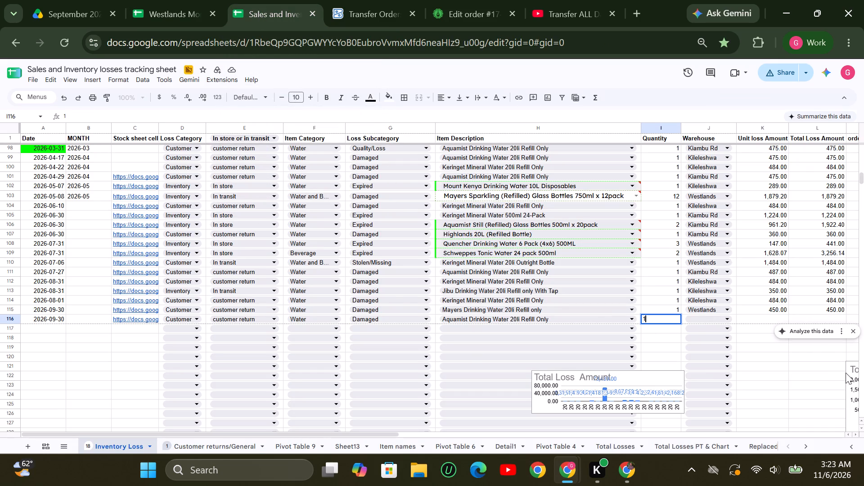
pyautogui.tripleClick(858, 435)
pyautogui.tripleClick(858, 435)
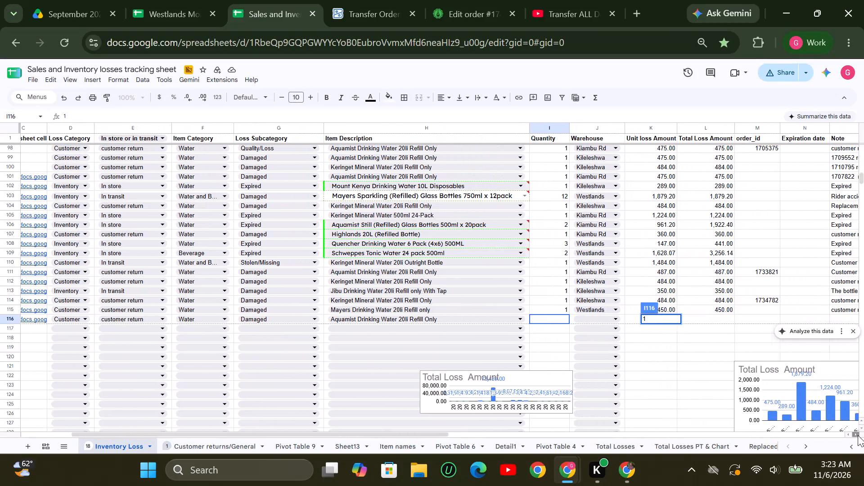
pyautogui.tripleClick(858, 435)
pyautogui.doubleClick(858, 435)
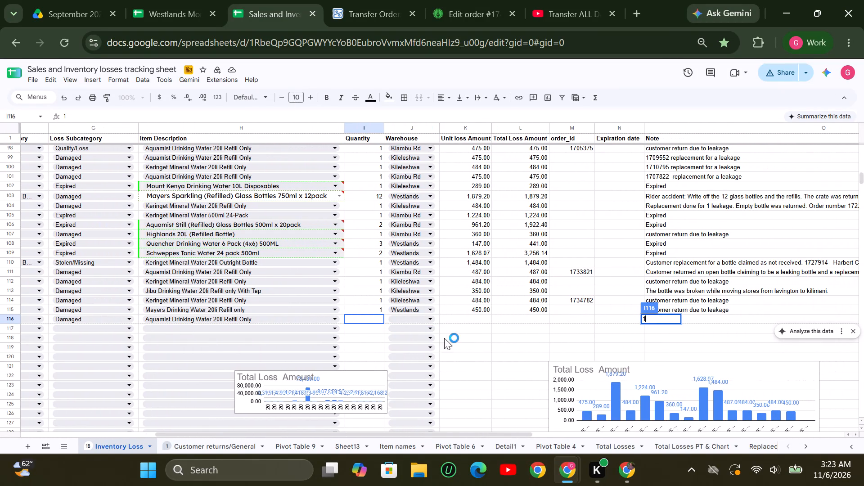
pyautogui.click(432, 322)
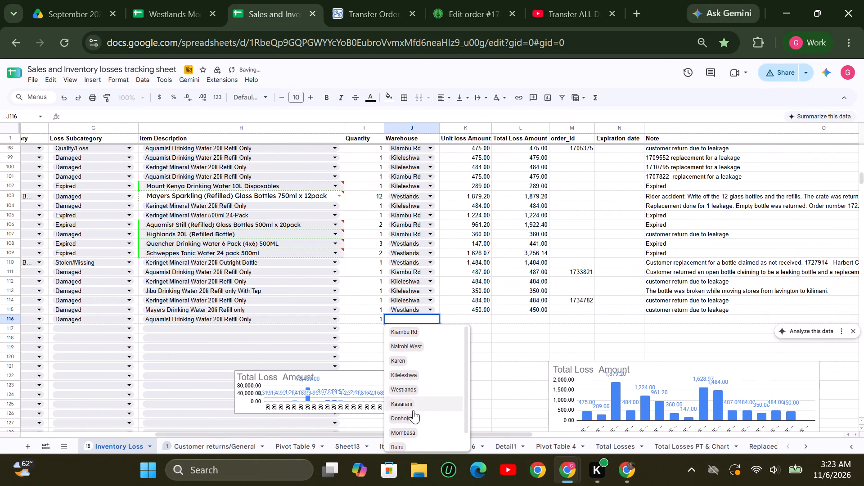
pyautogui.click(412, 388)
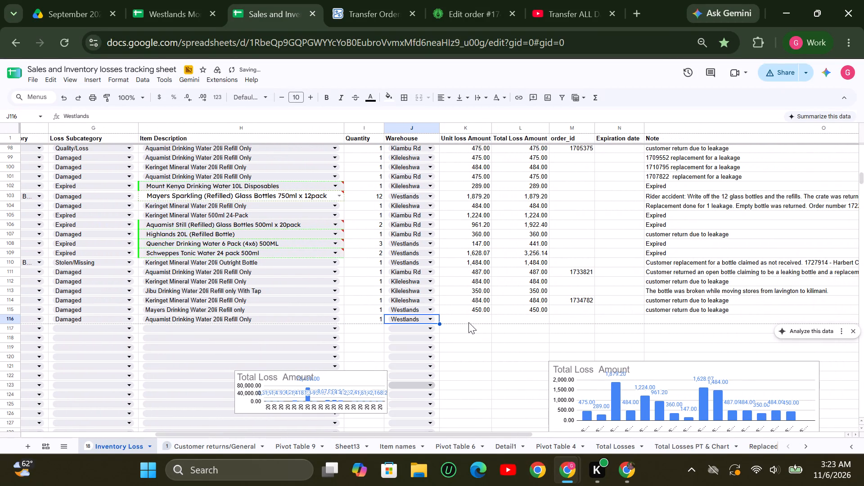
# Set row 116's unit loss amount to 486 for the Aquamist 20li refill.
pyautogui.click(468, 322)
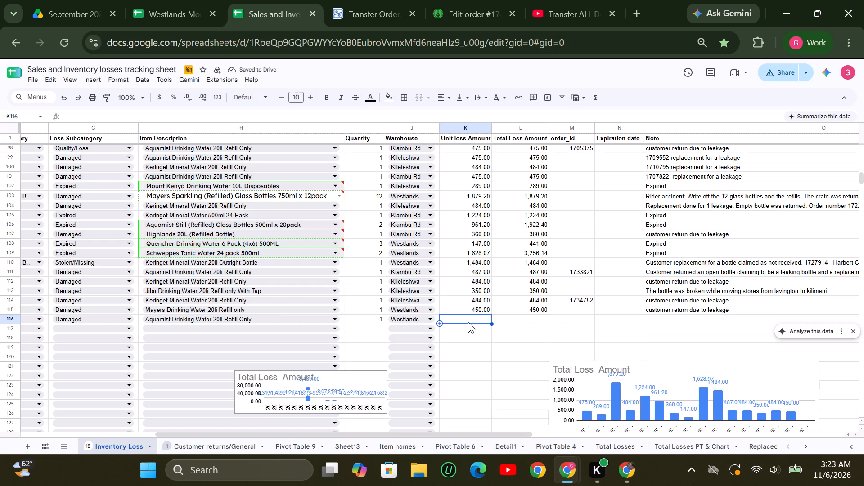
pyautogui.press('4')
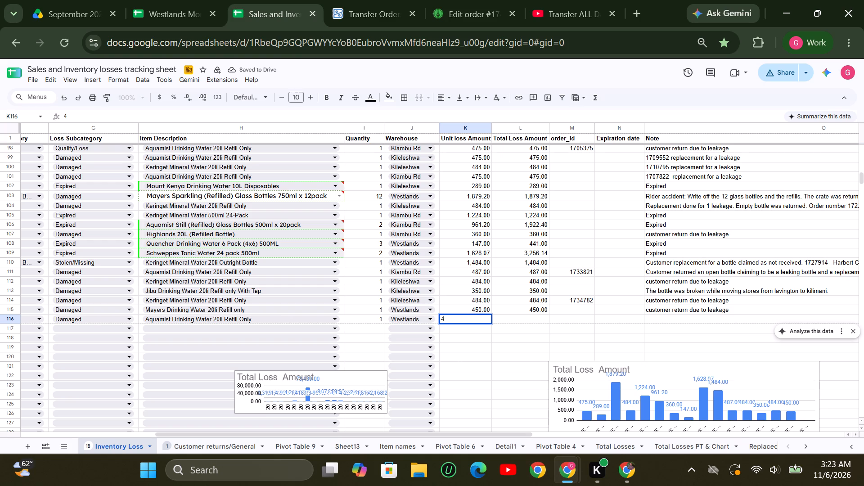
pyautogui.write('86')
pyautogui.click(522, 318)
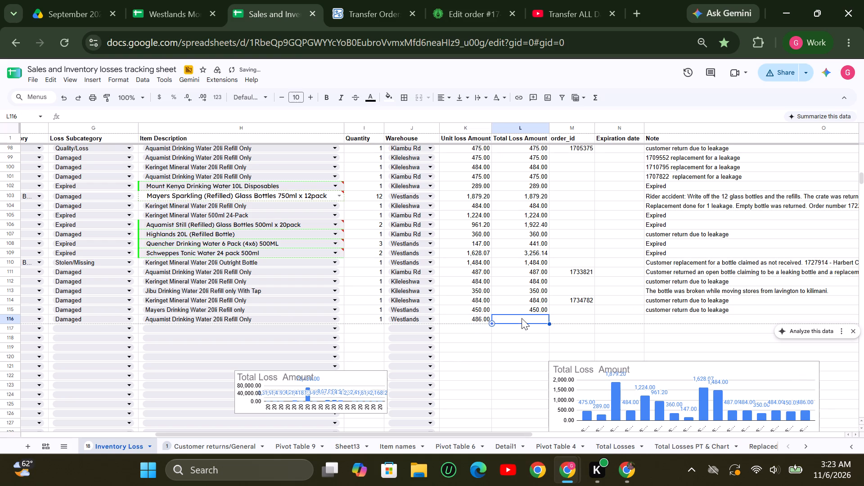
# Correct the unit loss amount of the Kiambu Rd Aquamist refill in row 111 to 486.
pyautogui.doubleClick(473, 273)
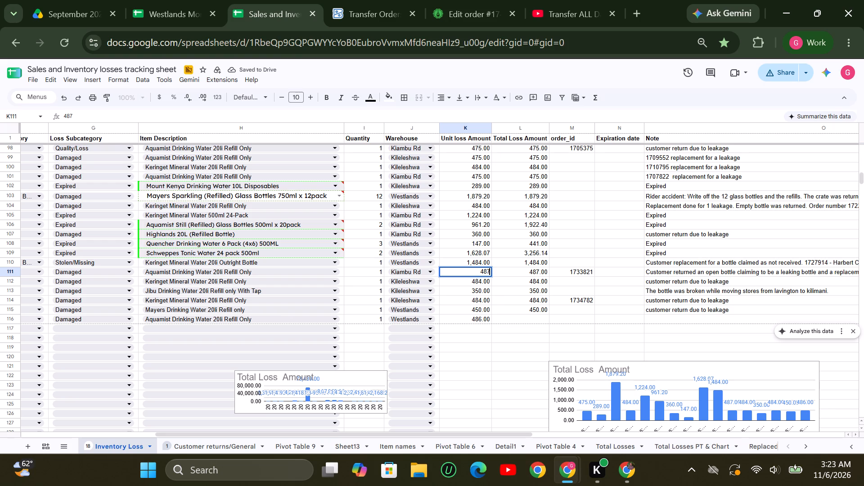
pyautogui.press('BackSpace')
pyautogui.press('6')
pyautogui.click(526, 316)
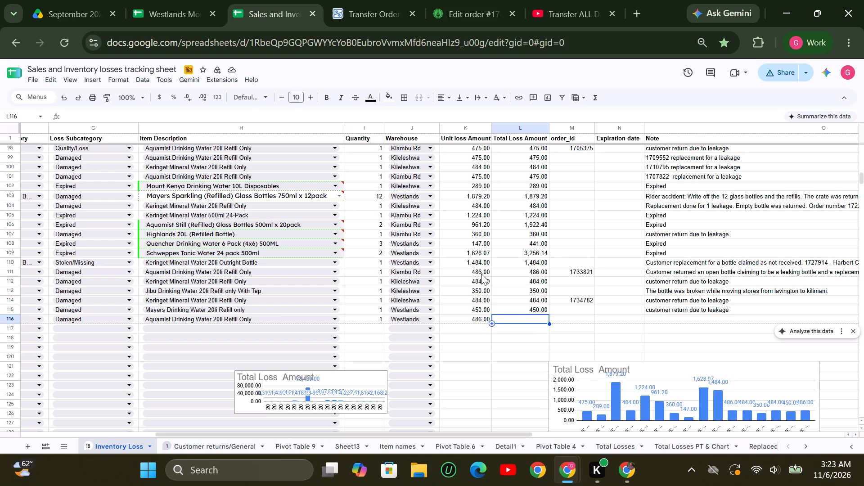
# Extend the total loss amount formula from row 115 down to row 116.
pyautogui.click(527, 312)
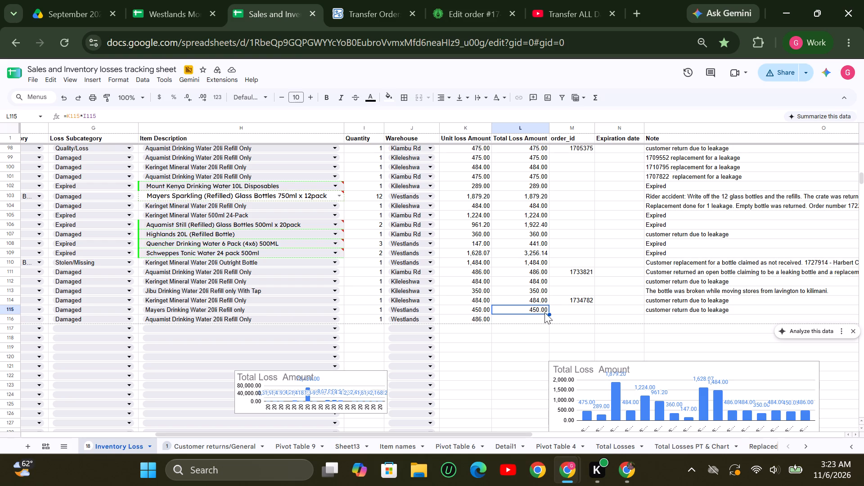
pyautogui.moveTo(550, 313); pyautogui.dragTo(546, 321)
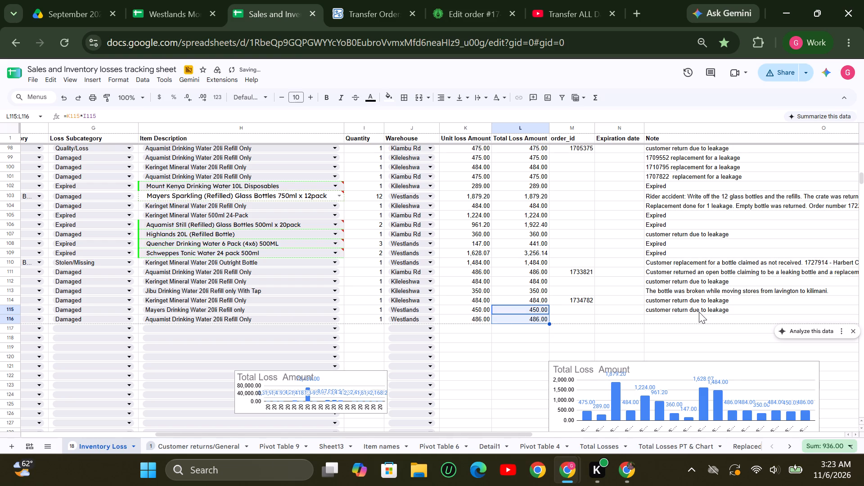
# Copy row 115's note "customer return due to leakage" into row 116's note cell.
pyautogui.click(699, 312)
pyautogui.hotkey('ctrl', 'c')
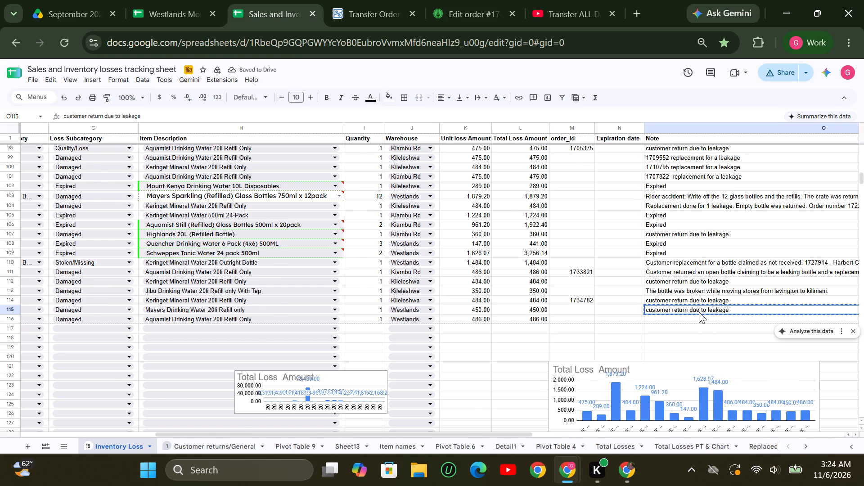
pyautogui.press('Down')
pyautogui.hotkey('ctrl', 'v')
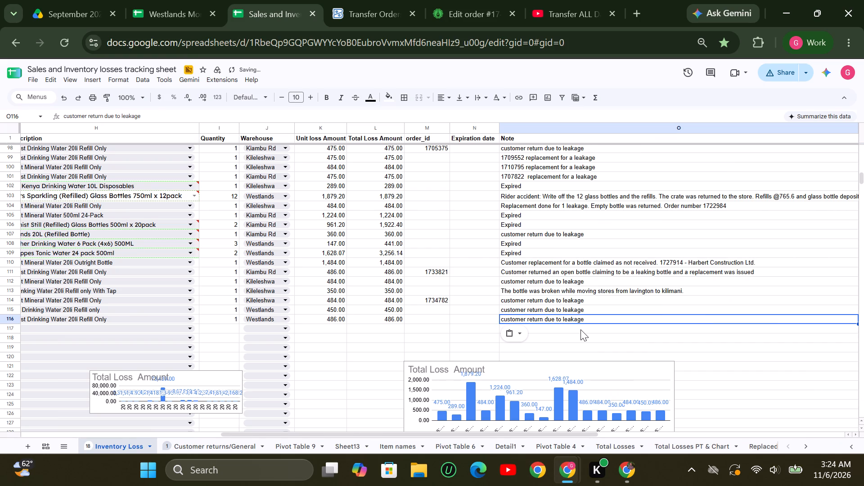
pyautogui.click(580, 329)
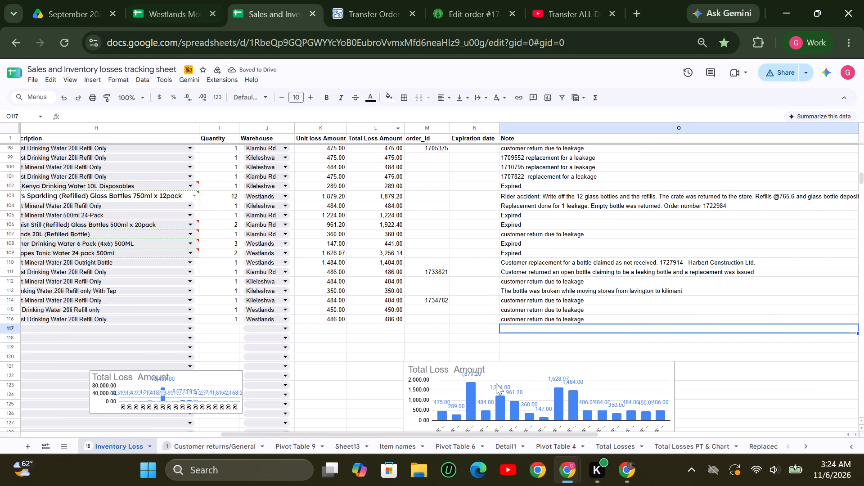
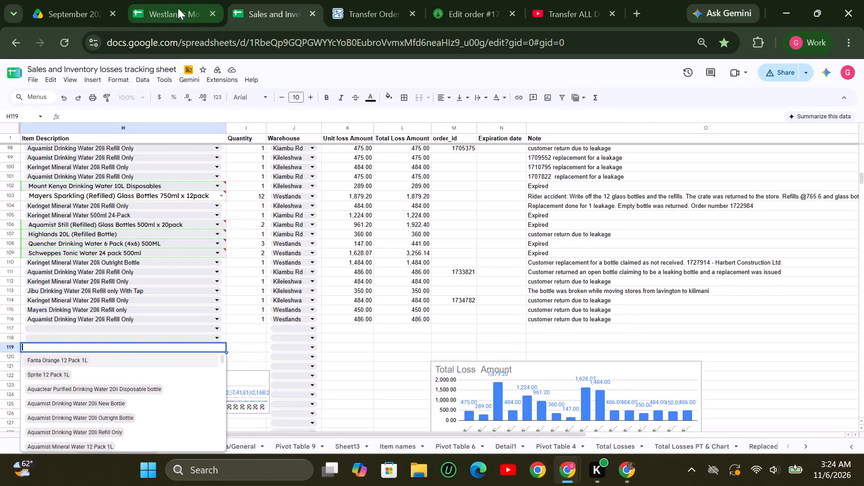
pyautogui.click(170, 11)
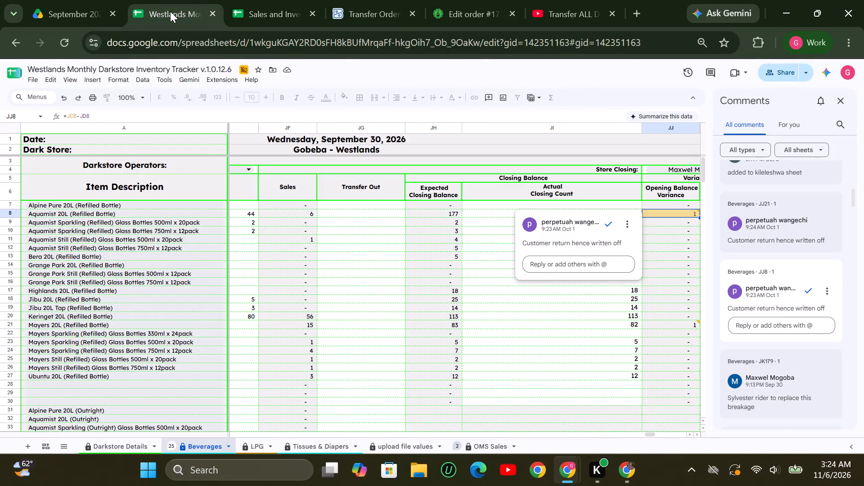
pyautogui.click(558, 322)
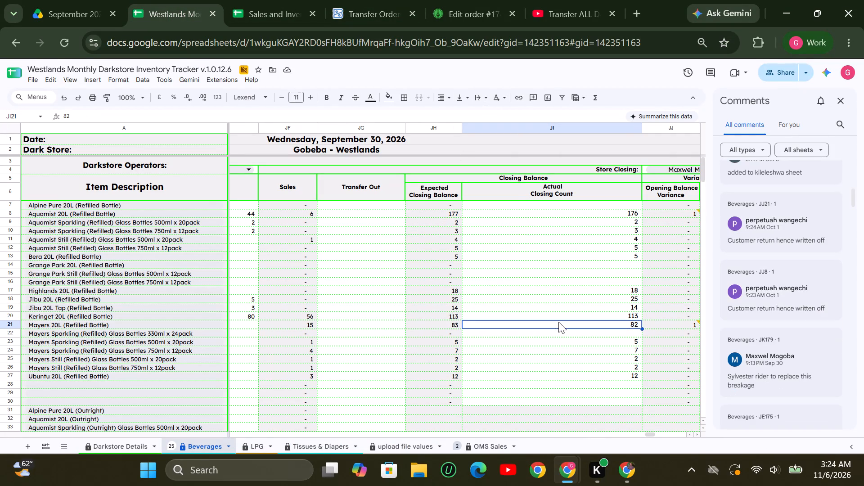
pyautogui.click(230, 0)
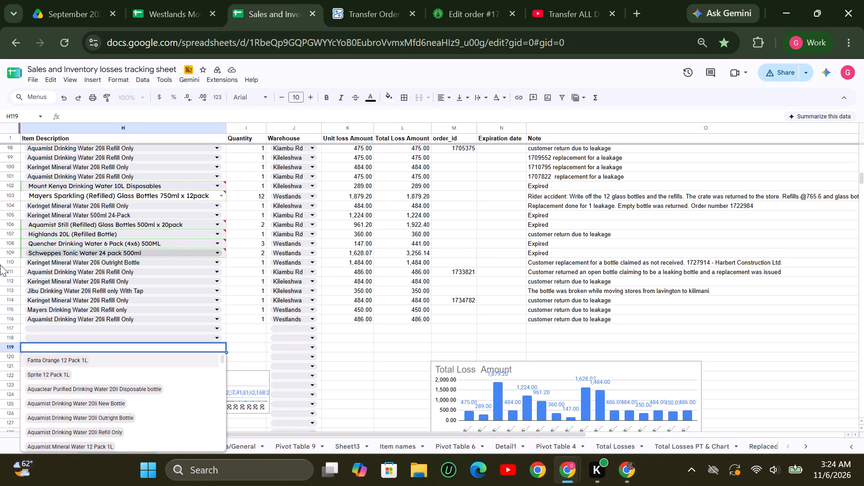
# Insert two blank rows, one after the other, below row 117 of the Inventory Loss sheet.
pyautogui.click(8, 328)
pyautogui.rightClick(8, 328)
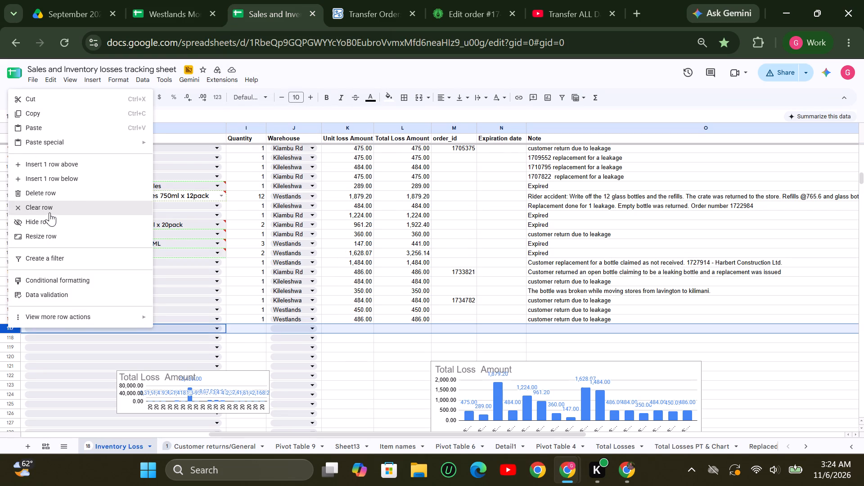
pyautogui.click(74, 174)
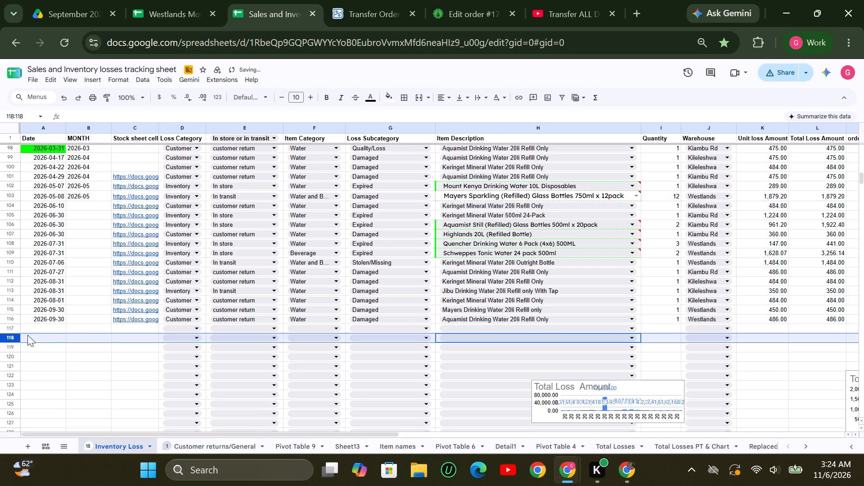
pyautogui.rightClick(16, 342)
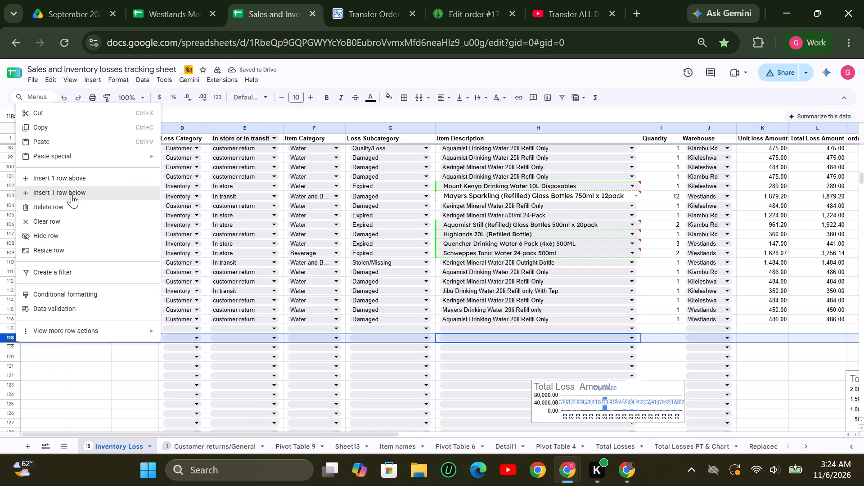
pyautogui.click(72, 194)
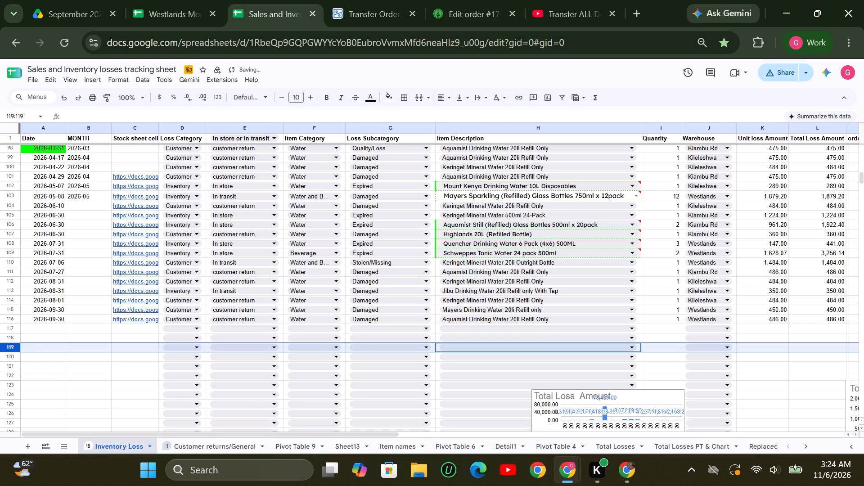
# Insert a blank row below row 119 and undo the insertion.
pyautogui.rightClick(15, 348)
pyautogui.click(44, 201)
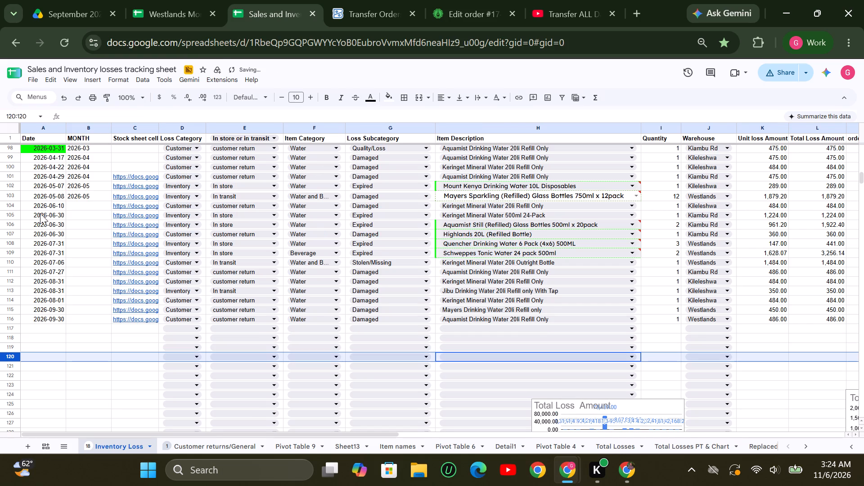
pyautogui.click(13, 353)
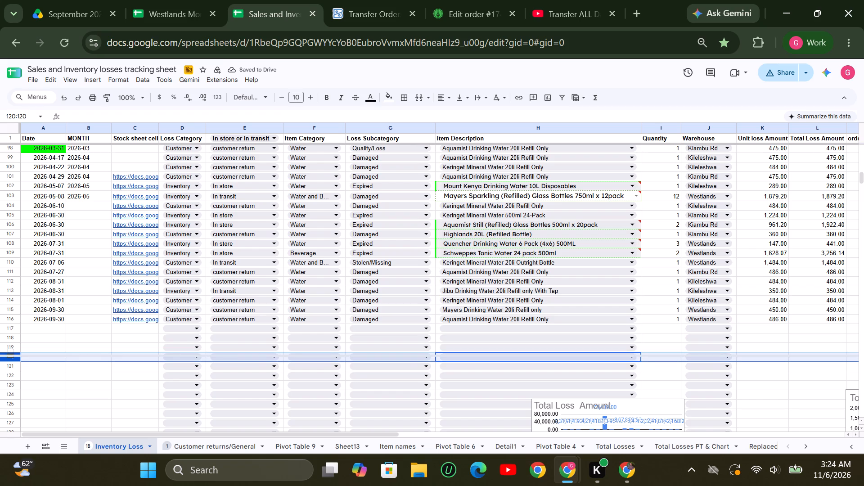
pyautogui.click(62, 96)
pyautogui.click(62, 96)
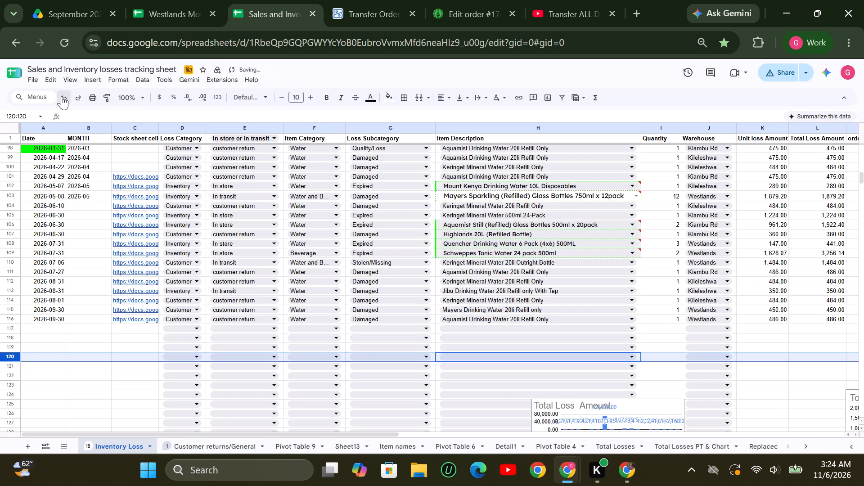
# Insert two more blank rows, one after the other, below row 119.
pyautogui.rightClick(11, 346)
pyautogui.click(76, 198)
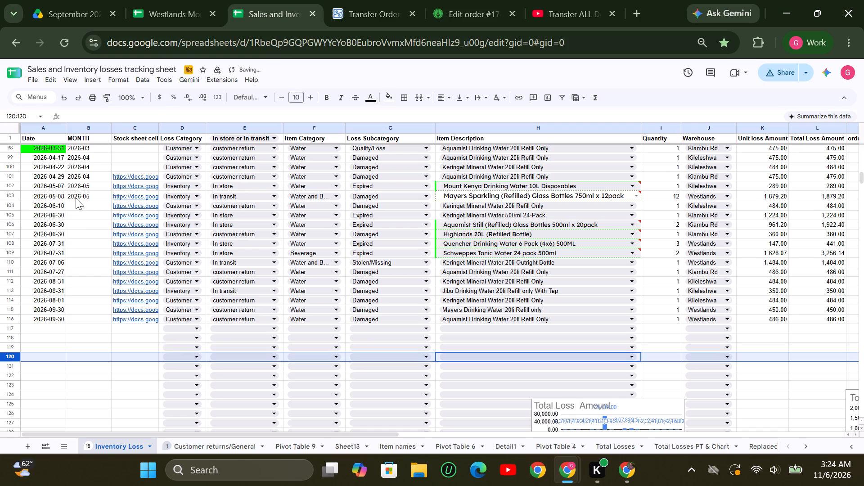
pyautogui.rightClick(13, 356)
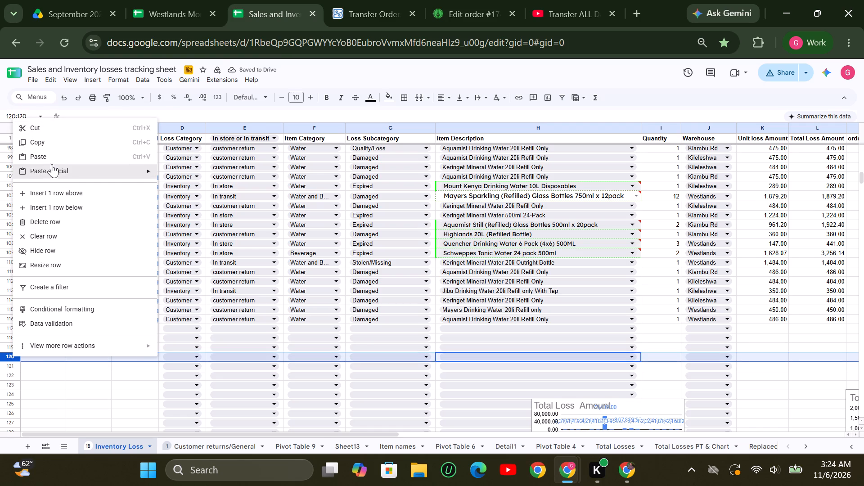
pyautogui.click(61, 211)
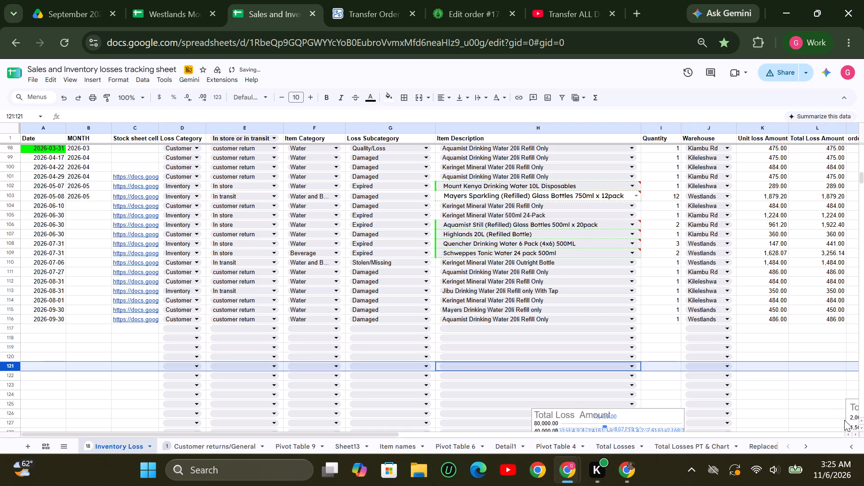
# Examine the logged loss entries and notes, and check the sum of the total loss amounts from row 99 down.
pyautogui.tripleClick(854, 435)
pyautogui.click(854, 435)
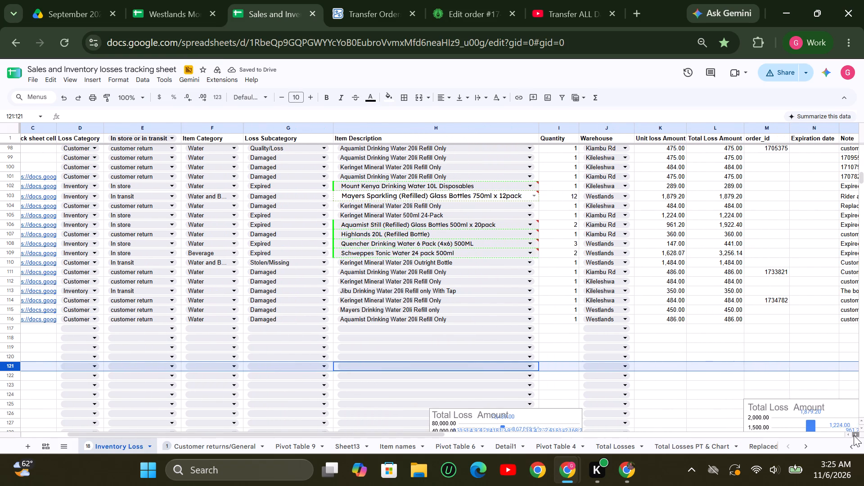
pyautogui.click(854, 435)
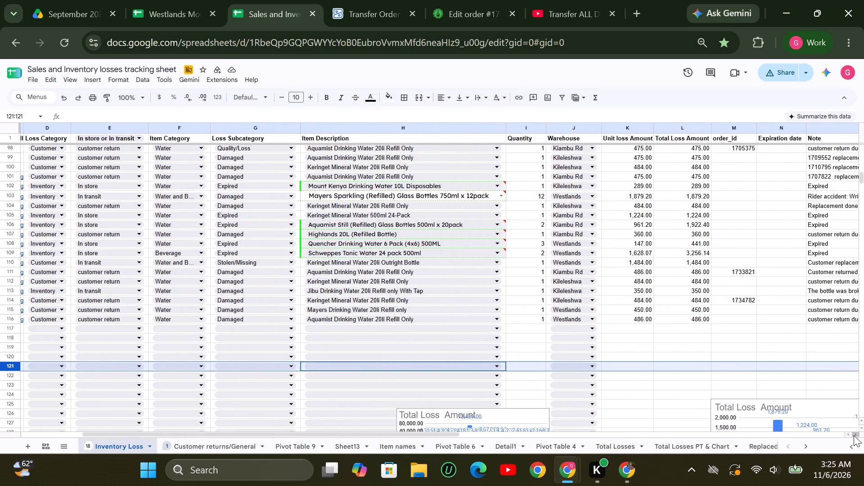
pyautogui.click(854, 435)
pyautogui.scroll(2, 647, 240)
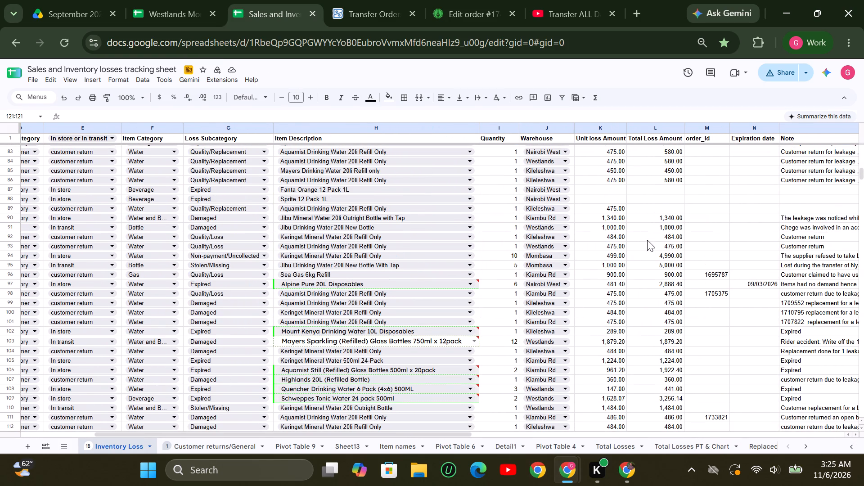
pyautogui.click(30, 432)
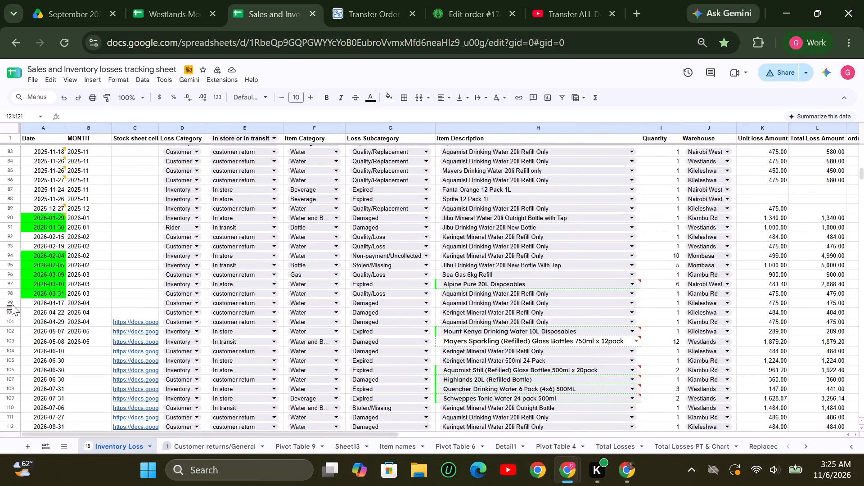
pyautogui.click(11, 303)
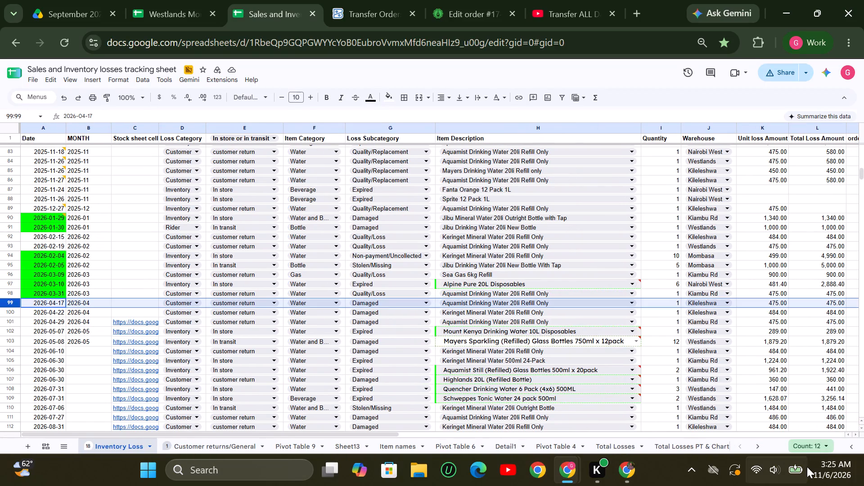
pyautogui.click(837, 434)
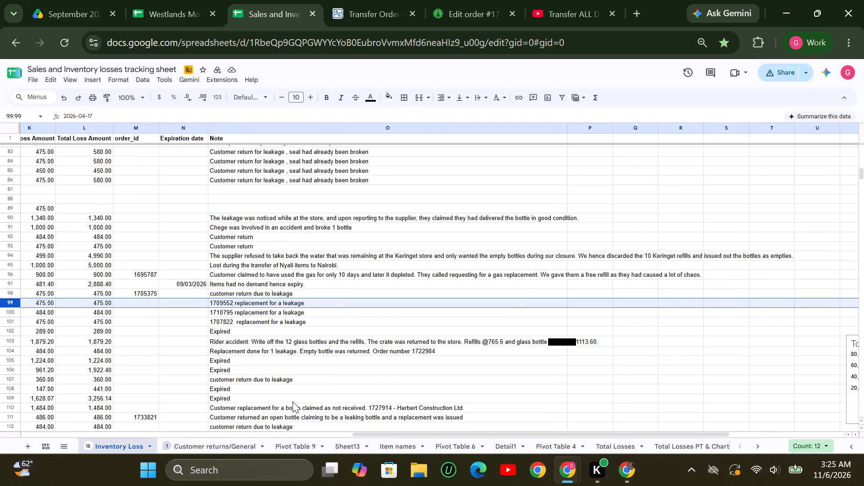
pyautogui.click(81, 305)
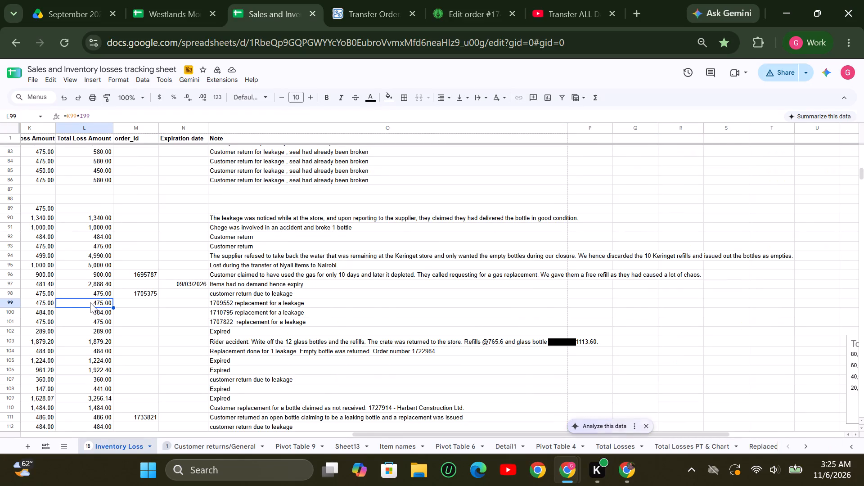
pyautogui.moveTo(90, 302); pyautogui.dragTo(84, 278)
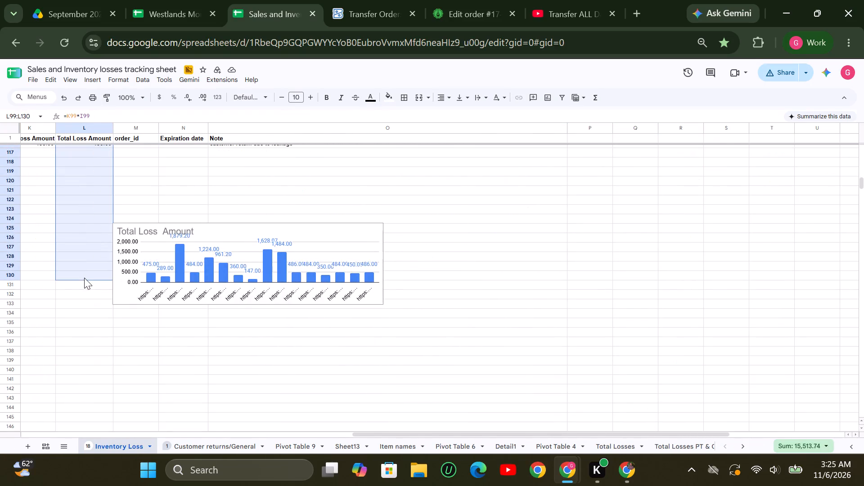
pyautogui.moveTo(84, 278); pyautogui.dragTo(84, 277)
pyautogui.click(455, 308)
pyautogui.scroll(4, 93, 181)
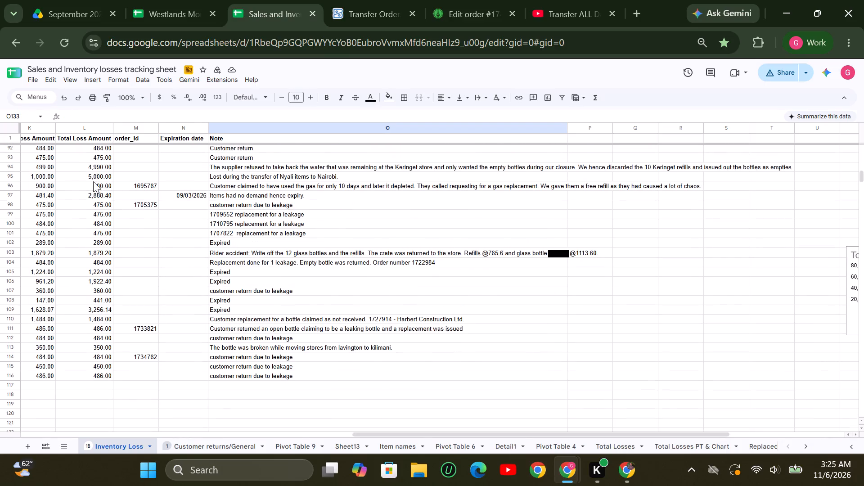
pyautogui.scroll(-1, 93, 181)
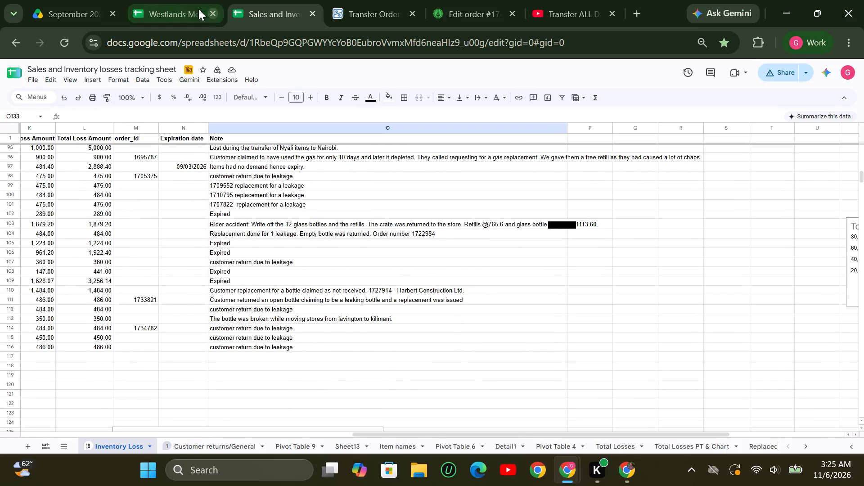
# Go through the Westlands tracker's comments and examine the JK179 comment about the rider replacing a breakage.
pyautogui.click(177, 3)
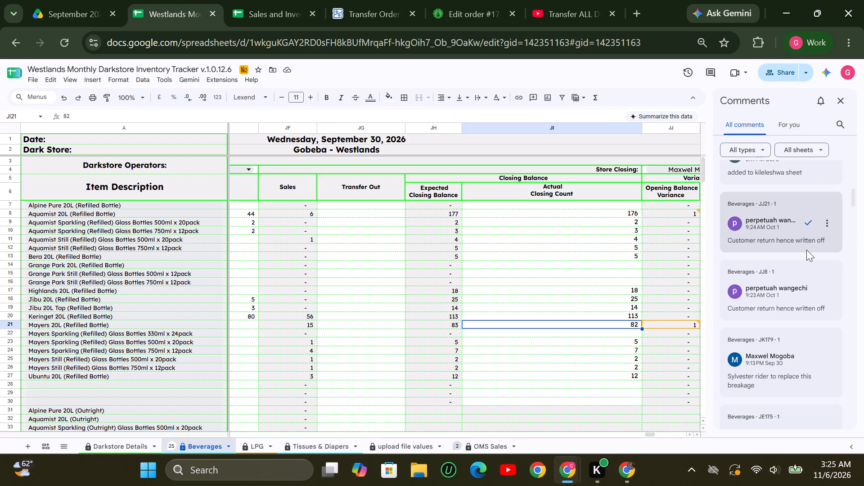
pyautogui.scroll(2, 806, 250)
pyautogui.scroll(-1, 806, 250)
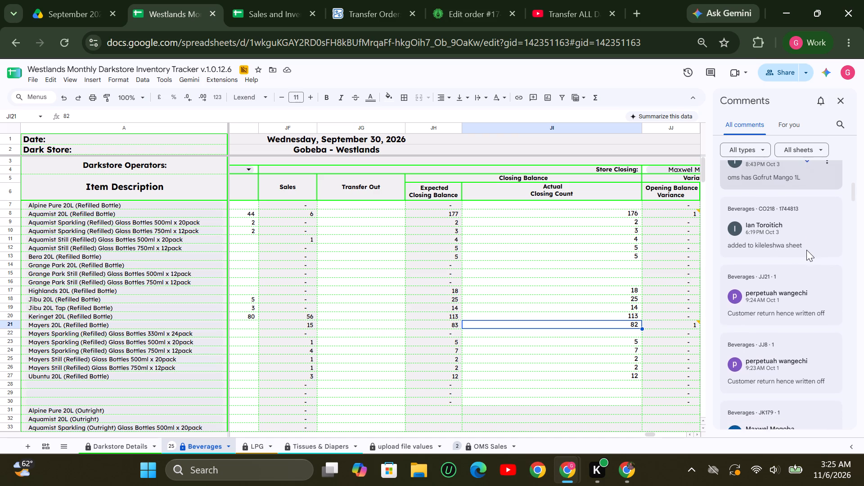
pyautogui.scroll(-1, 806, 250)
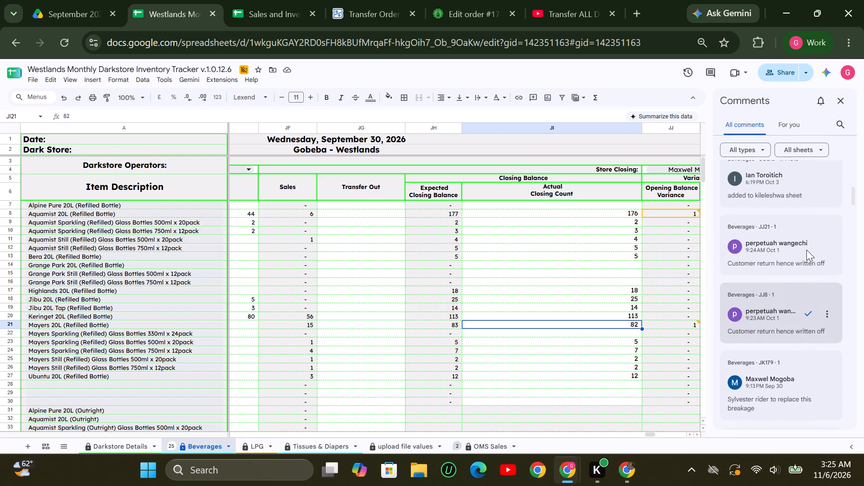
pyautogui.scroll(-2, 806, 250)
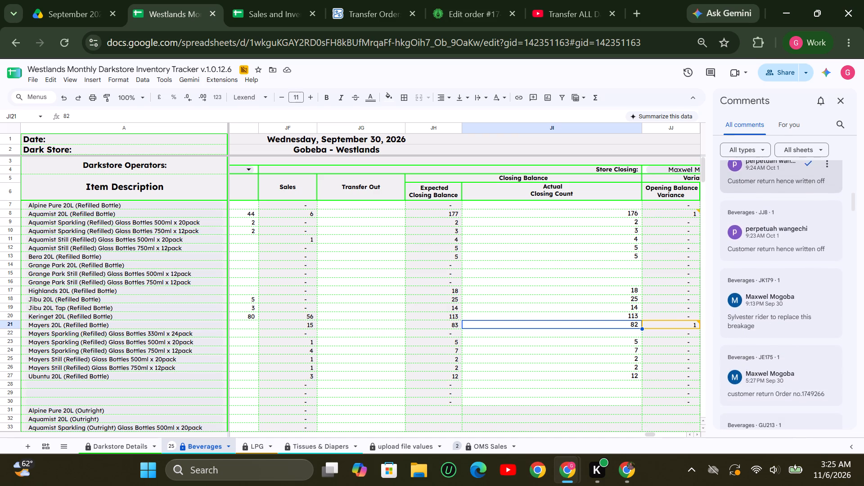
pyautogui.scroll(-3, 806, 250)
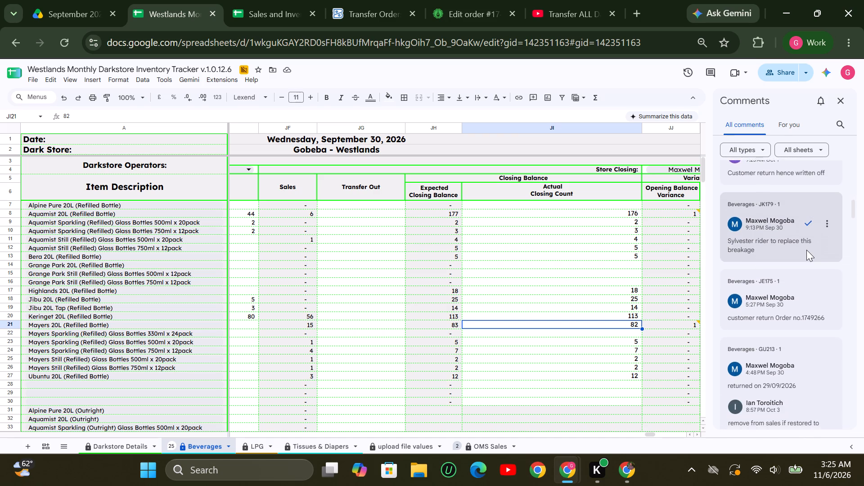
pyautogui.scroll(-1, 806, 250)
pyautogui.click(775, 223)
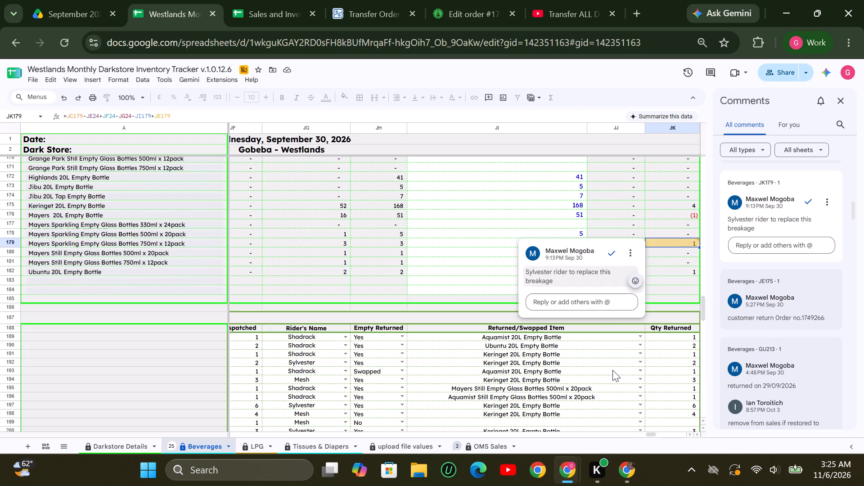
pyautogui.click(478, 230)
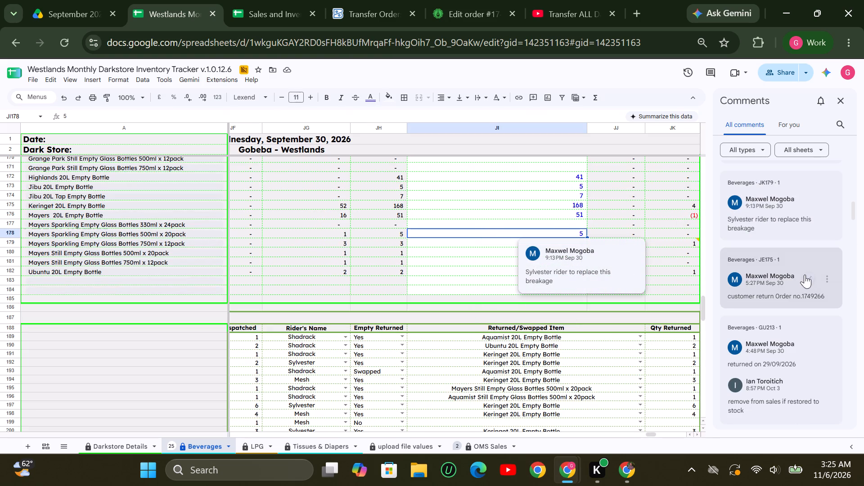
# Copy the text "customer return Order no.1749266" from the comment on cell JE175 for the Keringet 20L Empty Bottle.
pyautogui.scroll(-1, 801, 274)
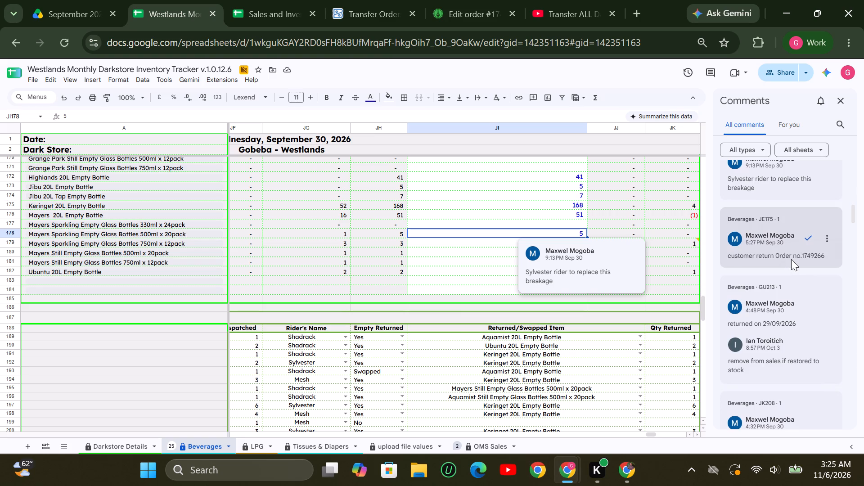
pyautogui.click(791, 259)
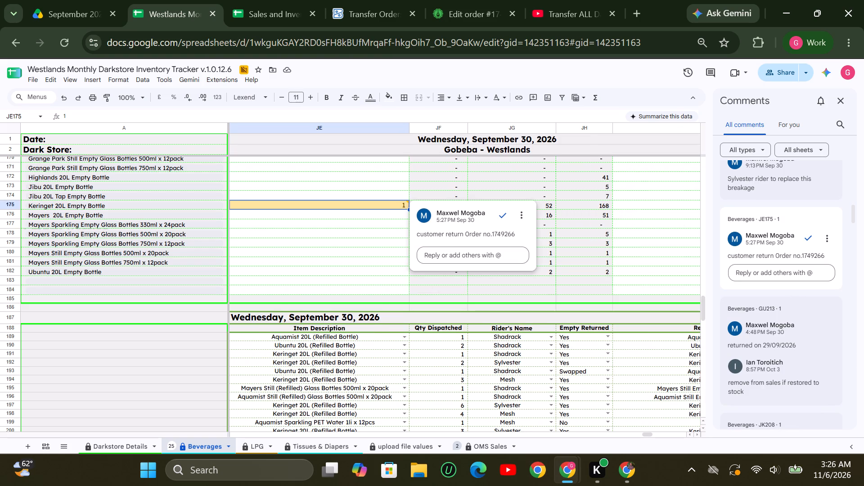
pyautogui.moveTo(828, 258); pyautogui.dragTo(702, 256)
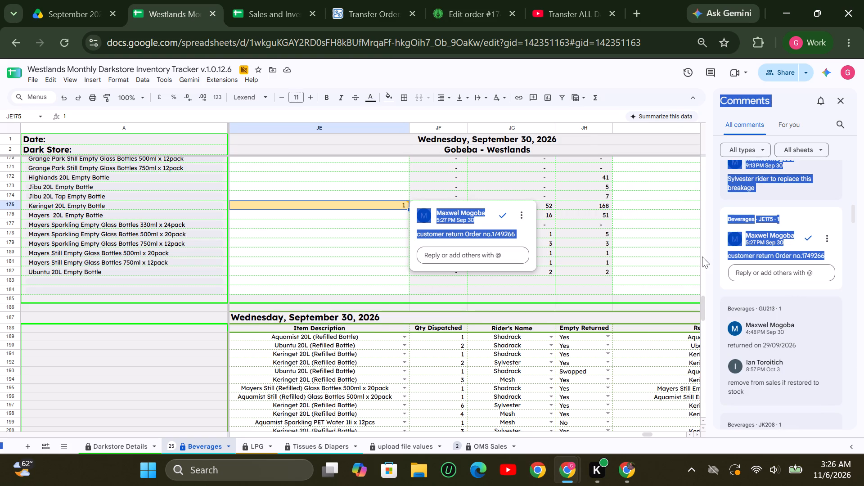
pyautogui.moveTo(702, 256); pyautogui.dragTo(720, 255)
pyautogui.hotkey('ctrl', 'c')
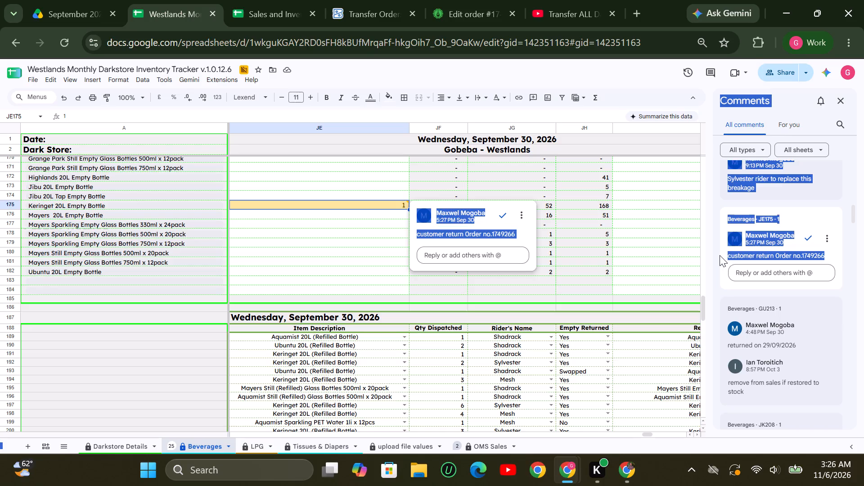
pyautogui.click(261, 8)
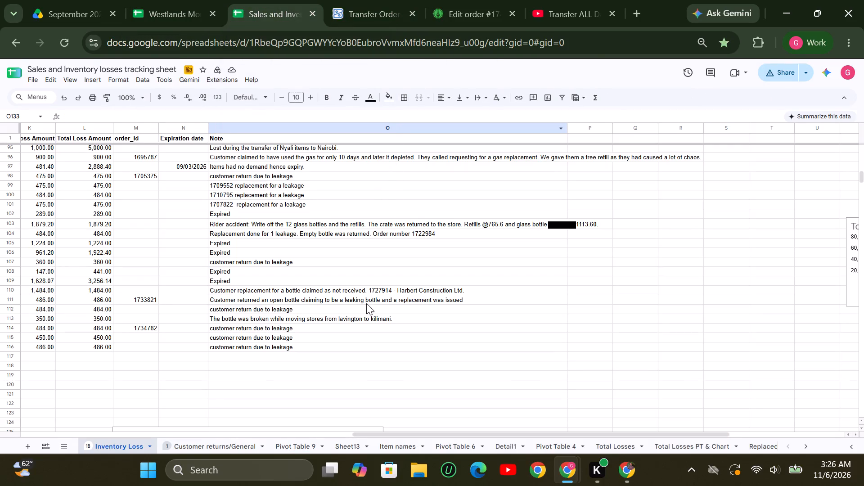
pyautogui.click(204, 445)
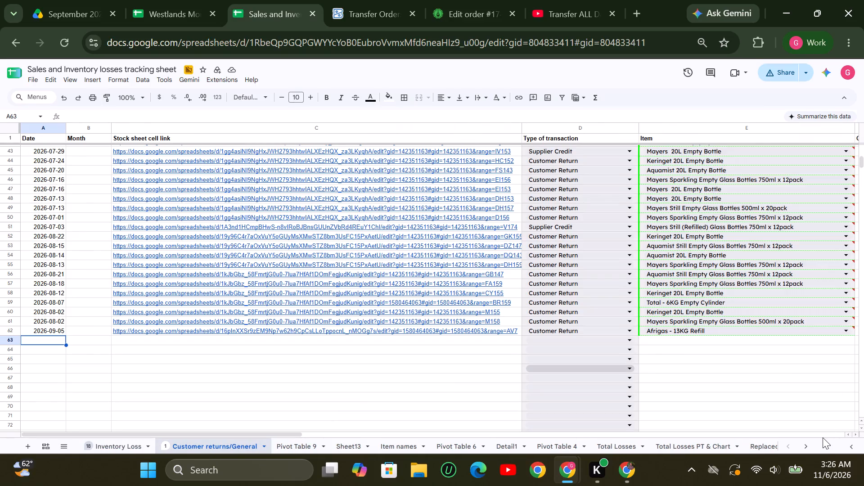
pyautogui.click(823, 437)
pyautogui.doubleClick(820, 436)
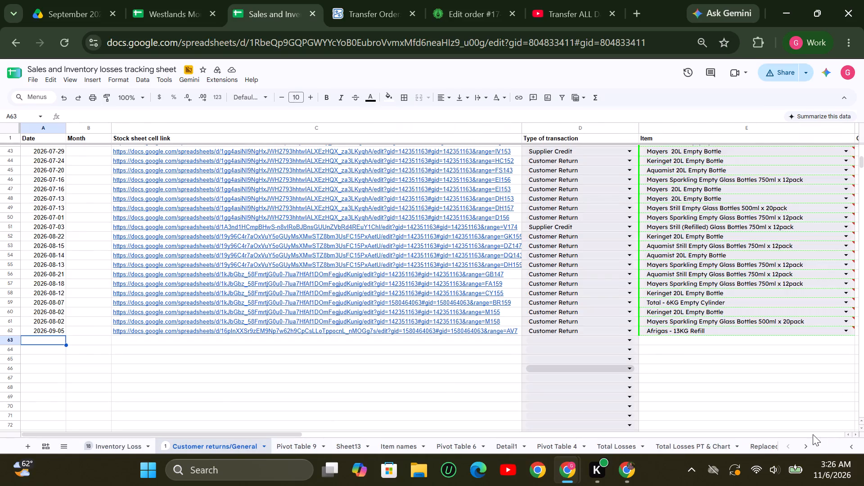
pyautogui.doubleClick(811, 434)
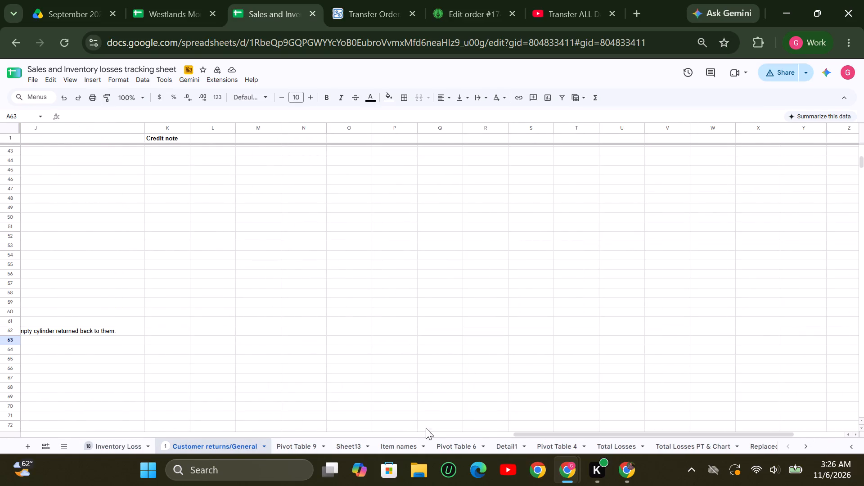
pyautogui.click(409, 434)
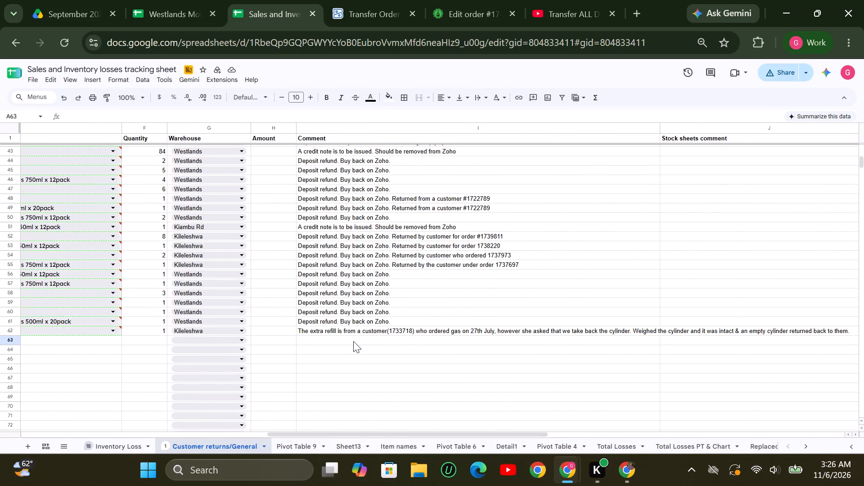
pyautogui.doubleClick(353, 341)
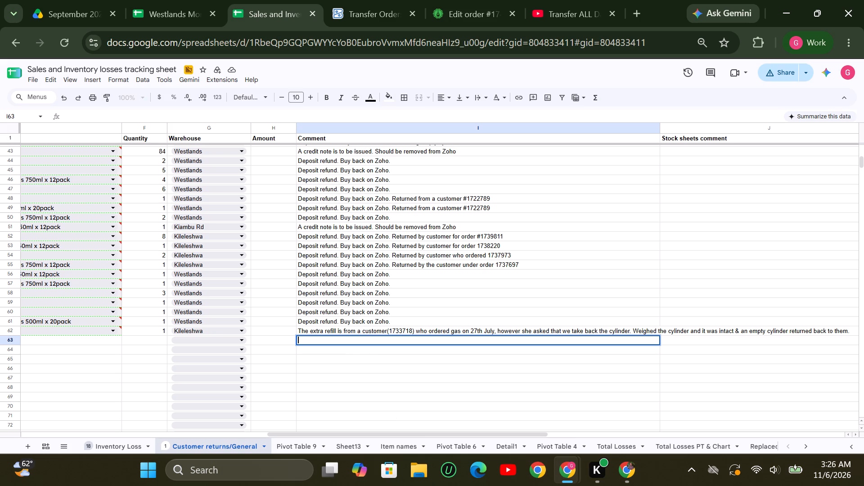
pyautogui.hotkey('ctrl', 'shift', 'v')
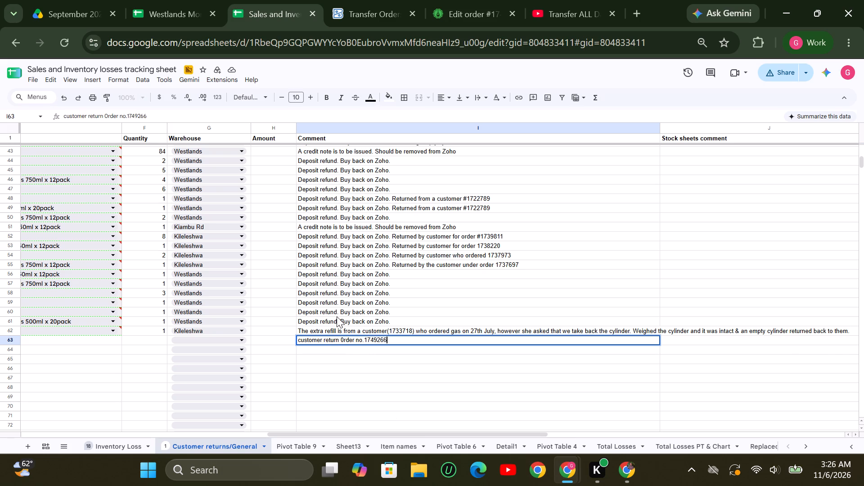
# Copy "Deposit refund. Buy back on Zoho." from row 60's comment and insert it, followed by a space, before row 63's comment text.
pyautogui.click(337, 316)
pyautogui.hotkey('ctrl', 'c')
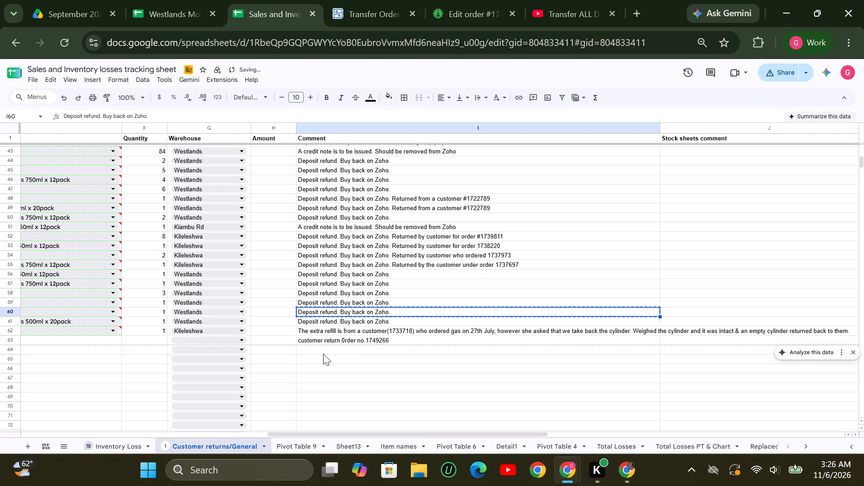
pyautogui.doubleClick(316, 344)
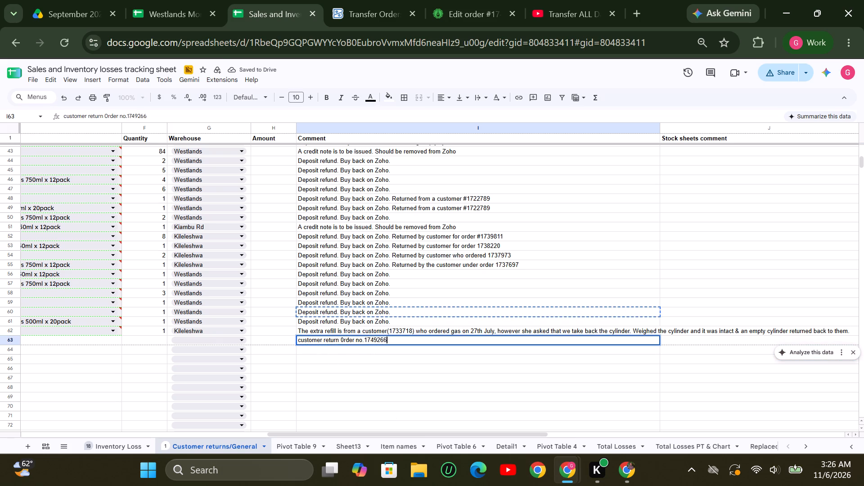
pyautogui.click(300, 337)
pyautogui.press('Left')
pyautogui.press('Left')
pyautogui.press('Left')
pyautogui.hotkey('ctrl', 'v')
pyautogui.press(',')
pyautogui.press('BackSpace')
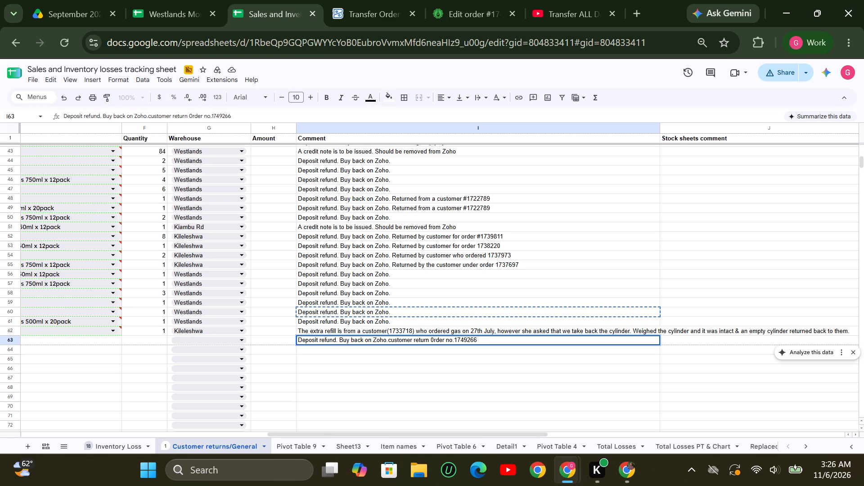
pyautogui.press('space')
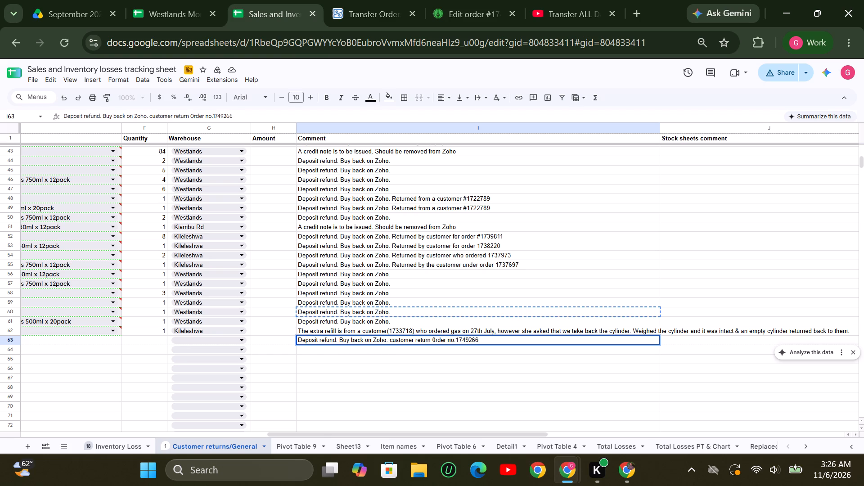
pyautogui.click(436, 339)
pyautogui.press('BackSpace')
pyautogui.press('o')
pyautogui.click(407, 369)
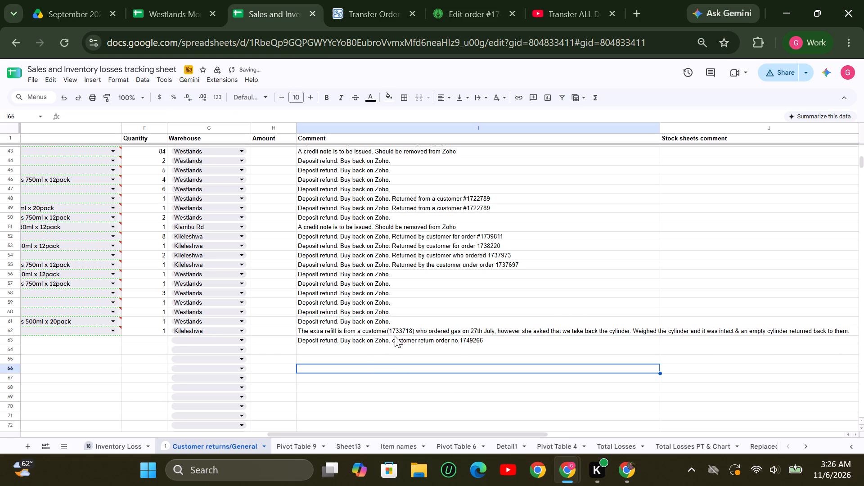
pyautogui.doubleClick(396, 341)
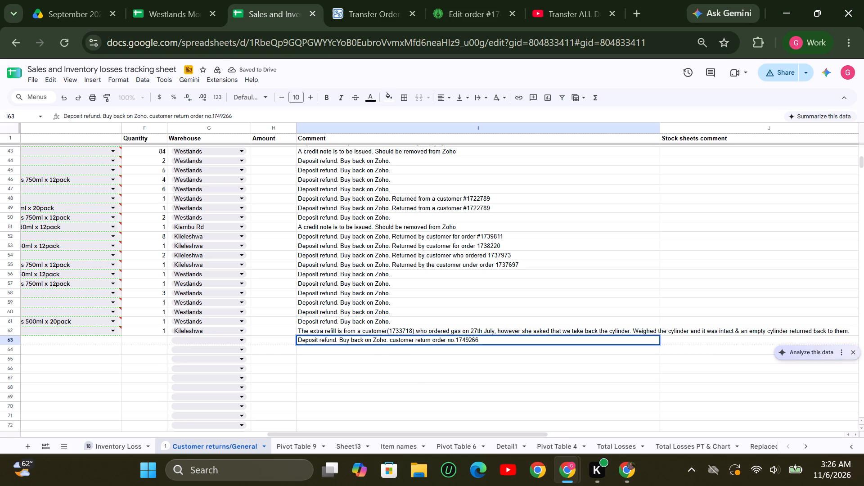
pyautogui.click(394, 340)
pyautogui.press('BackSpace')
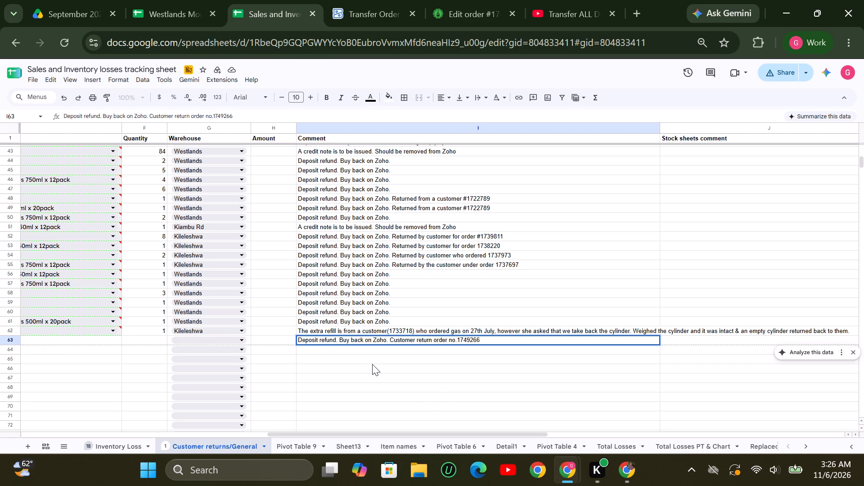
pyautogui.click(372, 364)
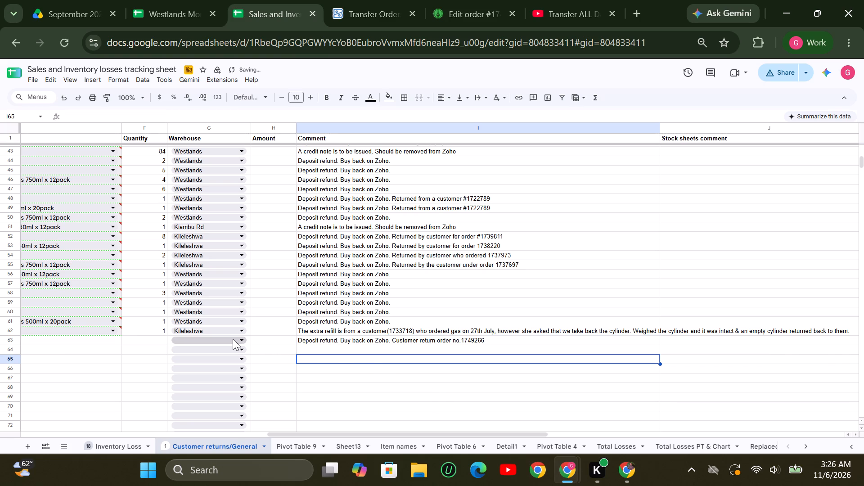
# Set the warehouse for row 63 to Westlands.
pyautogui.click(233, 339)
pyautogui.click(188, 411)
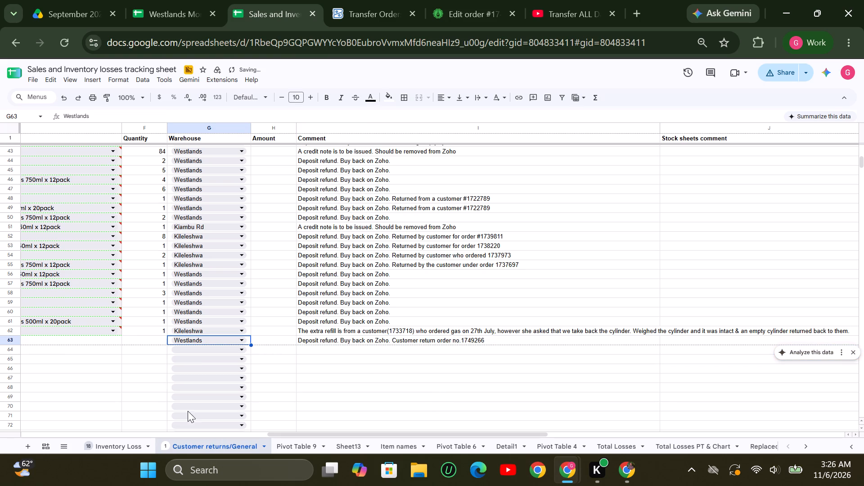
# Enter quantity 1 in row 63 and fill its item with "Keringet 20L Empty Bottle" copied from cell A175 of the Westlands tracker.
pyautogui.click(158, 342)
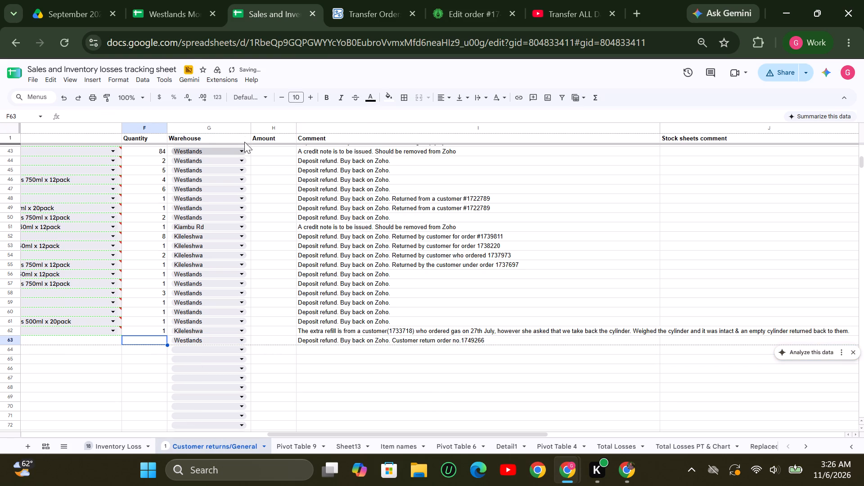
pyautogui.click(167, 12)
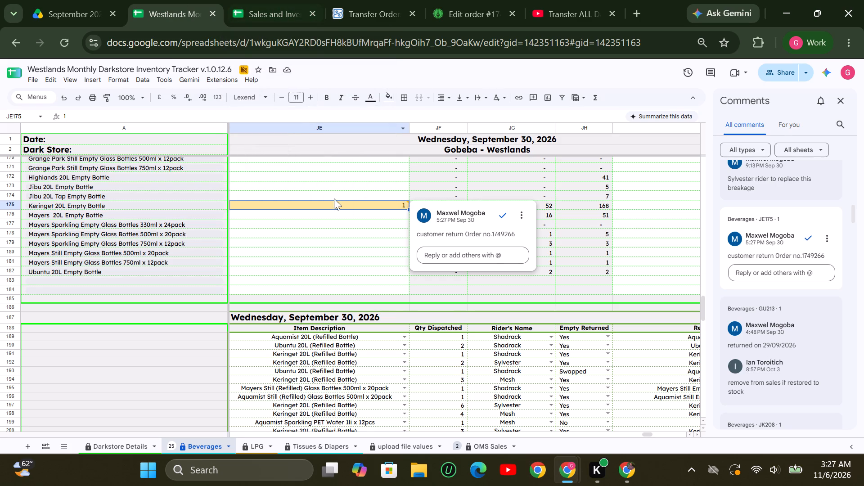
pyautogui.click(103, 205)
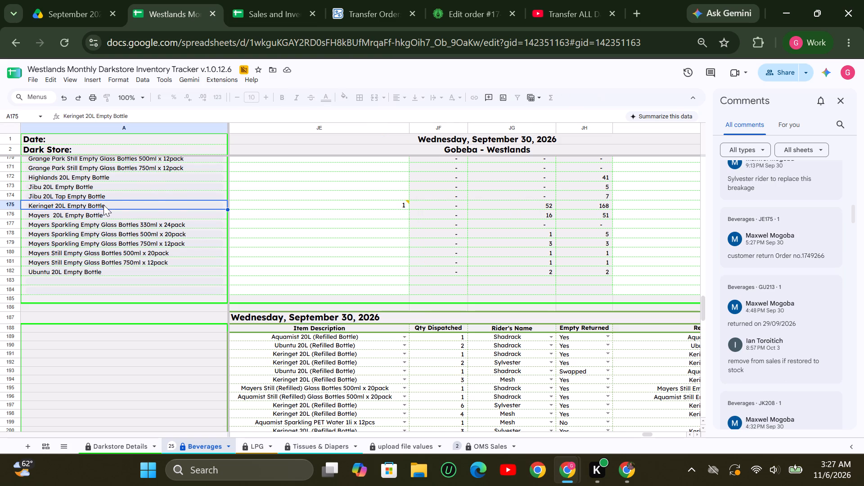
pyautogui.hotkey('ctrl', 'c')
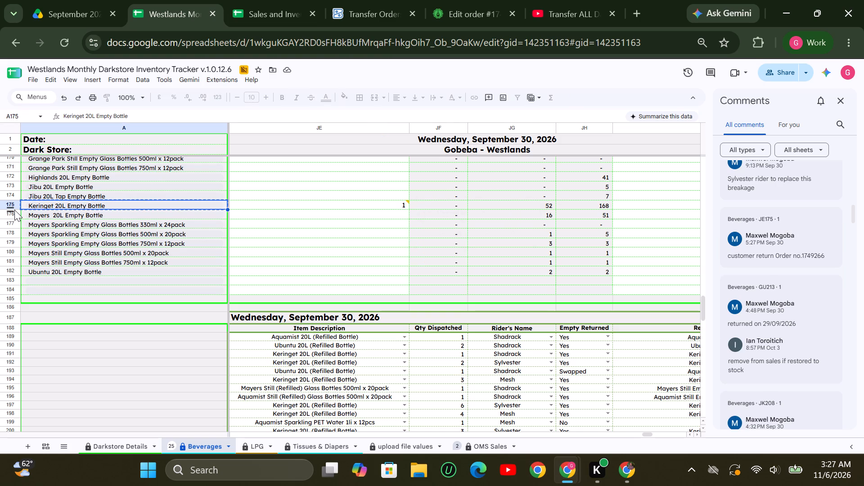
pyautogui.click(14, 204)
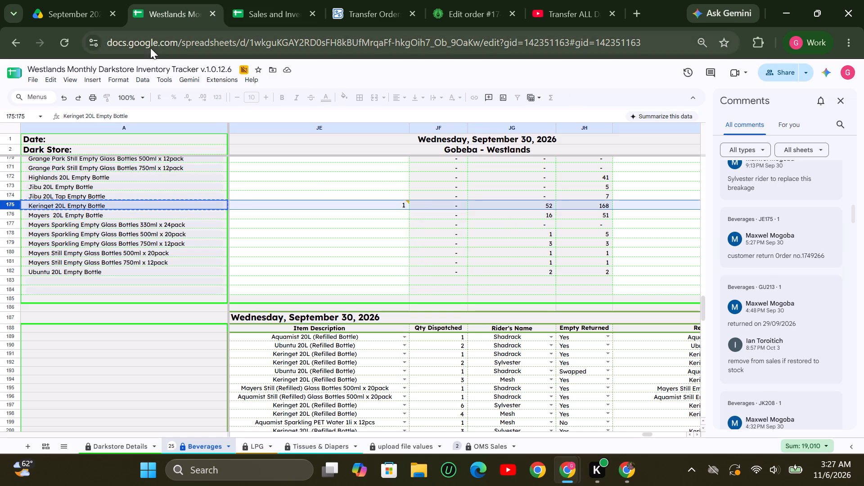
pyautogui.click(288, 7)
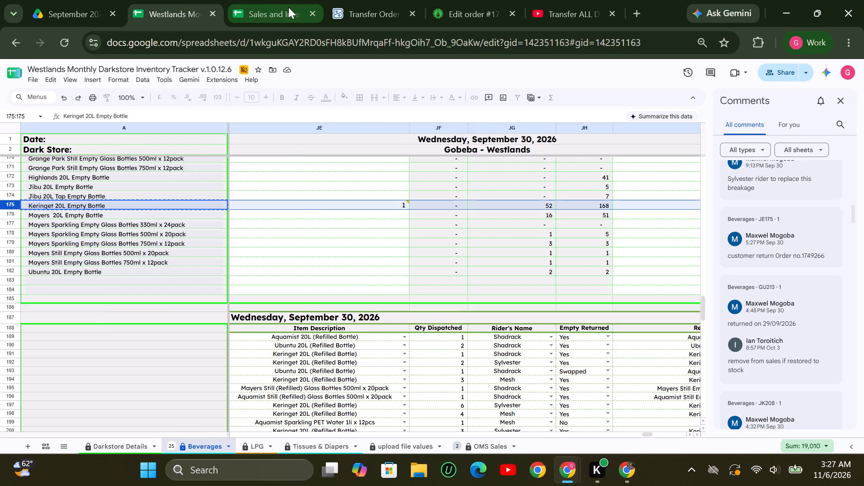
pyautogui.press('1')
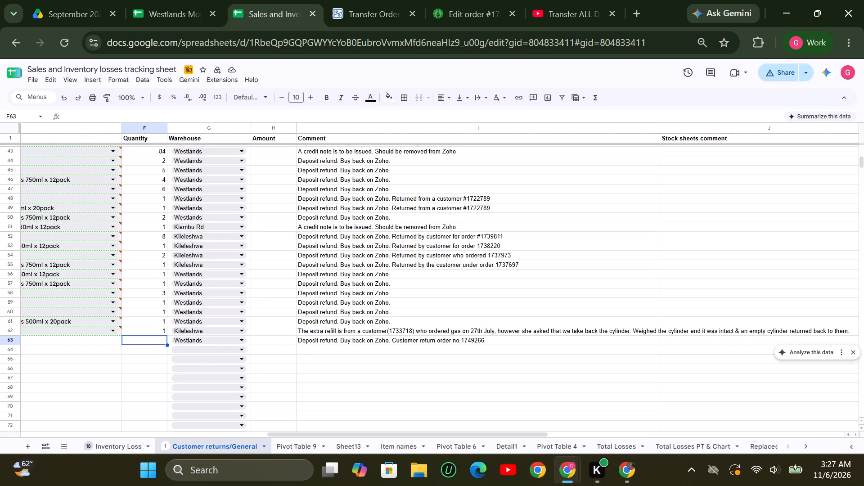
pyautogui.press('Left')
pyautogui.hotkey('ctrl', 'v')
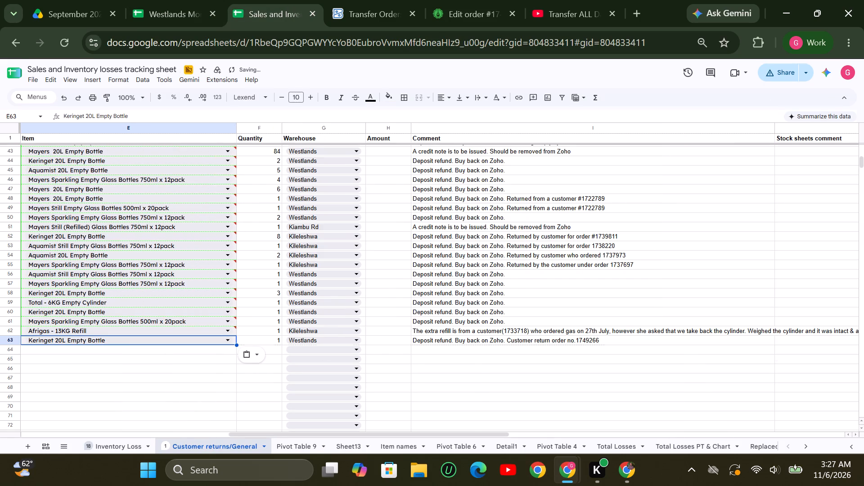
# Set row 63's type of transaction to Customer Return.
pyautogui.press('Left')
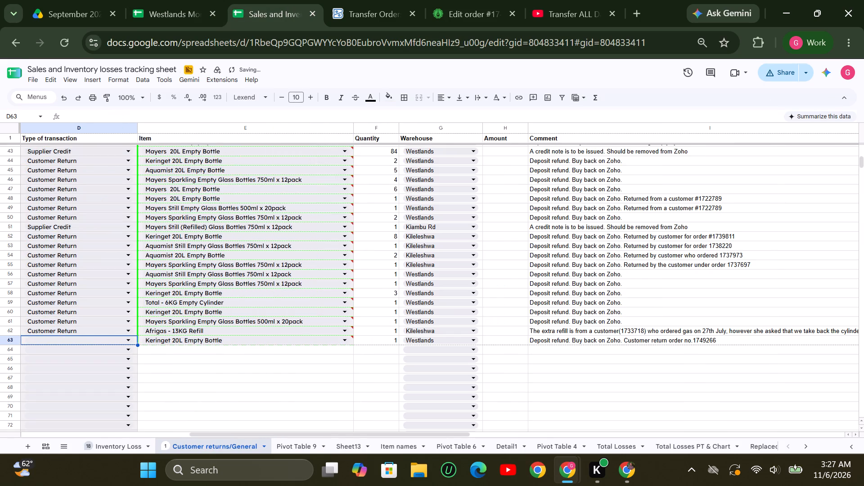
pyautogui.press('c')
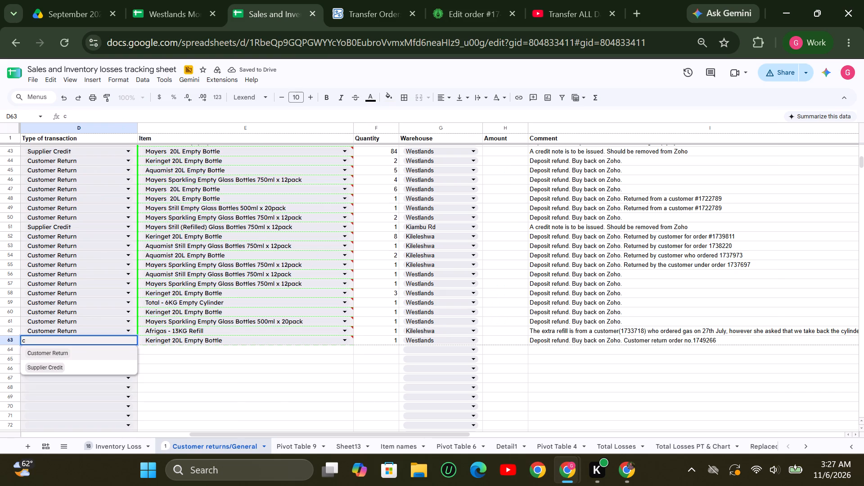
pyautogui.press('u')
pyautogui.click(95, 355)
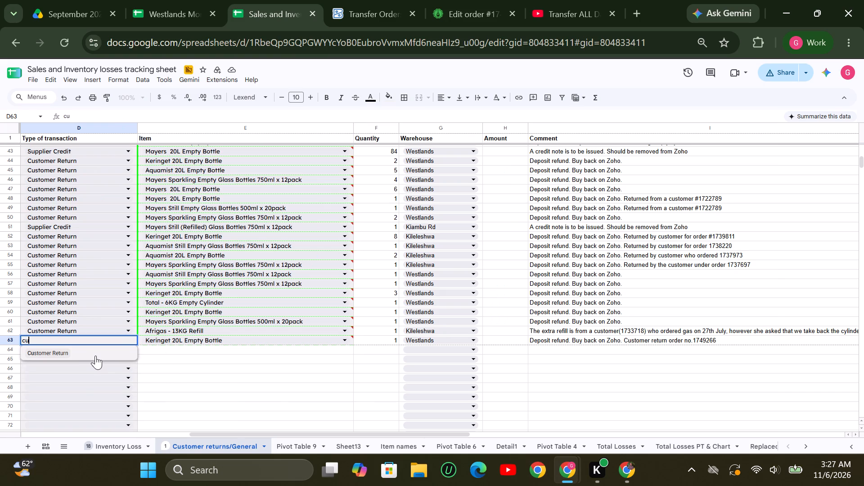
# Copy the link to cell JE175 in the Westlands tracker for row 63's stock sheet cell link.
pyautogui.press('Left')
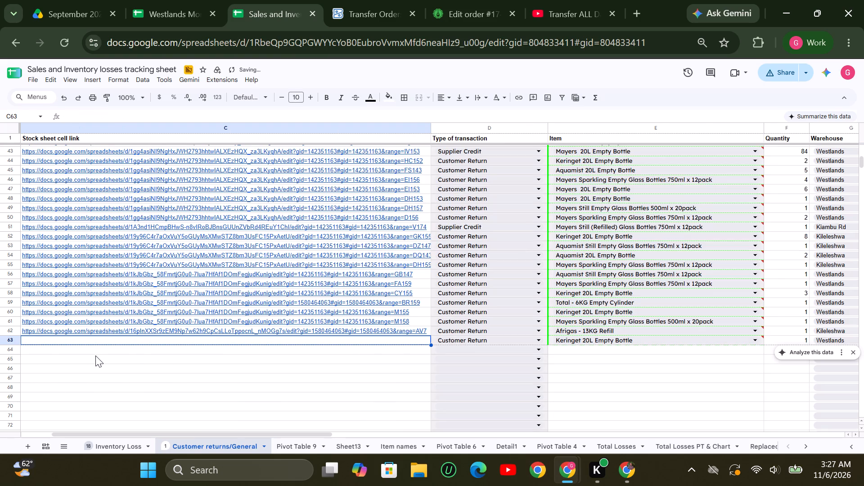
pyautogui.click(173, 9)
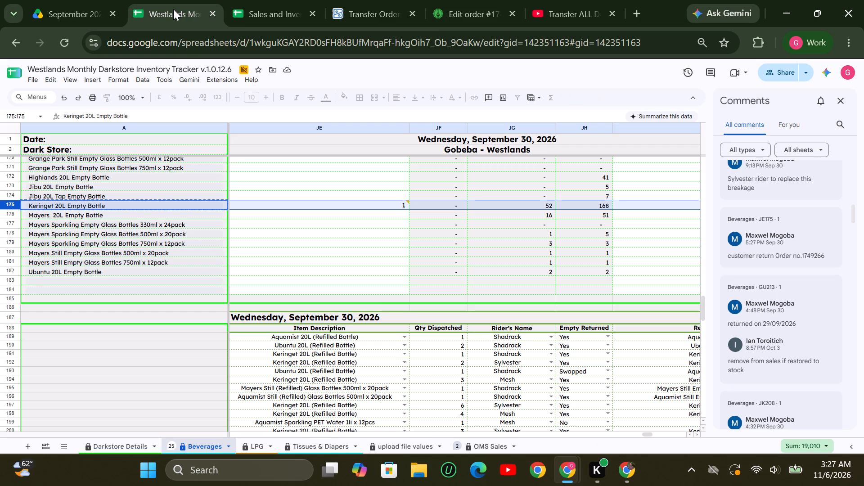
pyautogui.click(360, 207)
pyautogui.rightClick(360, 207)
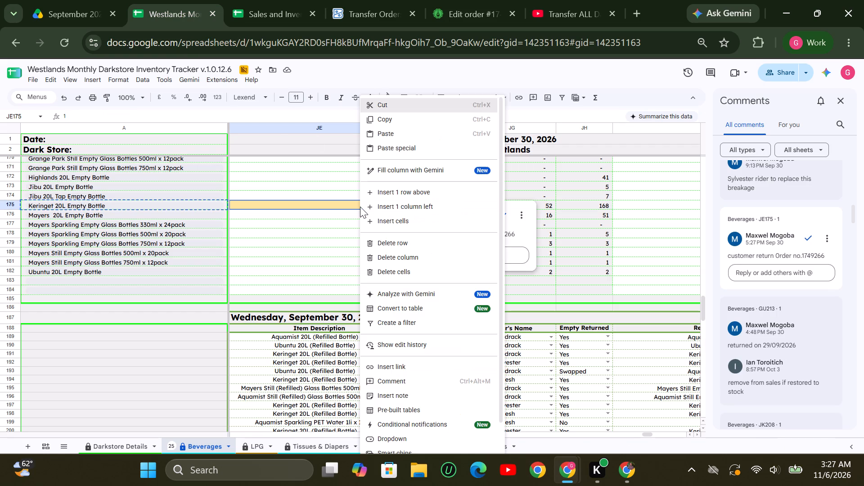
pyautogui.scroll(-5, 437, 387)
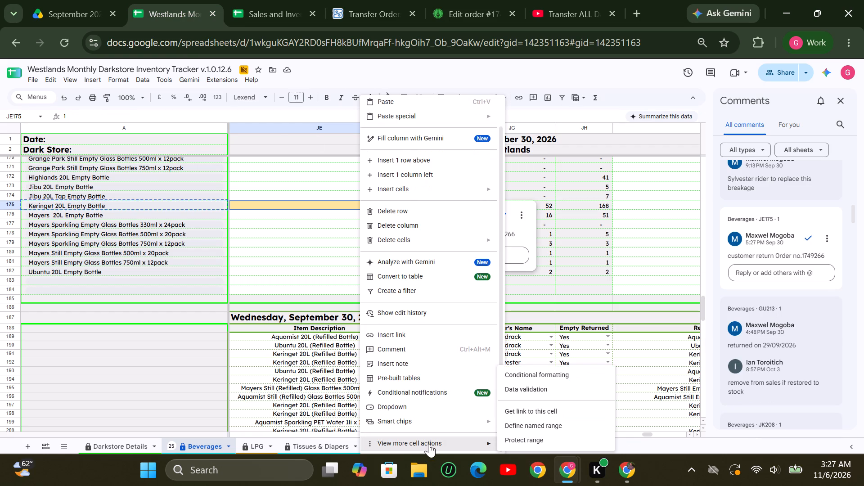
pyautogui.click(520, 416)
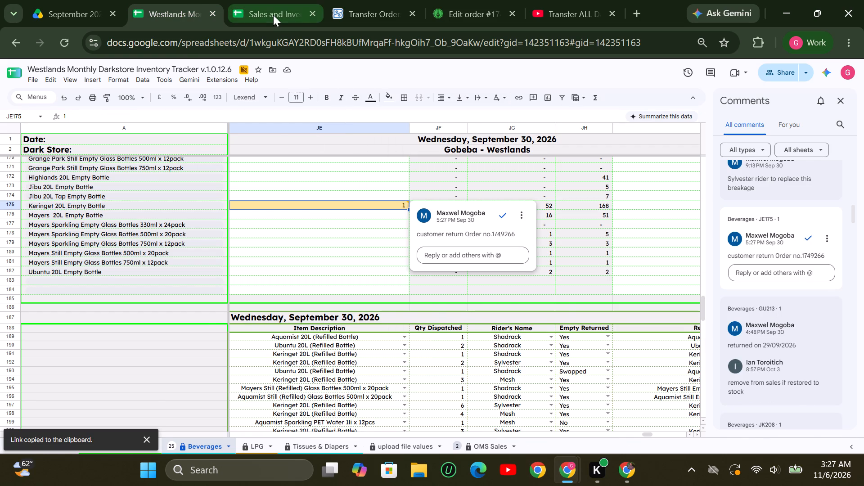
# Paste the copied JE175 link into row 63's stock sheet cell link in the losses tracking sheet.
pyautogui.click(273, 15)
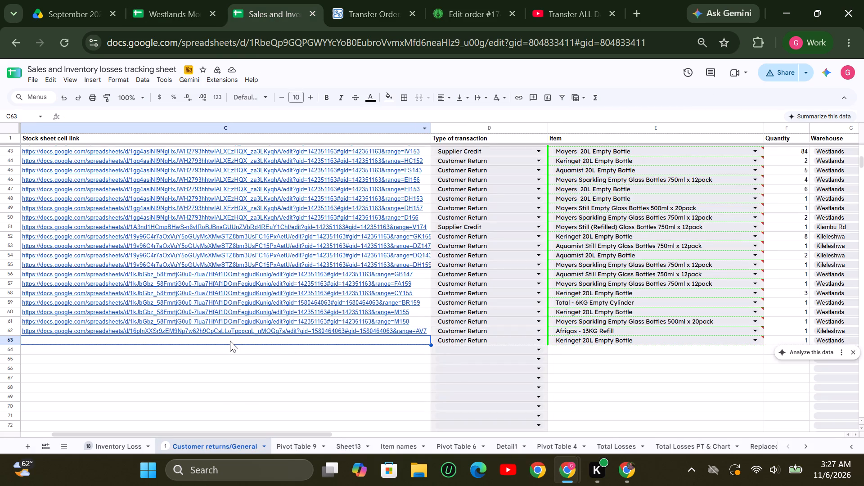
pyautogui.hotkey('ctrl', 'v')
# Set row 63's date to 2026-09-30, checking the day in the Westlands tracker.
pyautogui.press('Left')
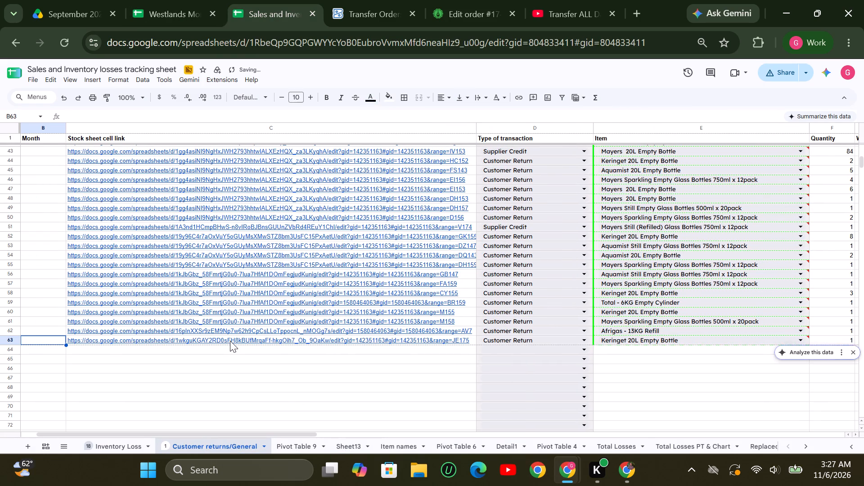
pyautogui.press('Left')
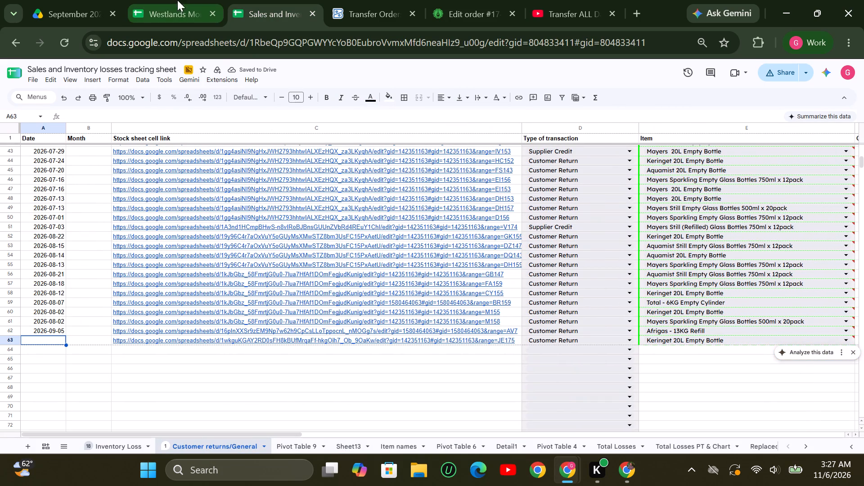
pyautogui.click(164, 9)
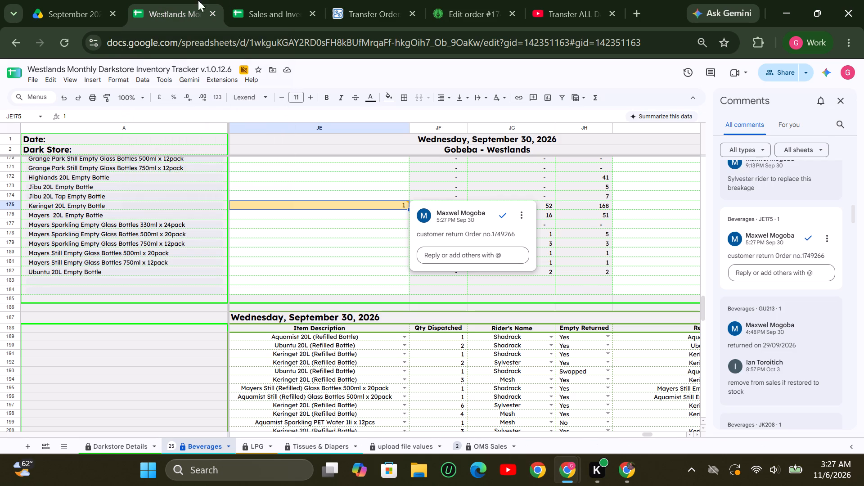
pyautogui.click(257, 9)
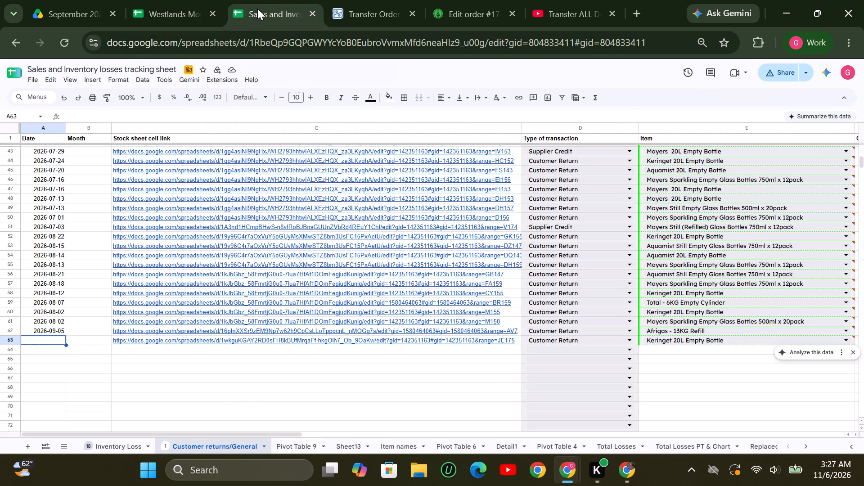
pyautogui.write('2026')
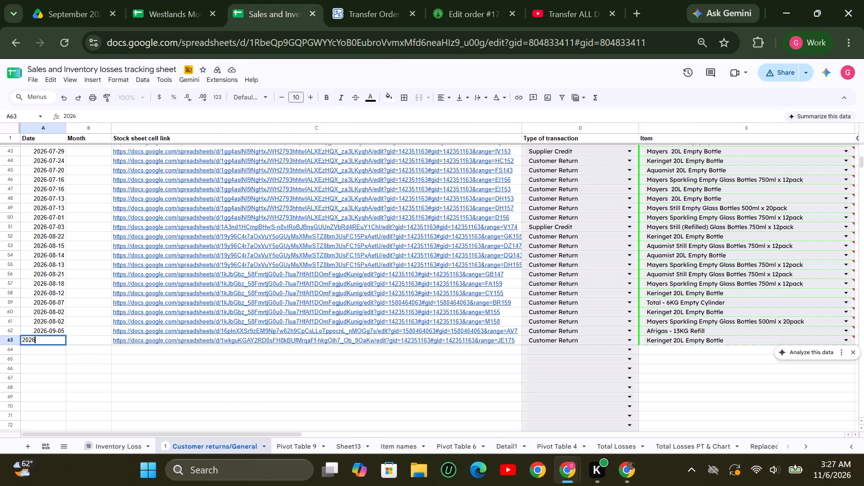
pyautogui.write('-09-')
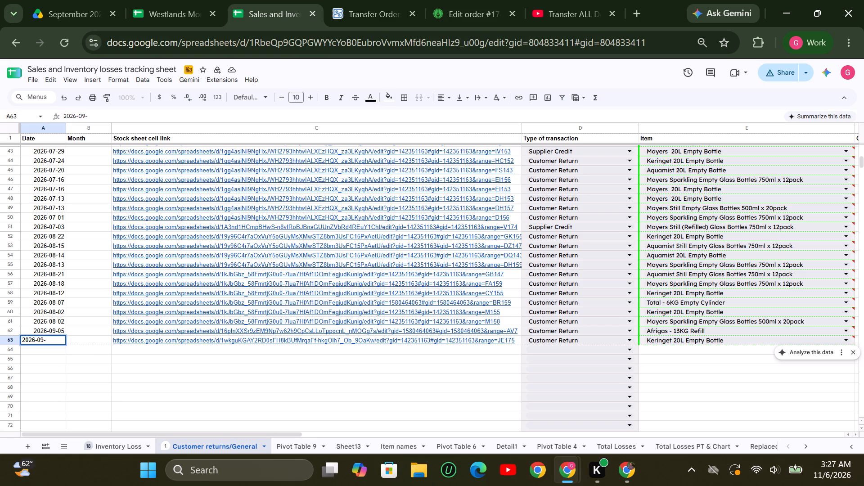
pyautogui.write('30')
pyautogui.click(49, 355)
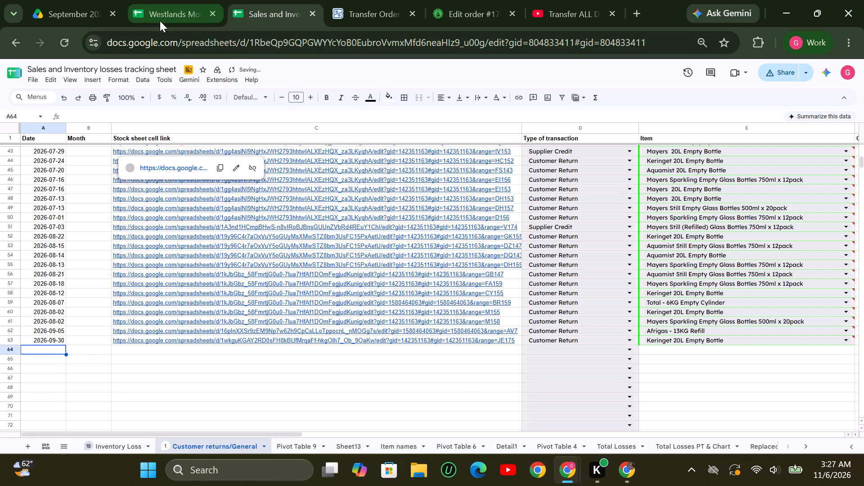
# Review the Westlands tracker comments on cells GU213 and IV24, checking the item and date behind the IV24 return.
pyautogui.click(160, 21)
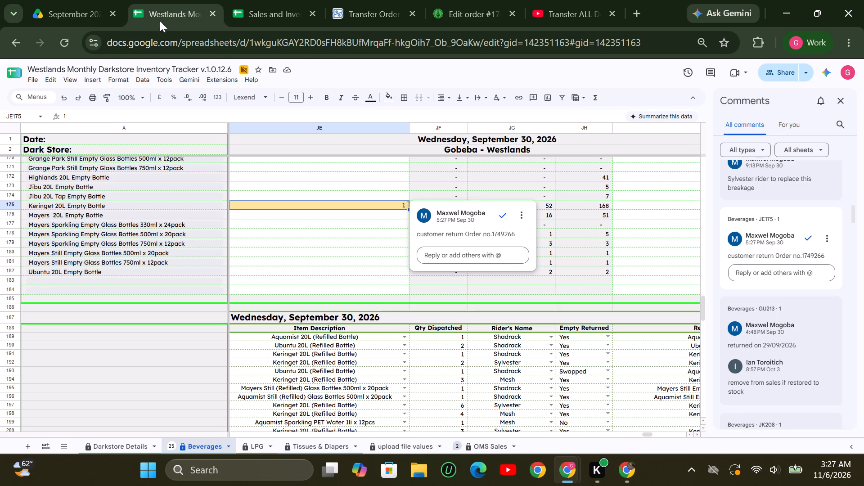
pyautogui.scroll(-1, 743, 262)
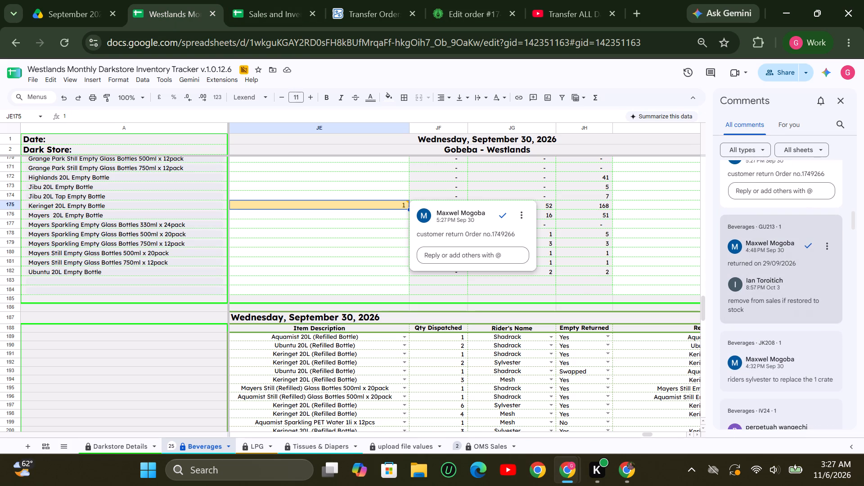
pyautogui.click(760, 266)
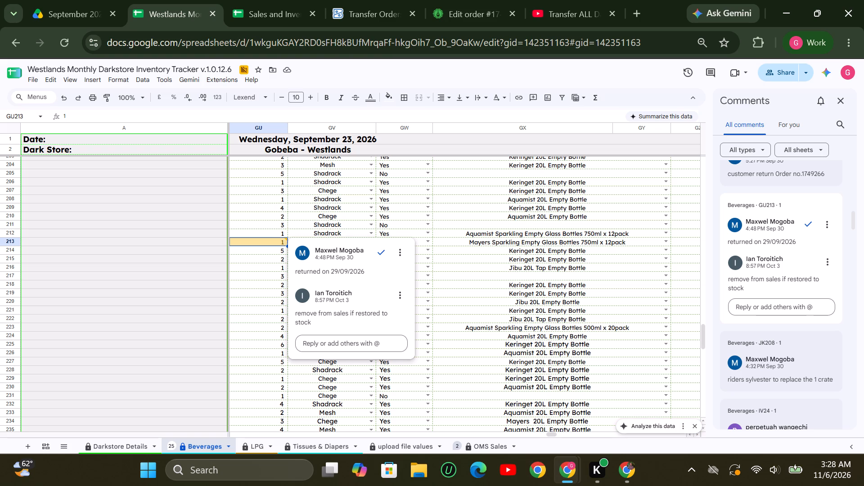
pyautogui.scroll(-3, 760, 266)
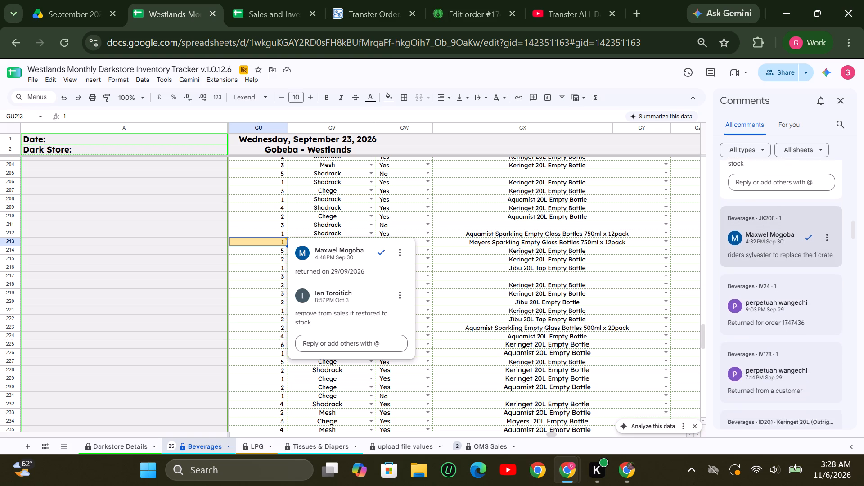
pyautogui.scroll(-3, 760, 266)
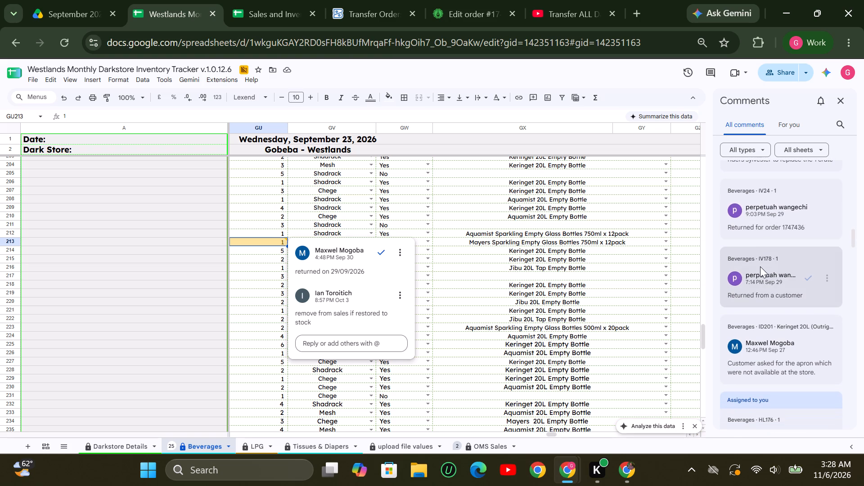
pyautogui.click(764, 231)
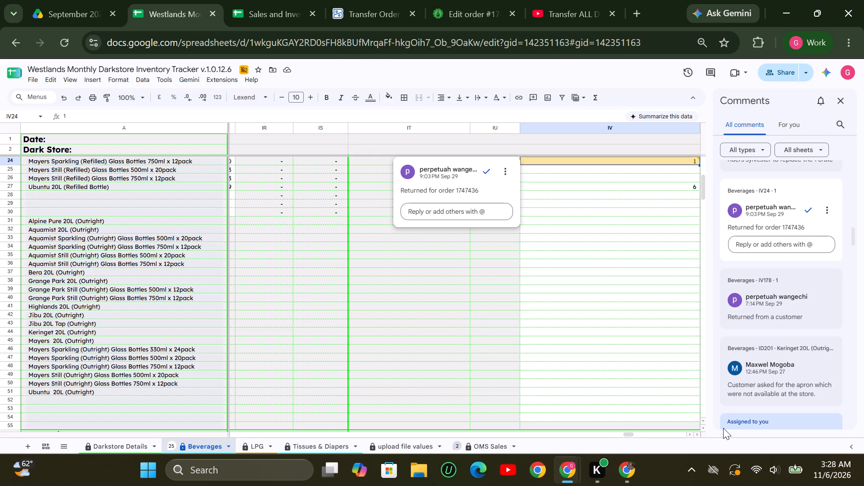
pyautogui.tripleClick(697, 435)
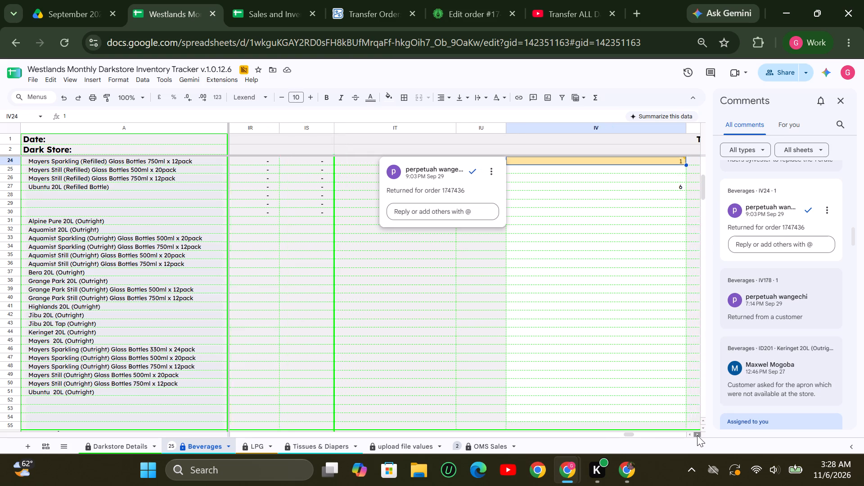
pyautogui.tripleClick(697, 435)
pyautogui.doubleClick(697, 435)
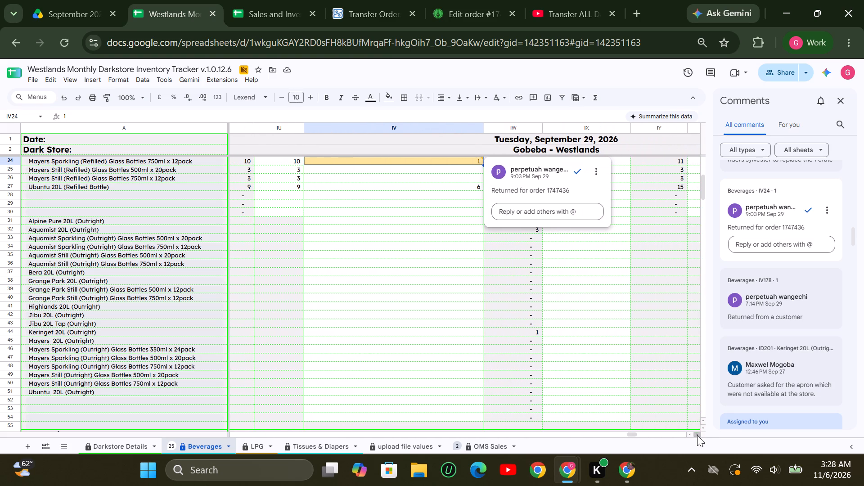
pyautogui.scroll(2, 406, 314)
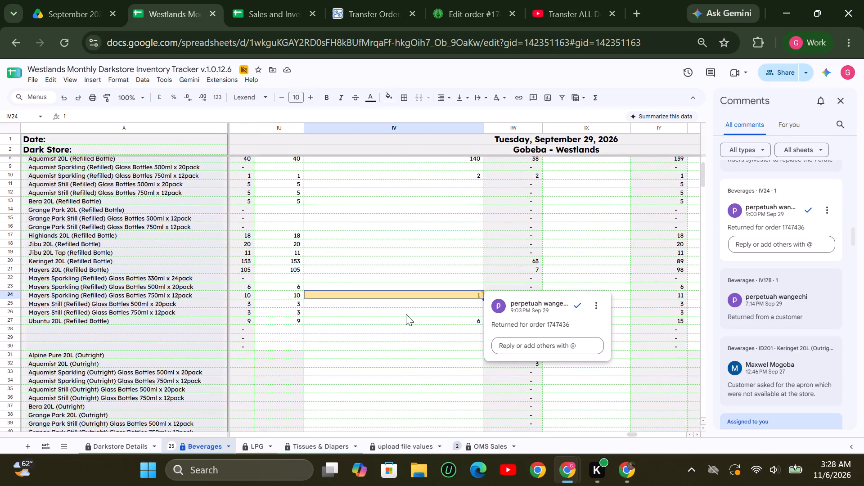
pyautogui.scroll(2, 406, 314)
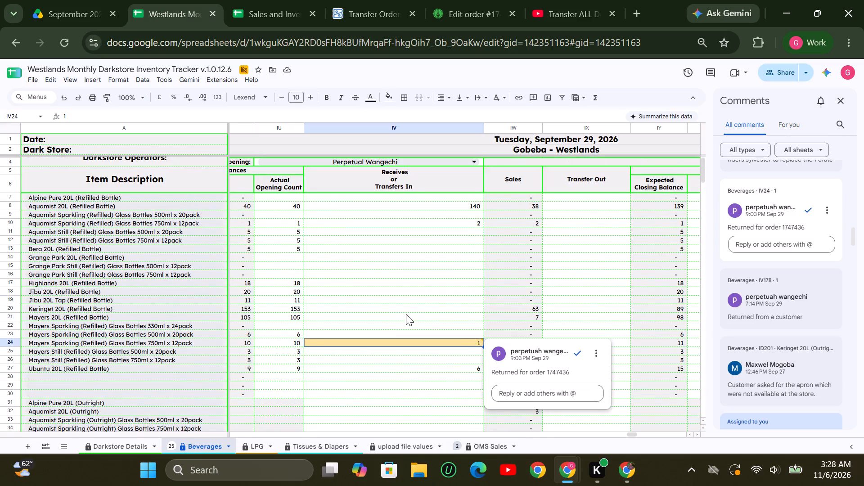
# Open the customer return comment on IV178 and copy the item name "Mayers Sparkling Empty Glass Bottles 500ml x 20pack" from cell A178.
pyautogui.scroll(-1, 759, 367)
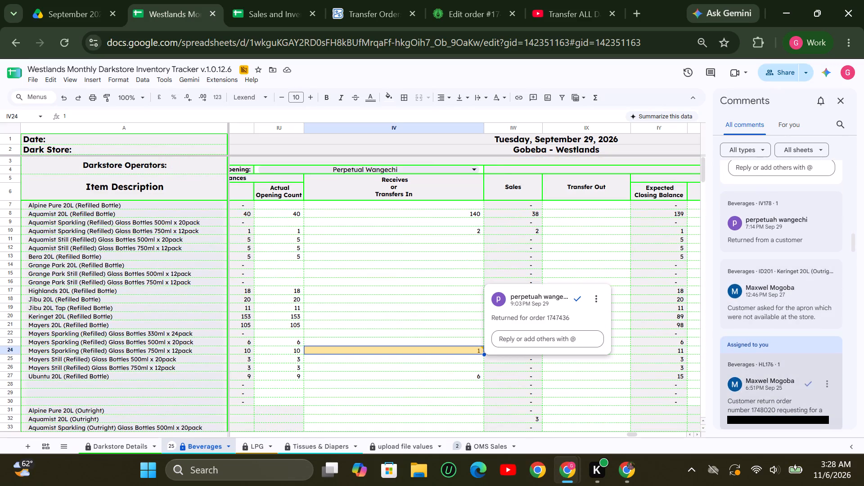
pyautogui.click(786, 238)
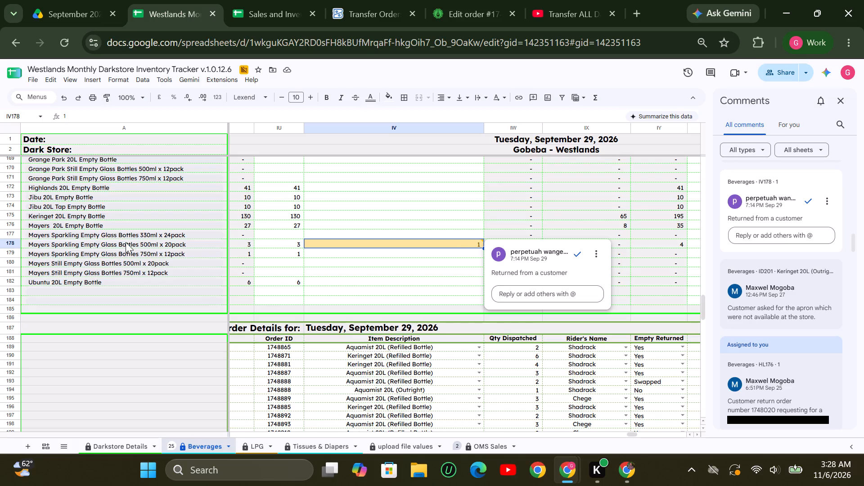
pyautogui.click(37, 245)
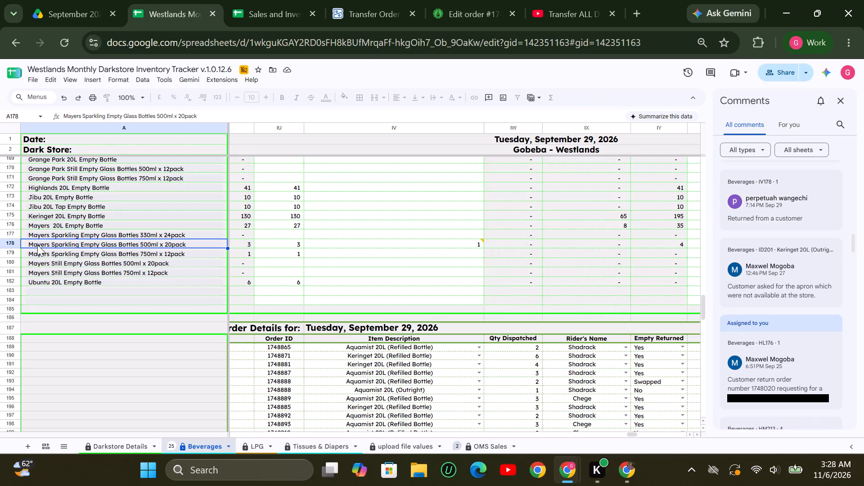
pyautogui.hotkey('ctrl', 'c')
# Set row 64's date in the losses tracking sheet to 2026-09-29, checking the day in the Westlands tracker.
pyautogui.click(257, 16)
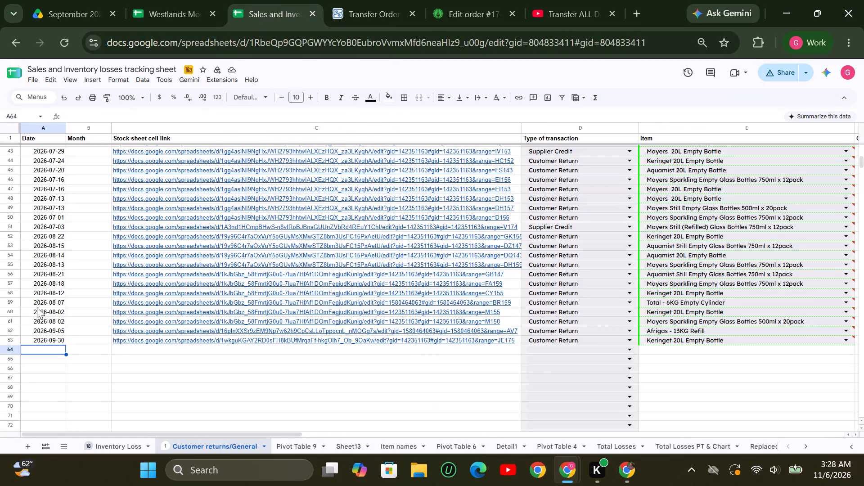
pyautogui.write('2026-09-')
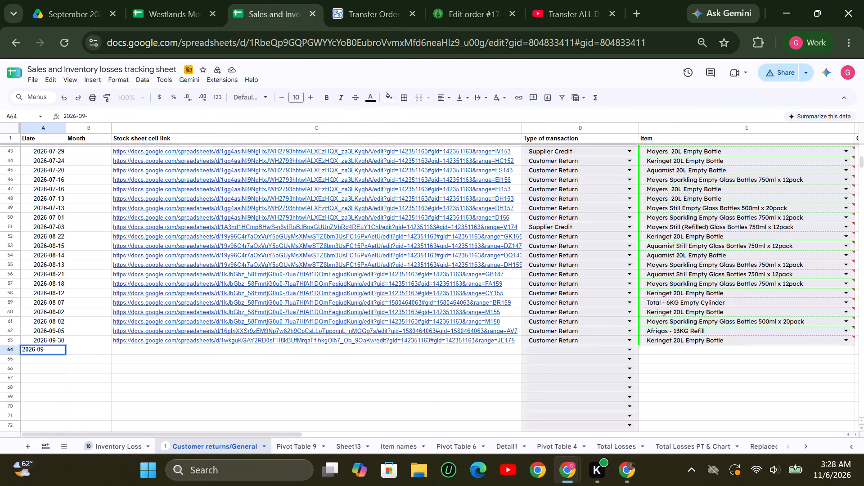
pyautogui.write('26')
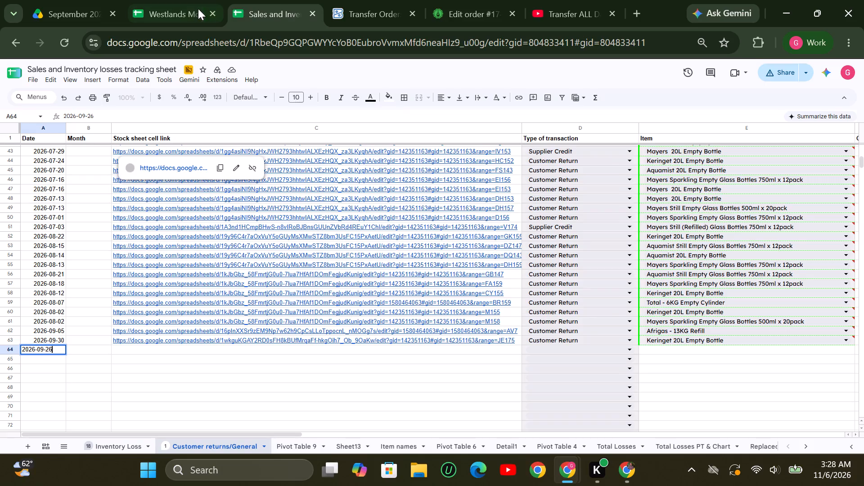
pyautogui.click(181, 12)
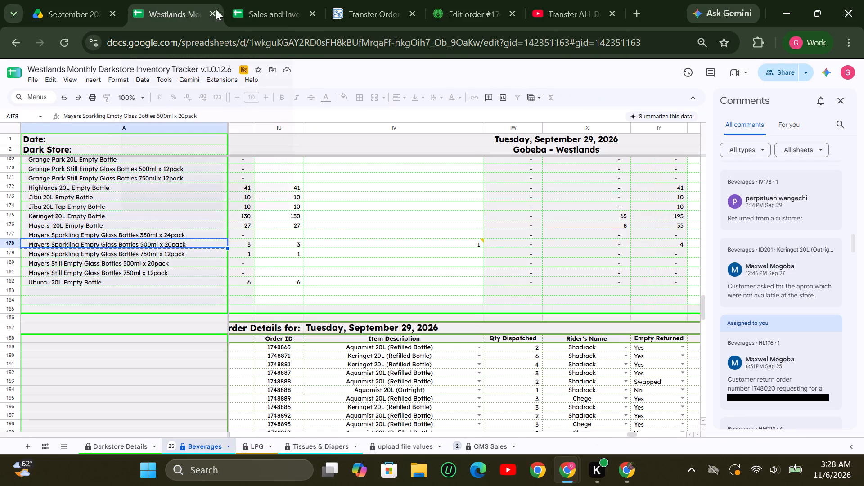
pyautogui.click(266, 12)
pyautogui.press('BackSpace')
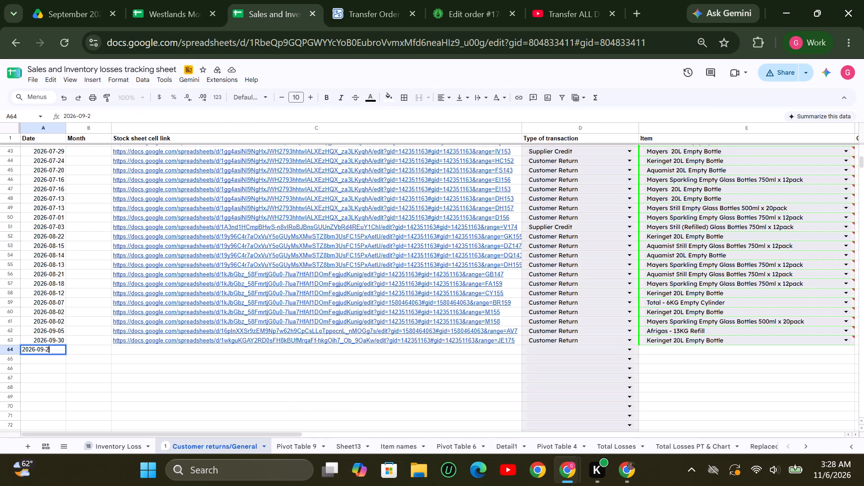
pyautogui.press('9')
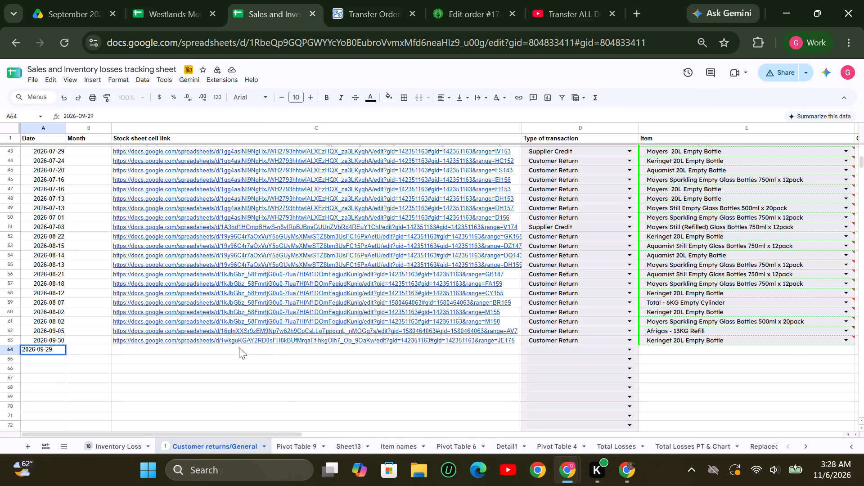
pyautogui.click(239, 347)
# Paste "Mayers Sparkling Empty Glass Bottles 500ml x 20pack" as row 64's item.
pyautogui.click(708, 351)
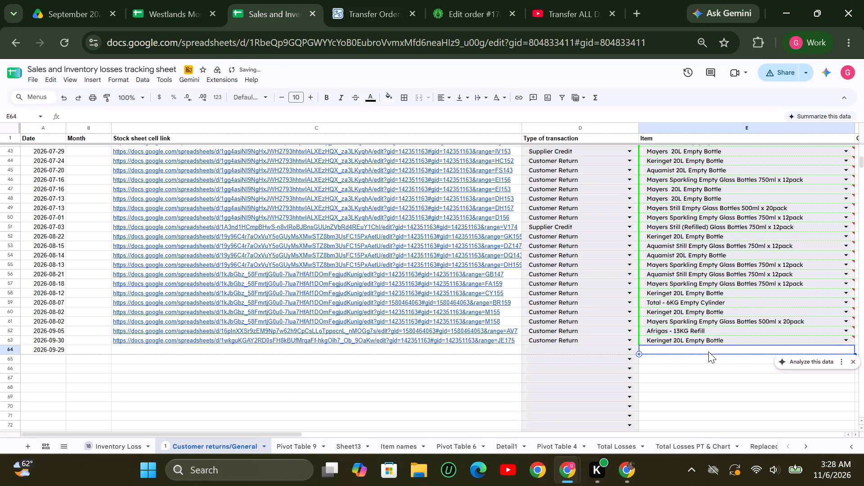
pyautogui.hotkey('ctrl', 'v')
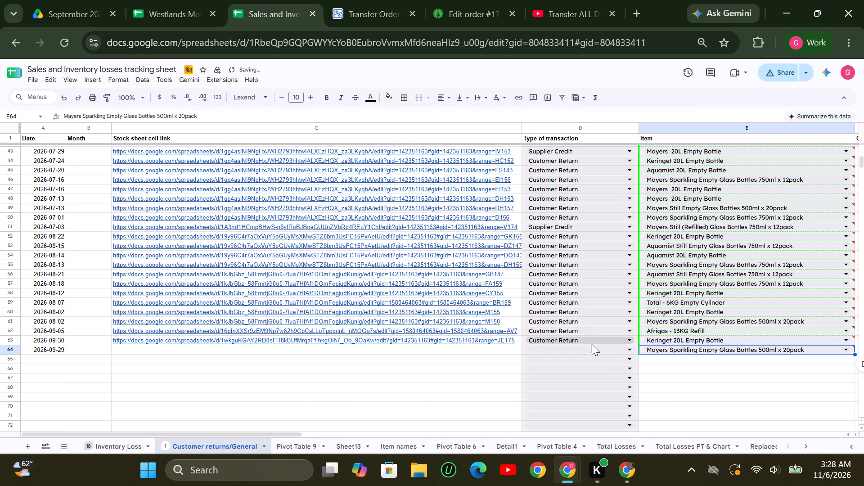
# Set row 64's type of transaction to Customer Return.
pyautogui.click(607, 351)
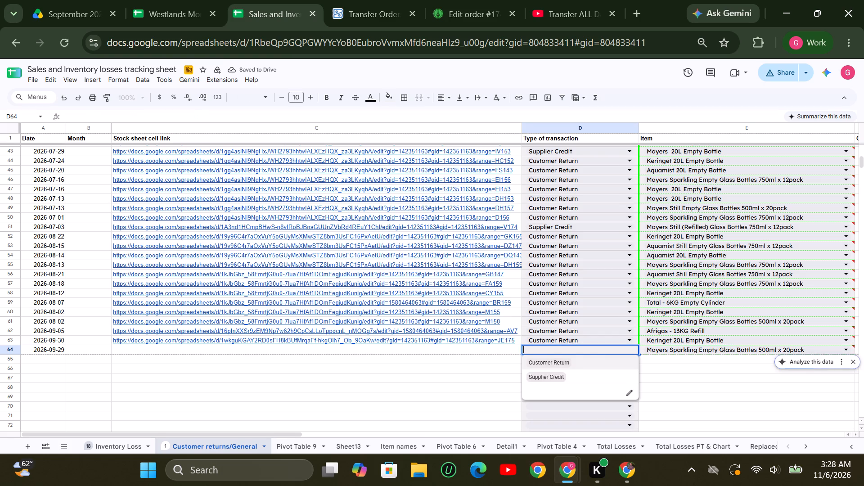
pyautogui.click(561, 359)
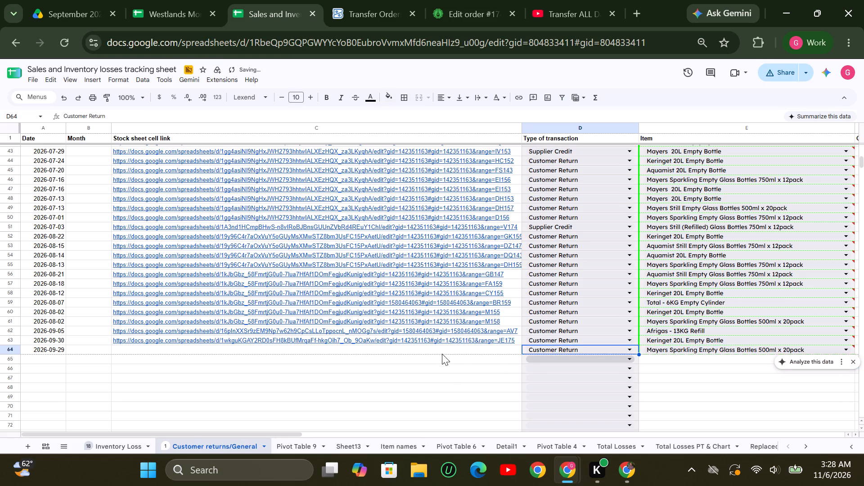
# Paste the link to Westlands tracker cell IV178 as row 64's stock sheet cell link in the losses tracking sheet.
pyautogui.click(439, 349)
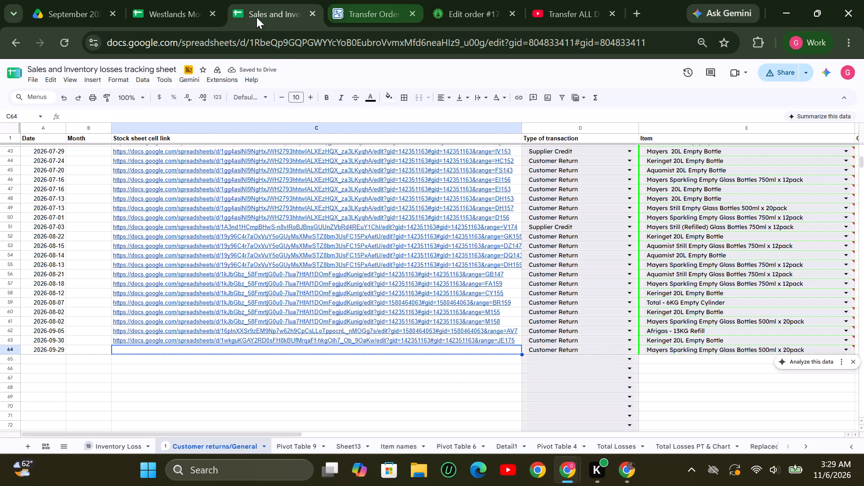
pyautogui.click(178, 17)
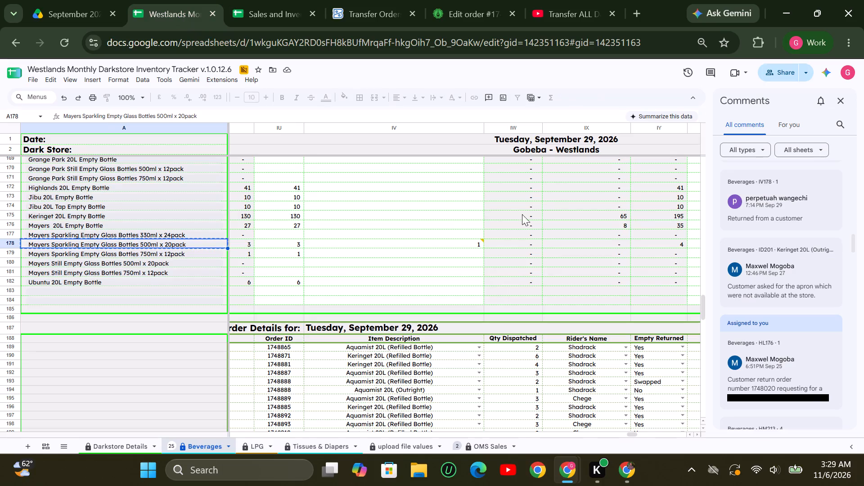
pyautogui.click(454, 242)
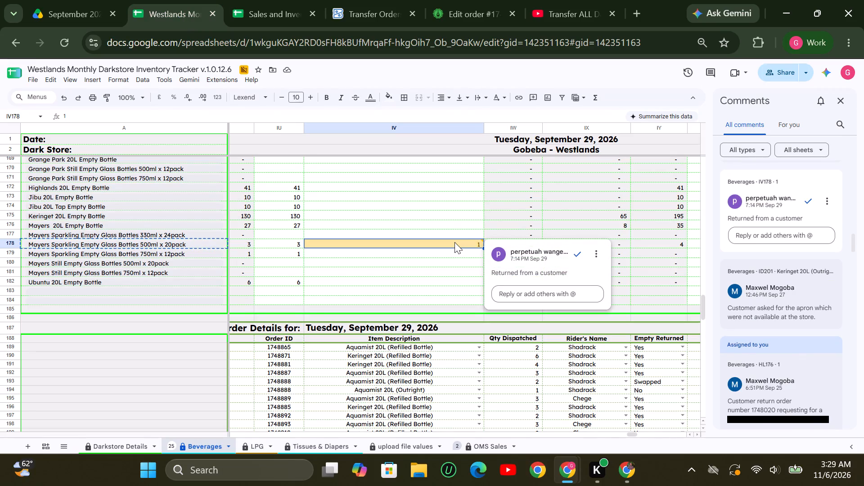
pyautogui.rightClick(454, 242)
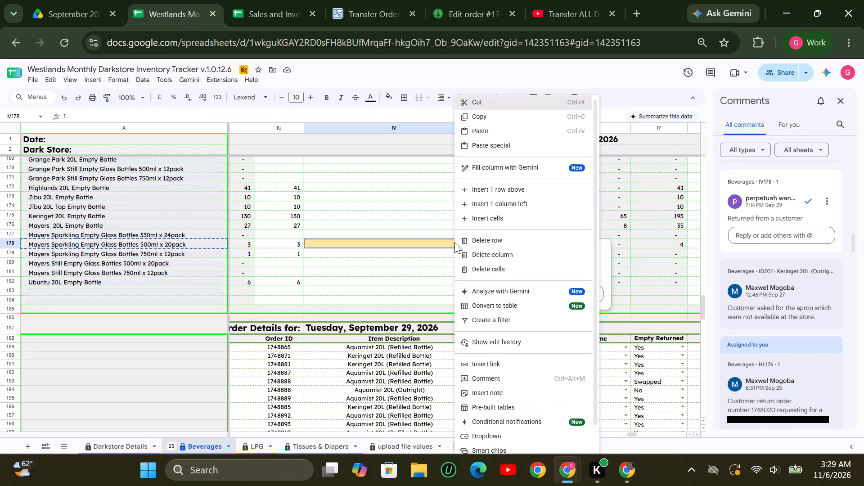
pyautogui.scroll(-3, 490, 385)
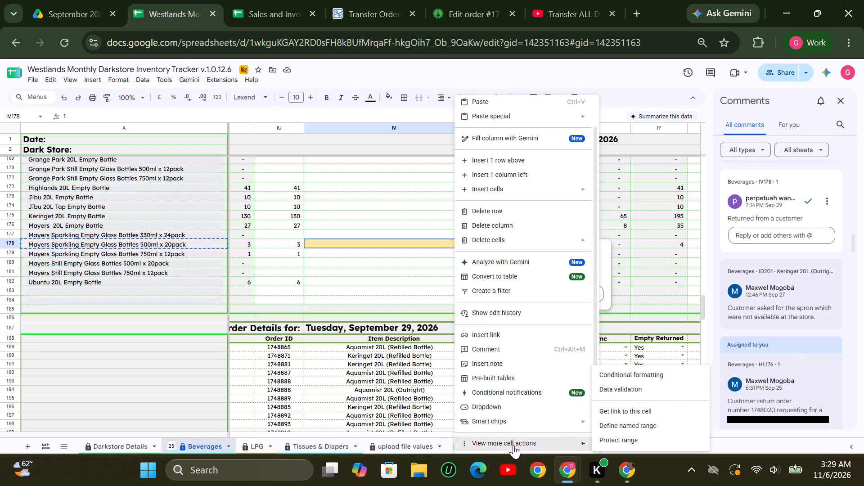
pyautogui.click(621, 409)
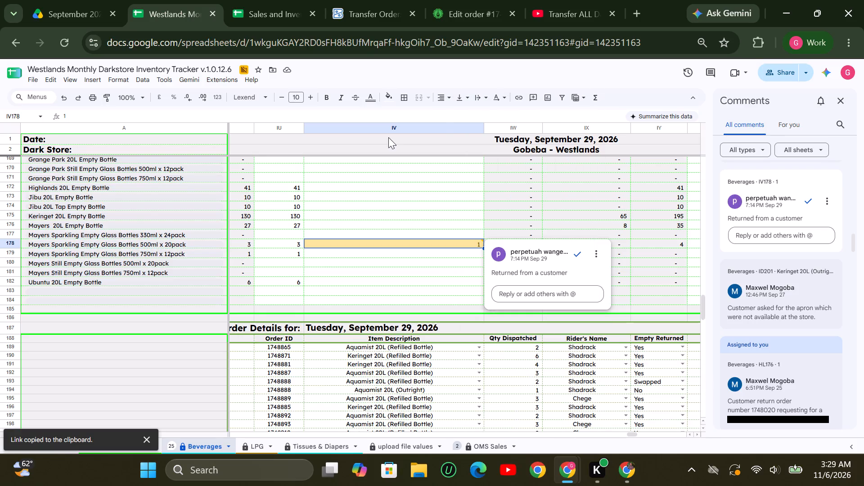
pyautogui.click(250, 4)
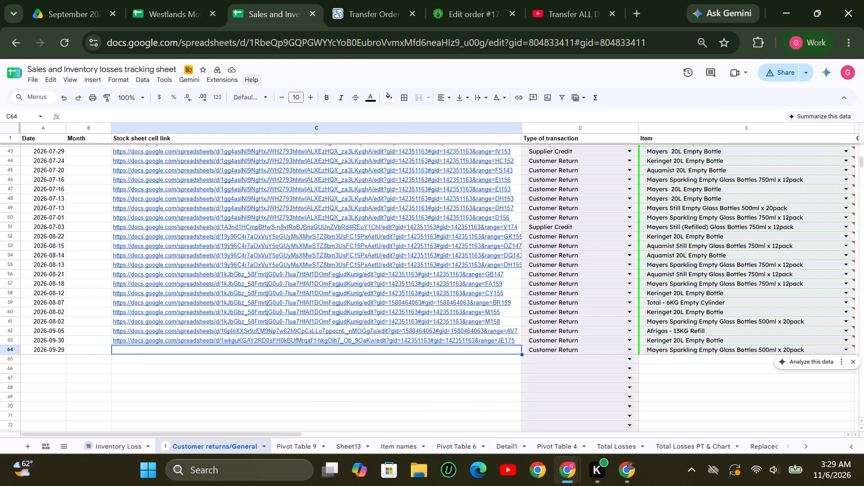
pyautogui.hotkey('ctrl', 'v')
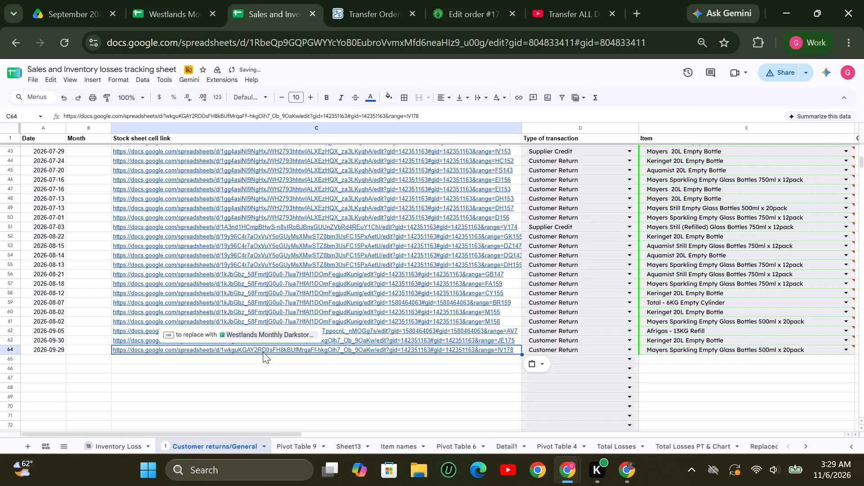
# Set row 64's quantity to 1 and its warehouse to Westlands.
pyautogui.click(856, 434)
pyautogui.tripleClick(856, 434)
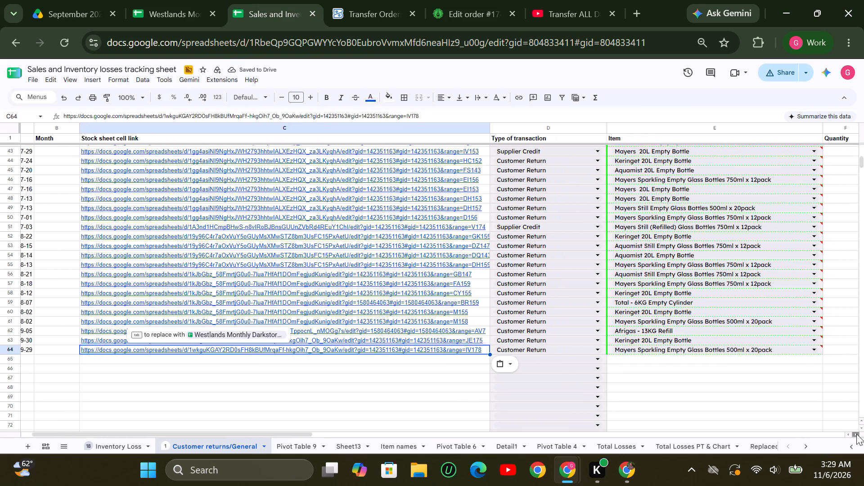
pyautogui.tripleClick(856, 434)
pyautogui.tripleClick(856, 434)
pyautogui.tripleClick(856, 434)
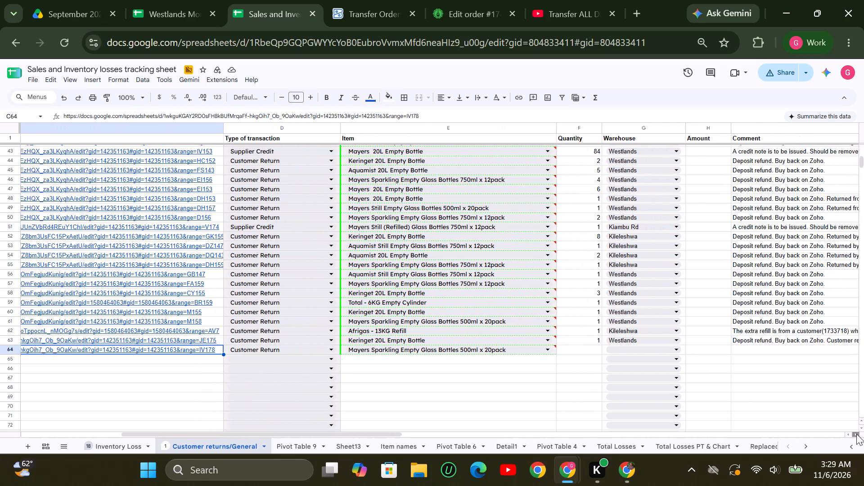
pyautogui.tripleClick(856, 434)
pyautogui.click(856, 434)
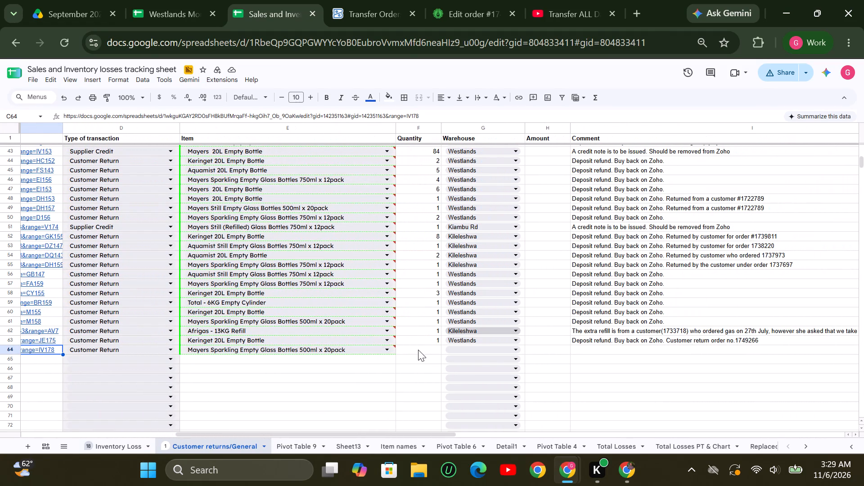
pyautogui.click(415, 350)
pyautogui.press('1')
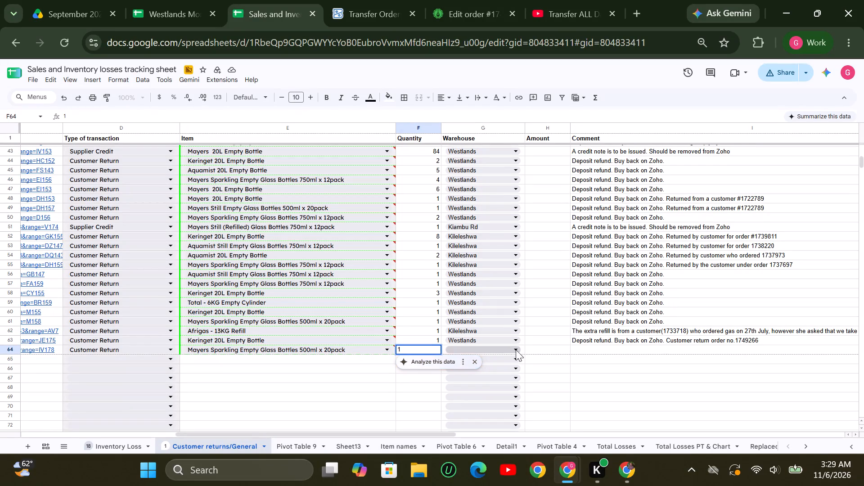
pyautogui.click(508, 348)
pyautogui.click(468, 422)
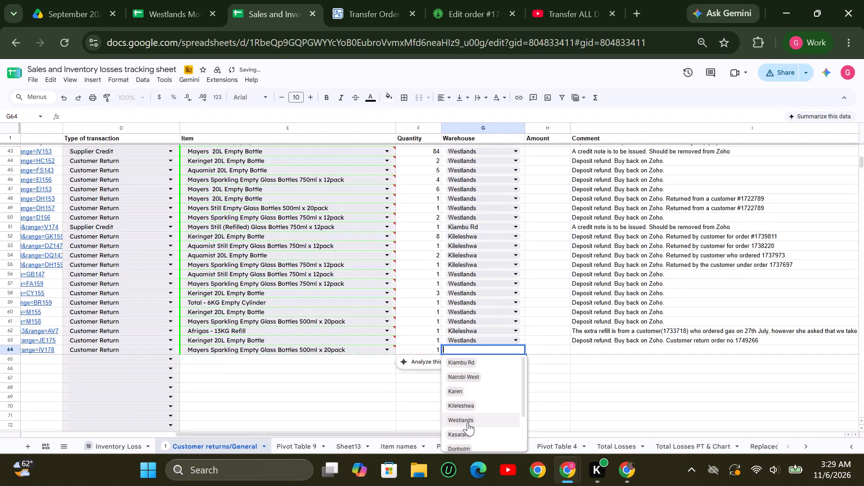
# Copy the comment "Deposit refund. Buy back on Zoho." from row 60 into row 64's comment cell.
pyautogui.click(621, 316)
pyautogui.hotkey('ctrl', 'c')
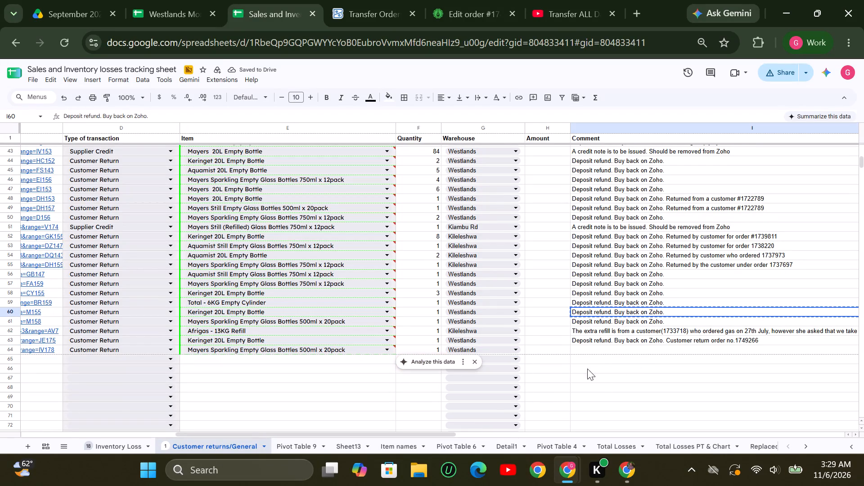
pyautogui.click(584, 349)
pyautogui.hotkey('ctrl', 'v')
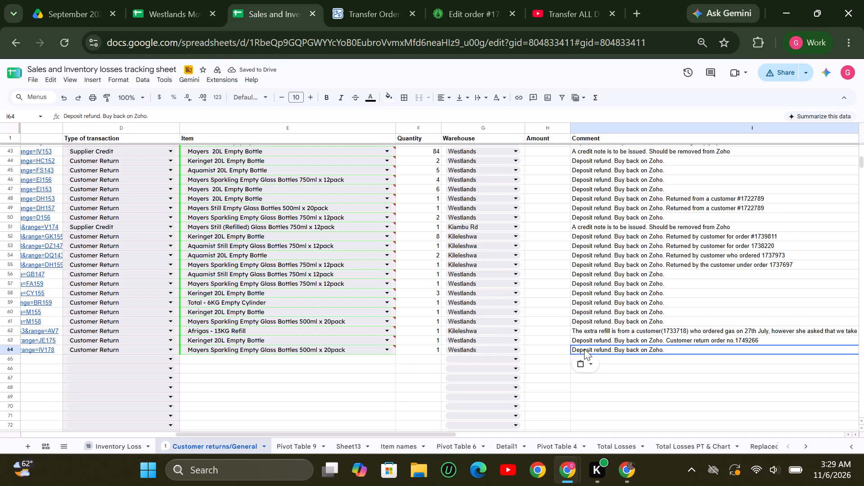
pyautogui.press('Right')
pyautogui.press('Right')
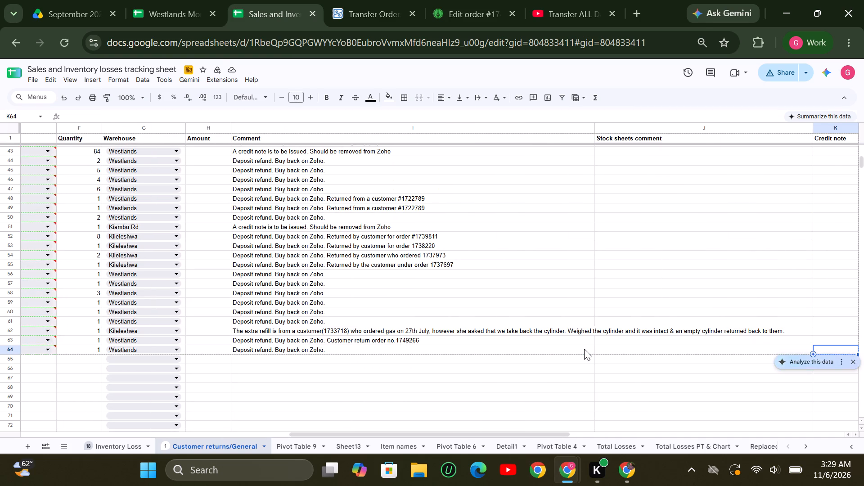
# Check the Westlands tracker comment on ID201, and copy the text of the customer return comment on HL176.
pyautogui.click(168, 9)
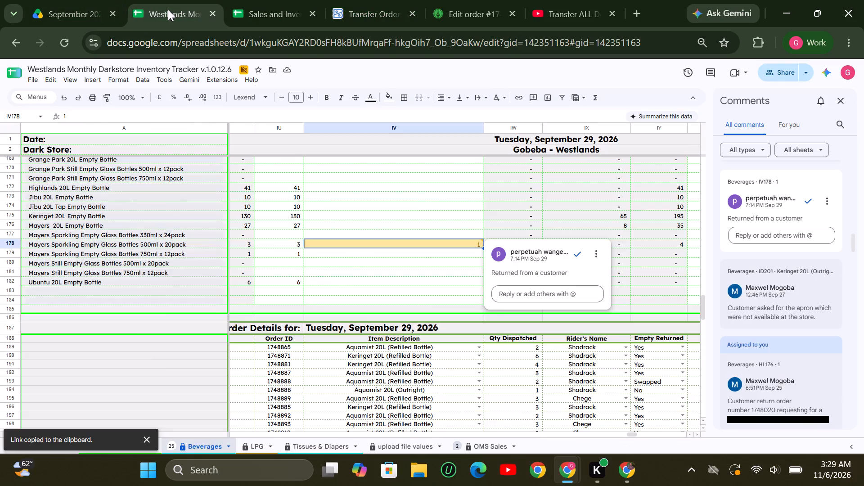
pyautogui.scroll(-2, 812, 293)
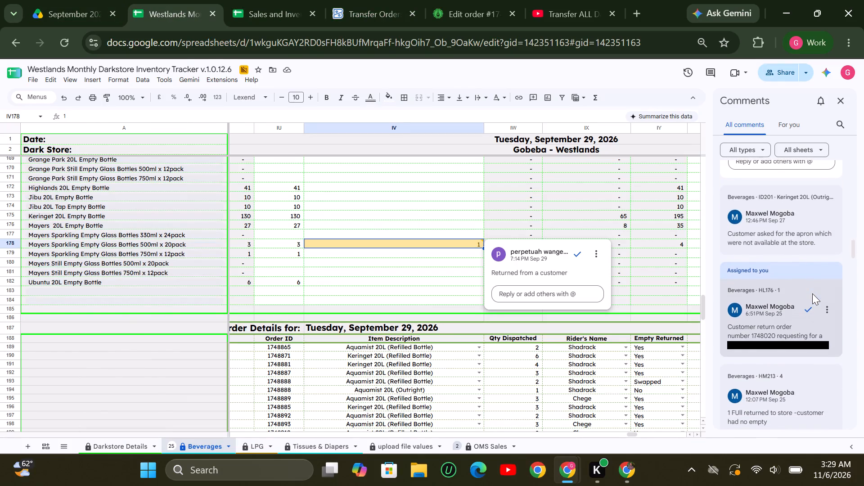
pyautogui.click(781, 247)
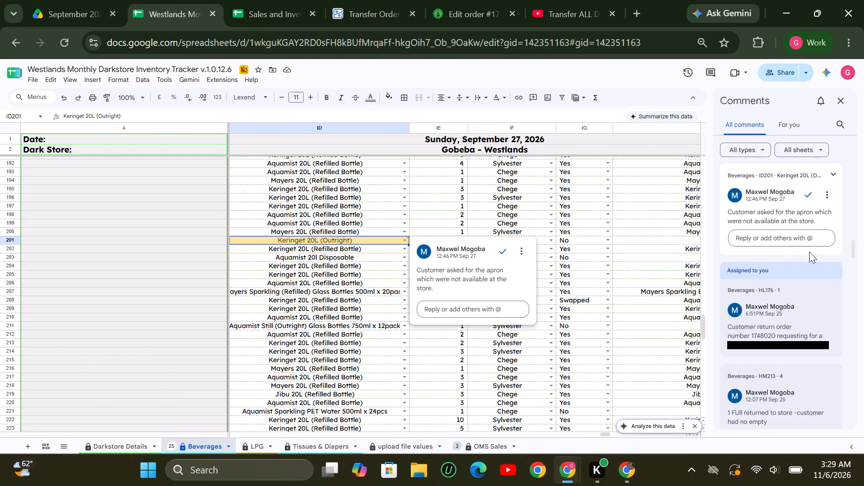
pyautogui.scroll(-1, 732, 300)
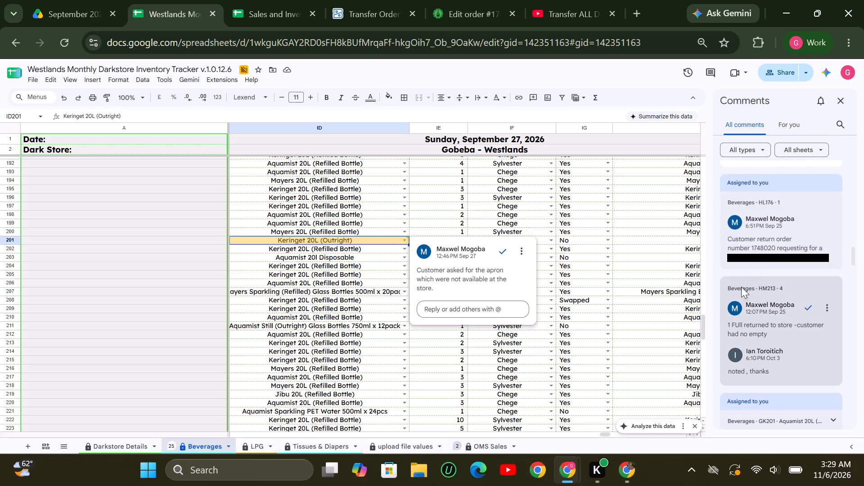
pyautogui.click(747, 247)
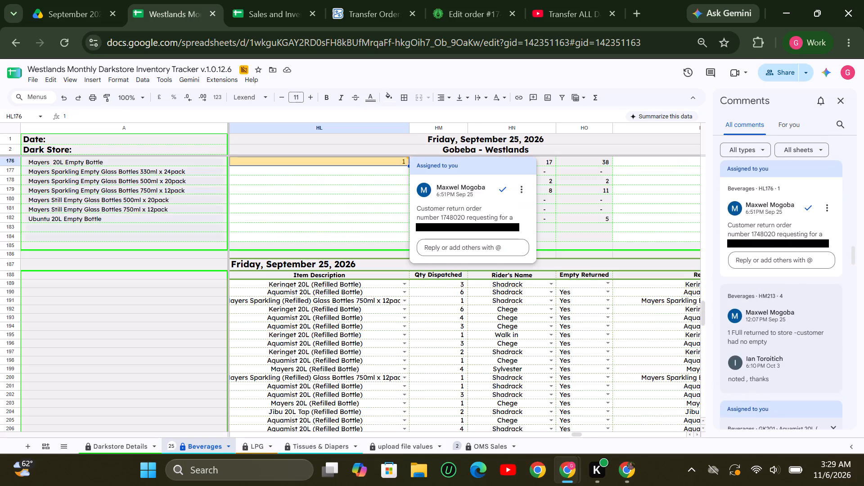
pyautogui.scroll(1, 747, 247)
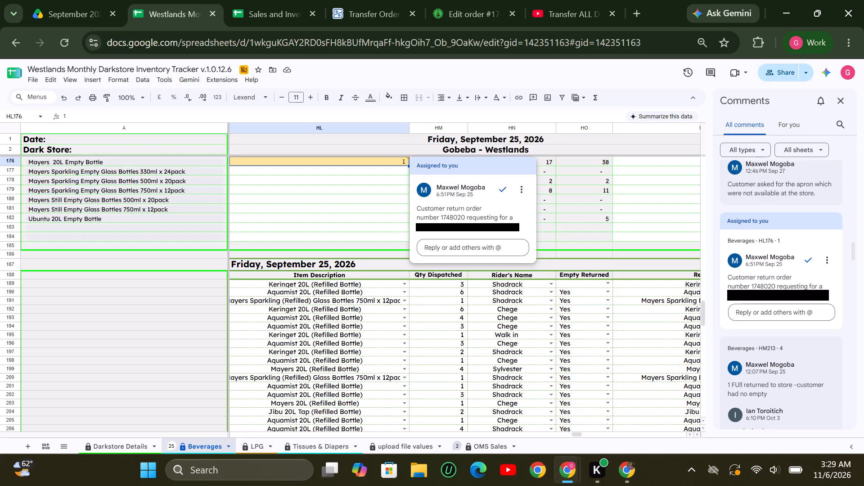
pyautogui.moveTo(729, 273); pyautogui.dragTo(753, 295)
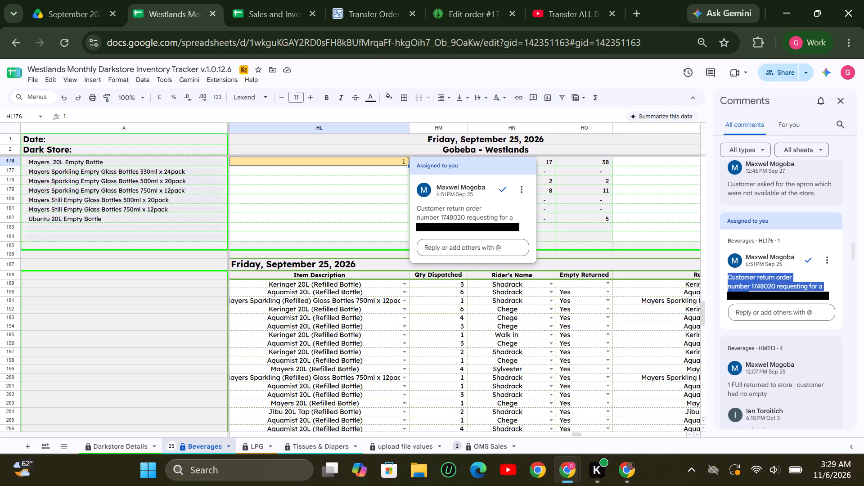
pyautogui.moveTo(753, 295); pyautogui.dragTo(753, 296)
pyautogui.hotkey('ctrl', 'c')
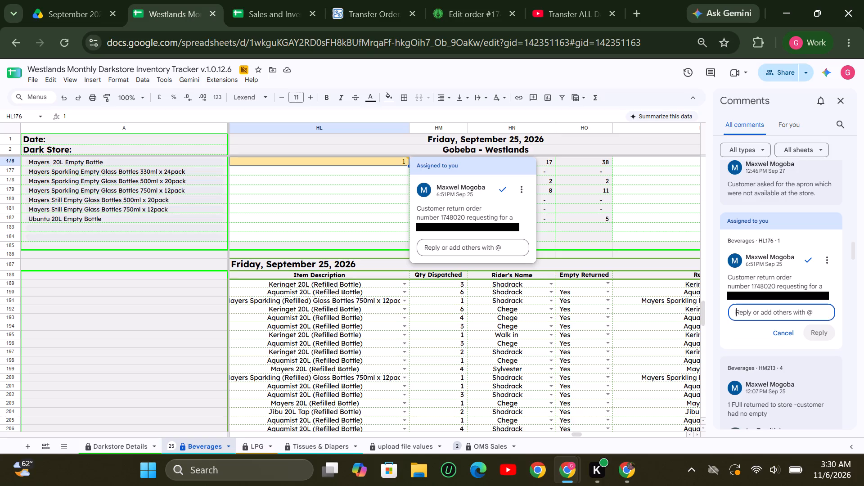
pyautogui.click(267, 18)
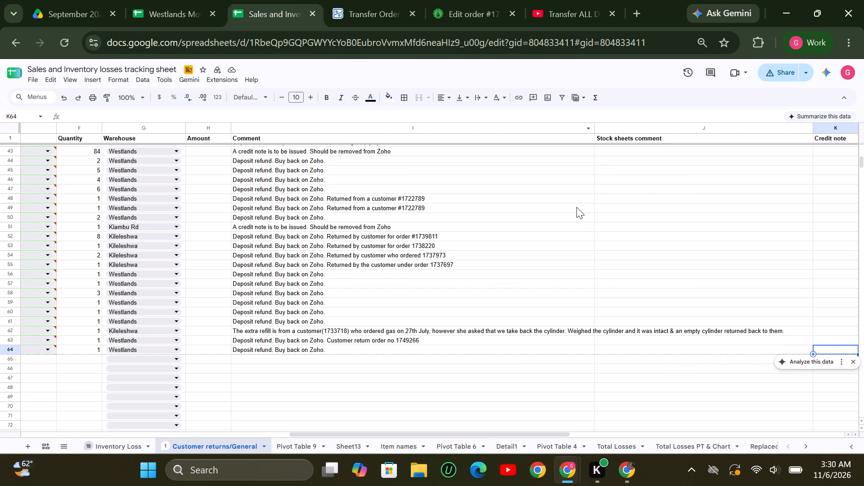
pyautogui.click(327, 358)
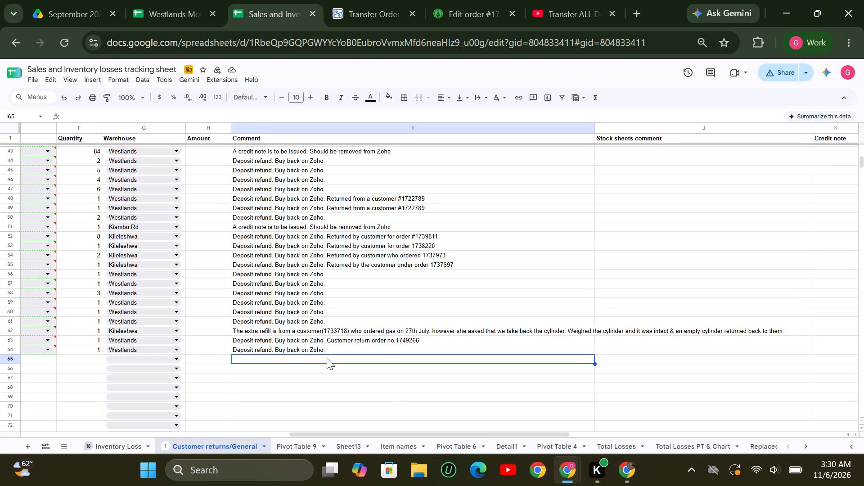
pyautogui.hotkey('ctrl', 'shift', 'v')
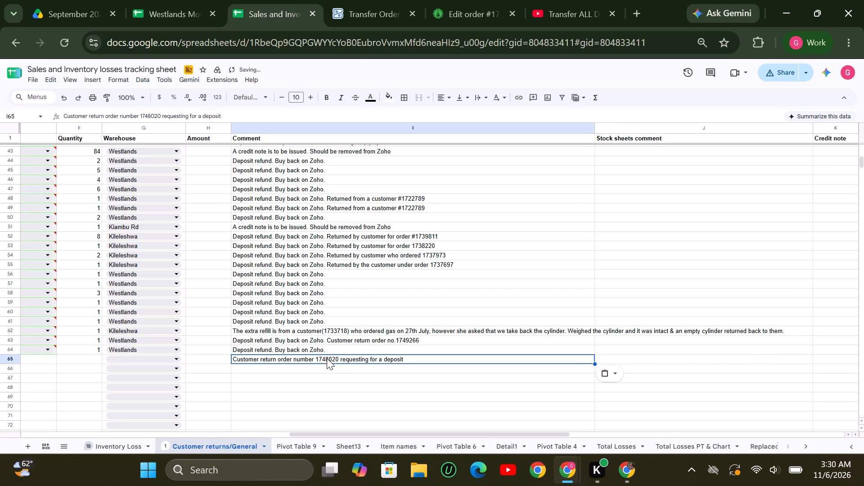
pyautogui.doubleClick(275, 359)
pyautogui.click(275, 359)
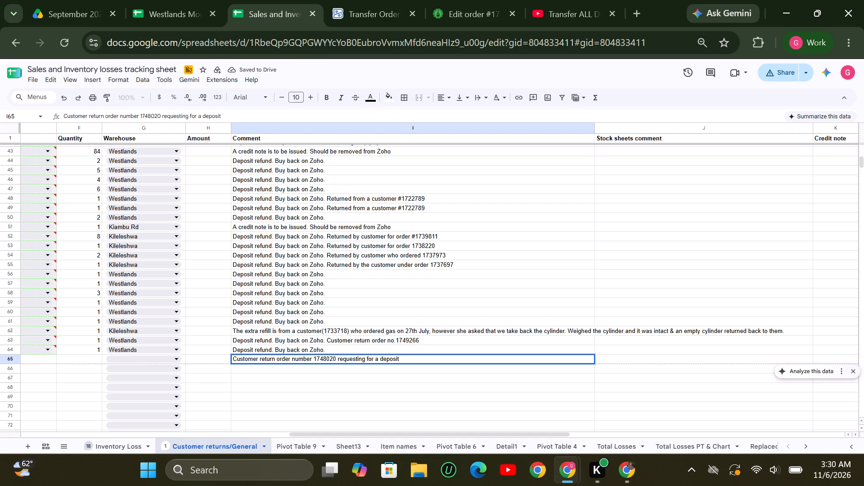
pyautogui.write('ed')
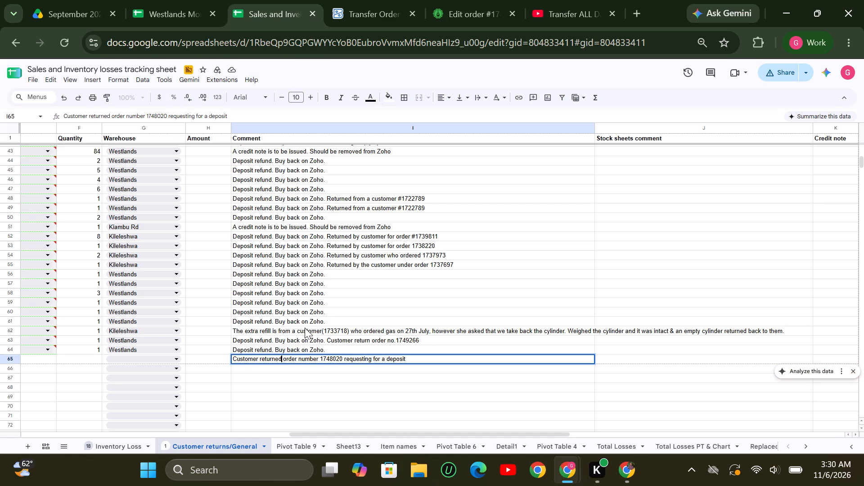
# Insert "Deposit refund. Buy back on Zoho." copied from row 58 at the start of row 65's comment.
pyautogui.click(286, 291)
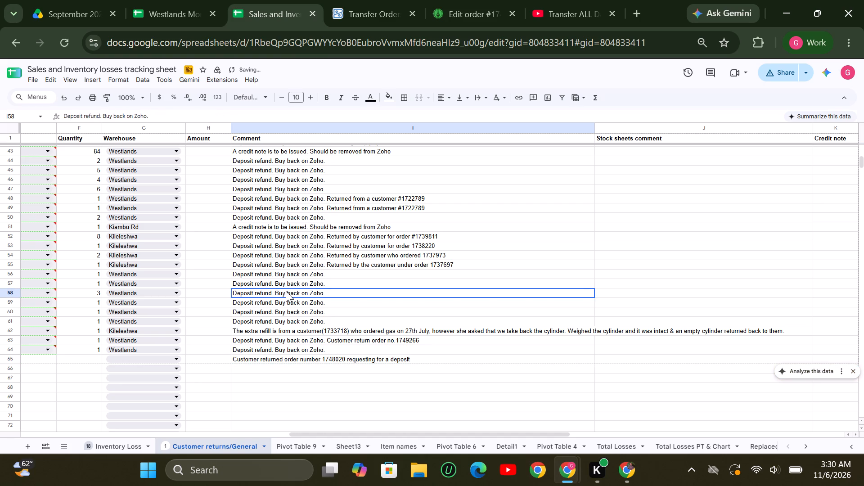
pyautogui.hotkey('ctrl', 'c')
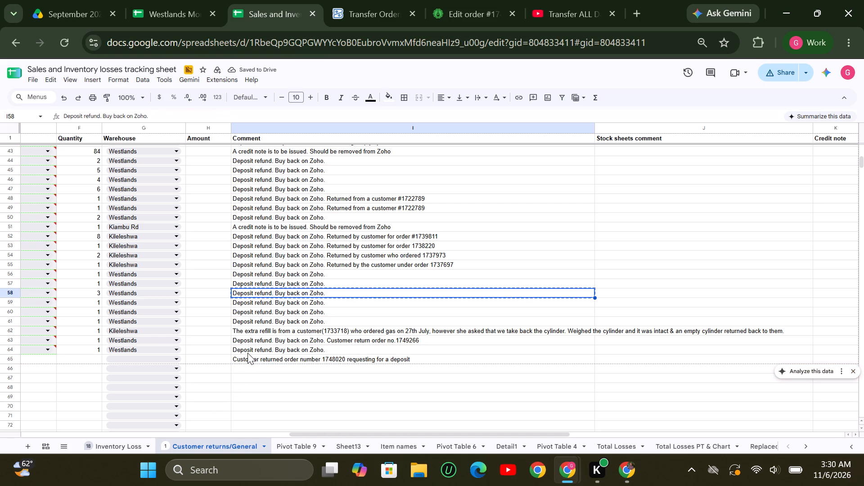
pyautogui.doubleClick(242, 356)
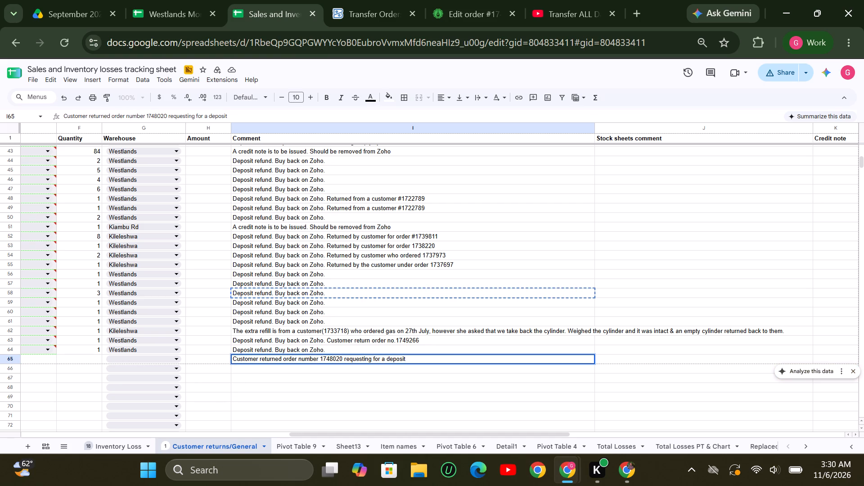
pyautogui.click(233, 357)
pyautogui.hotkey('ctrl', 'v')
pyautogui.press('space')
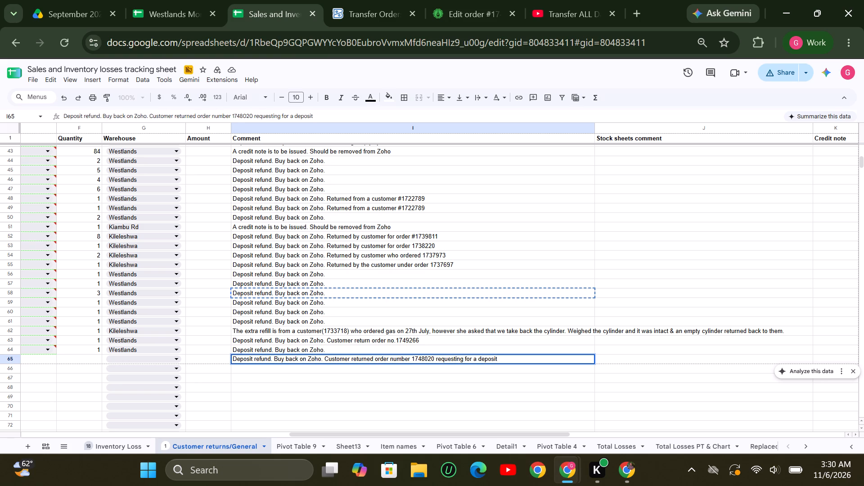
pyautogui.click(218, 362)
# Set row 65's warehouse to Westlands and its quantity to 1 in the losses sheet.
pyautogui.press('Left')
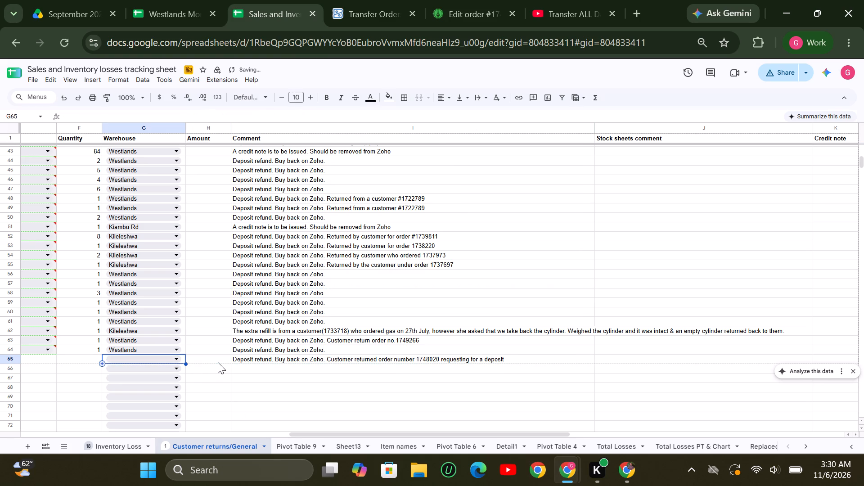
pyautogui.press('Left')
pyautogui.press('Left')
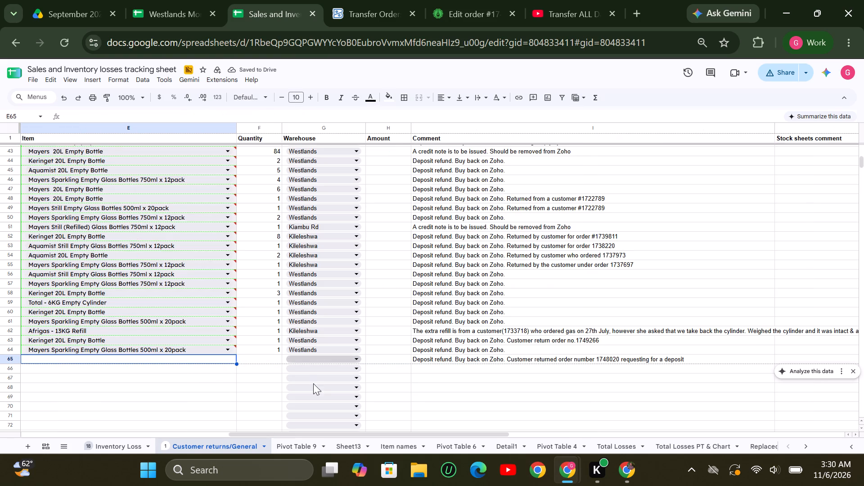
pyautogui.click(355, 356)
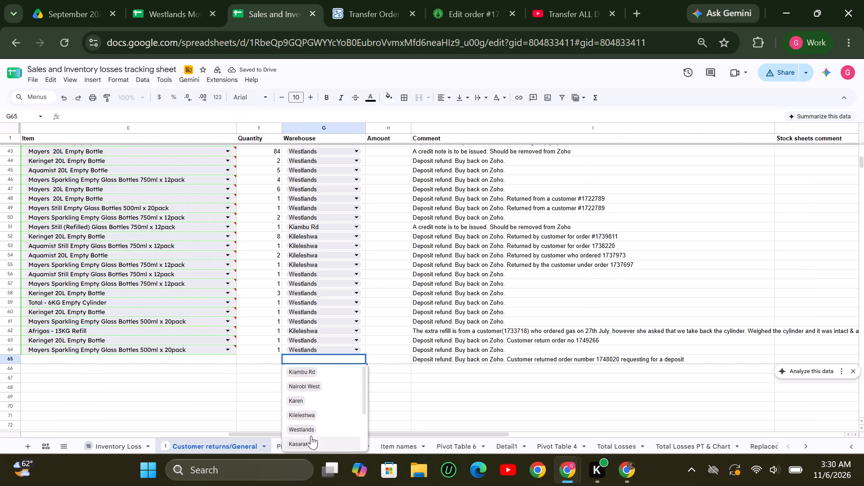
pyautogui.click(301, 431)
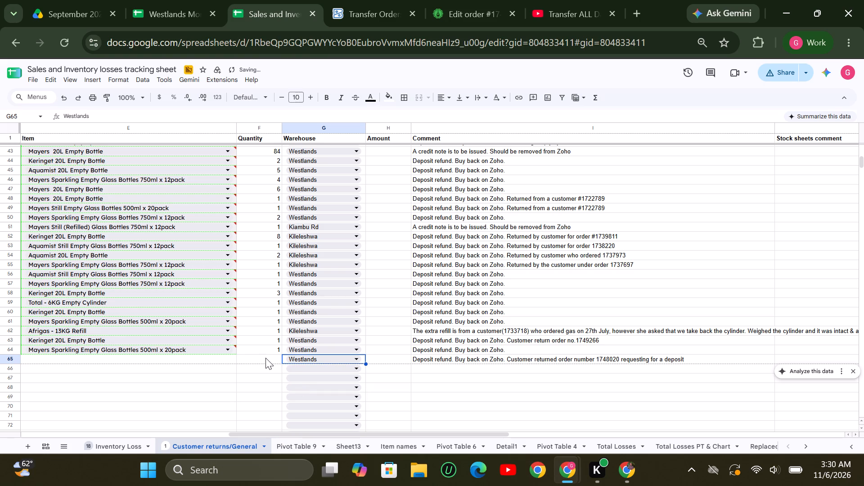
pyautogui.click(265, 358)
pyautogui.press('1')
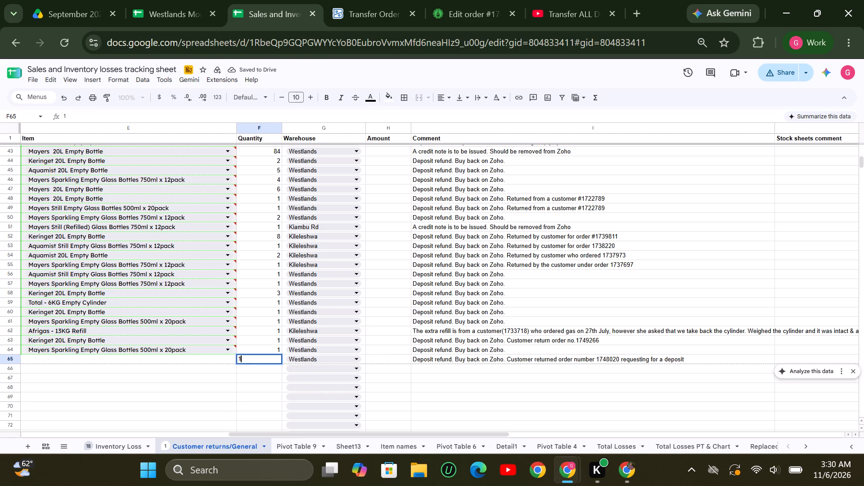
# Copy the item name "Mayers 20L Empty Bottle" from row 176 of the Westlands tracker into row 65's item cell in the losses sheet.
pyautogui.click(172, 13)
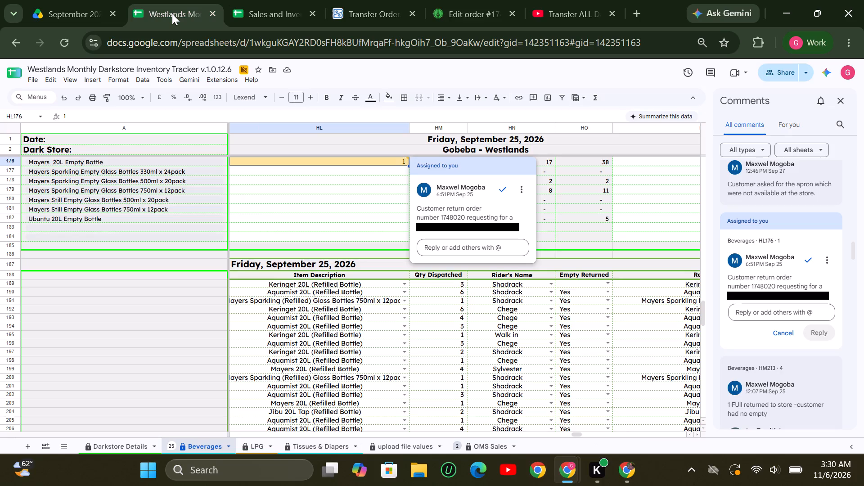
pyautogui.click(110, 165)
pyautogui.hotkey('ctrl', 'c')
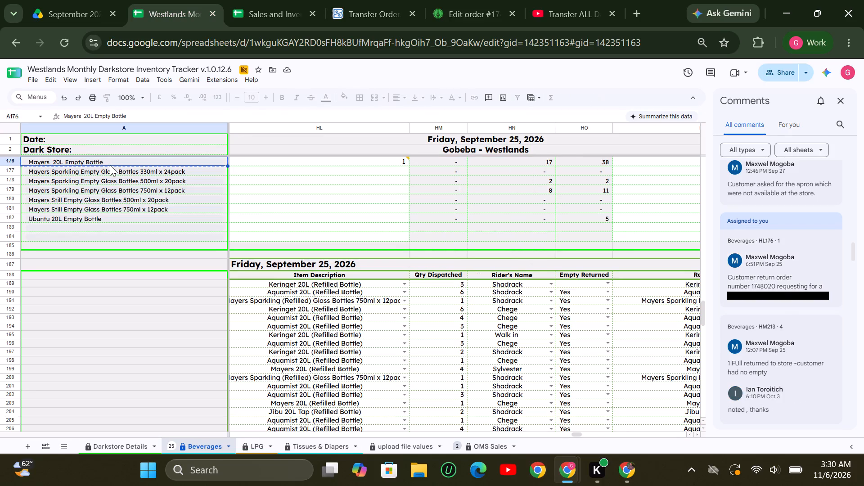
pyautogui.click(15, 160)
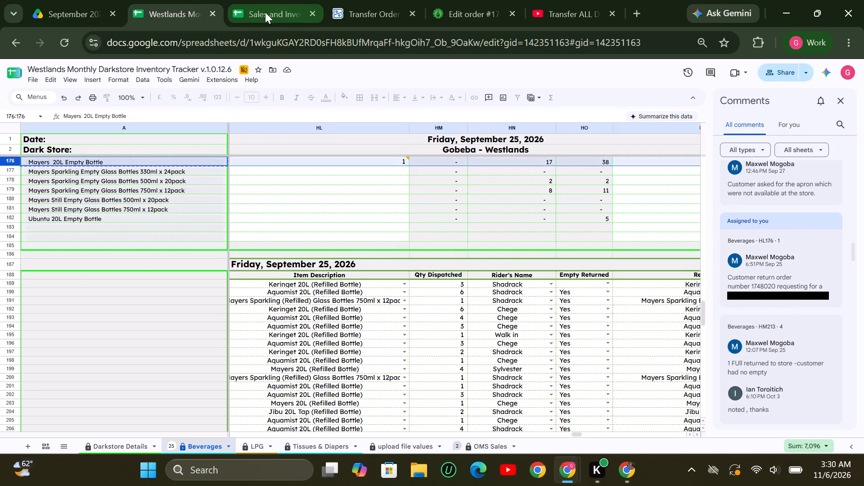
pyautogui.click(265, 12)
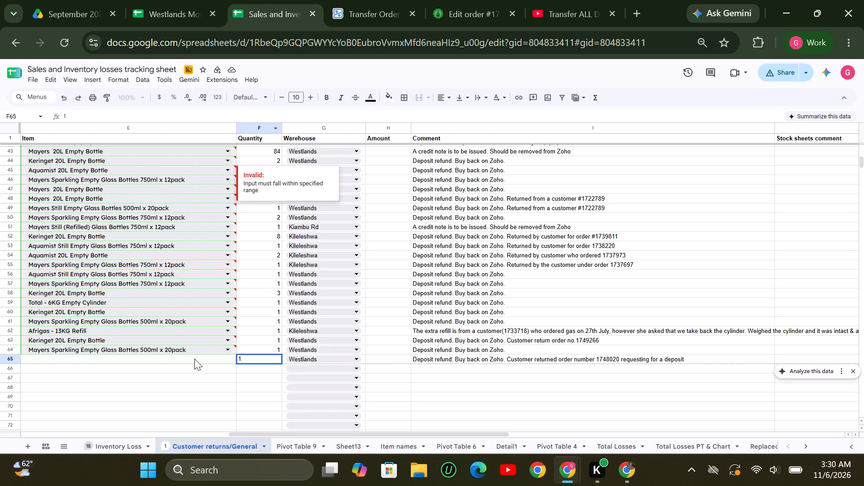
pyautogui.click(194, 359)
pyautogui.hotkey('ctrl', 'v')
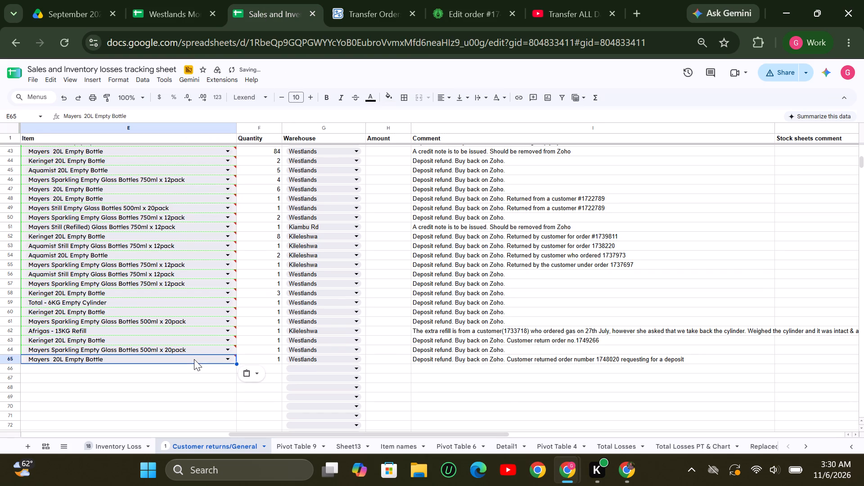
# Set row 65's type of transaction to Customer Return.
pyautogui.press('Left')
pyautogui.press('Left')
pyautogui.press('Left')
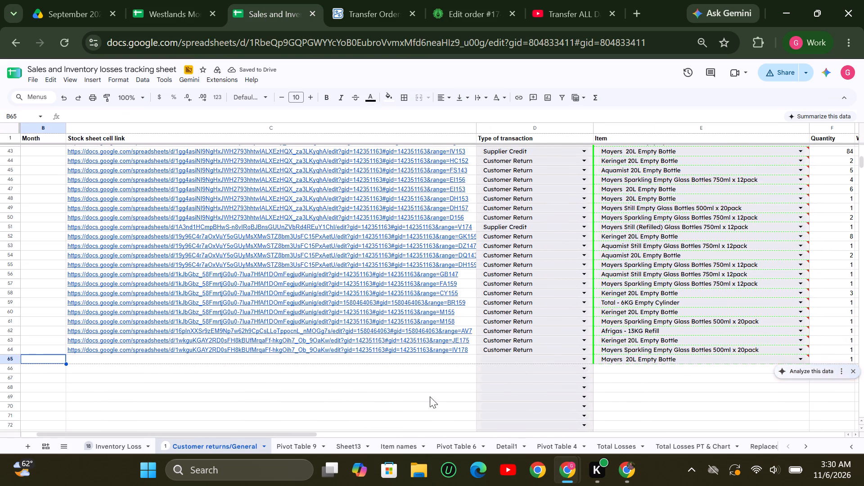
pyautogui.click(515, 362)
pyautogui.click(505, 373)
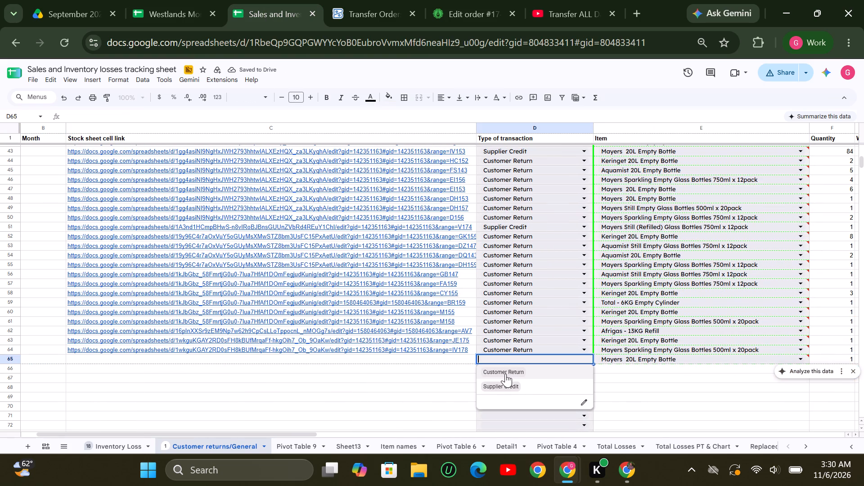
# Copy the link to cell HL176 of the Westlands tracker and paste it as row 65's stock sheet cell link in the losses sheet.
pyautogui.click(425, 360)
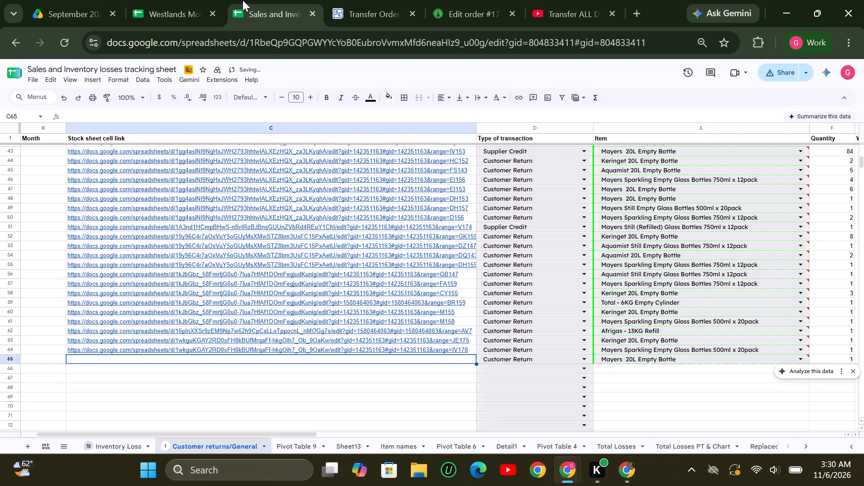
pyautogui.click(181, 19)
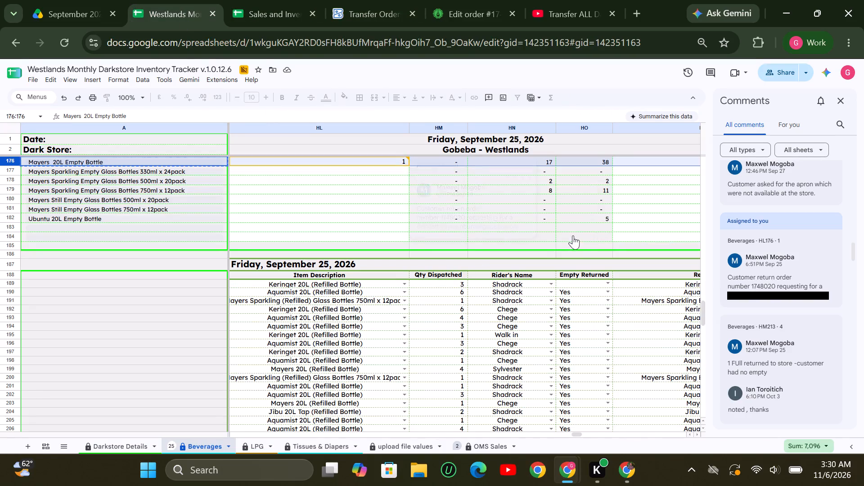
pyautogui.scroll(1, 391, 209)
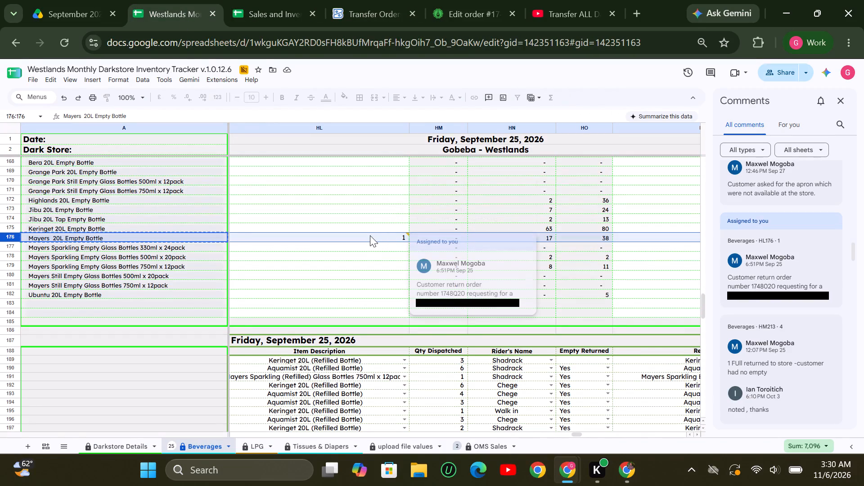
pyautogui.click(370, 235)
pyautogui.rightClick(370, 235)
pyautogui.scroll(-4, 448, 356)
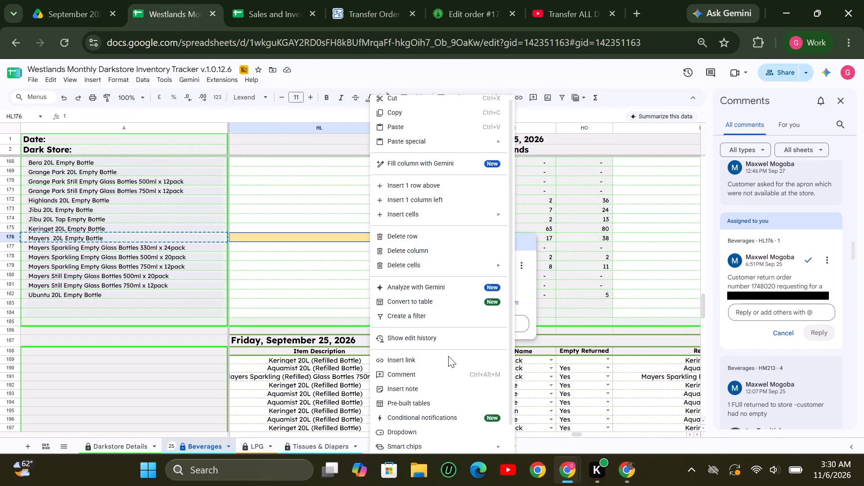
pyautogui.scroll(-2, 448, 356)
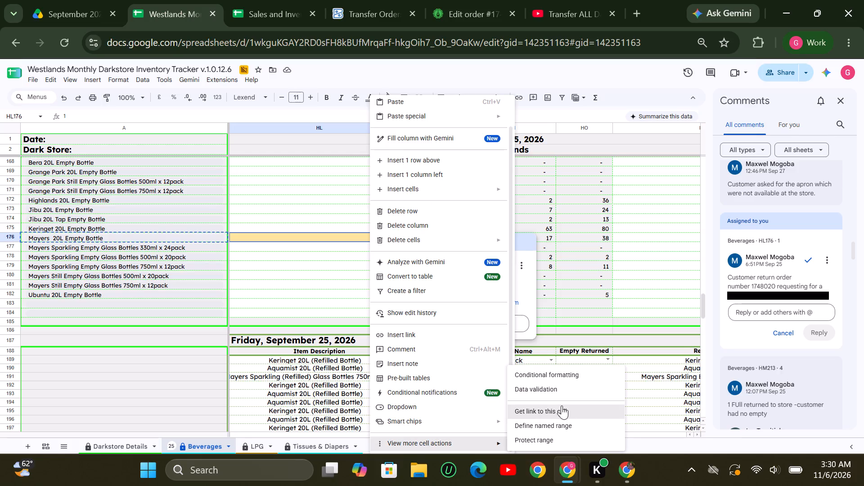
pyautogui.click(554, 406)
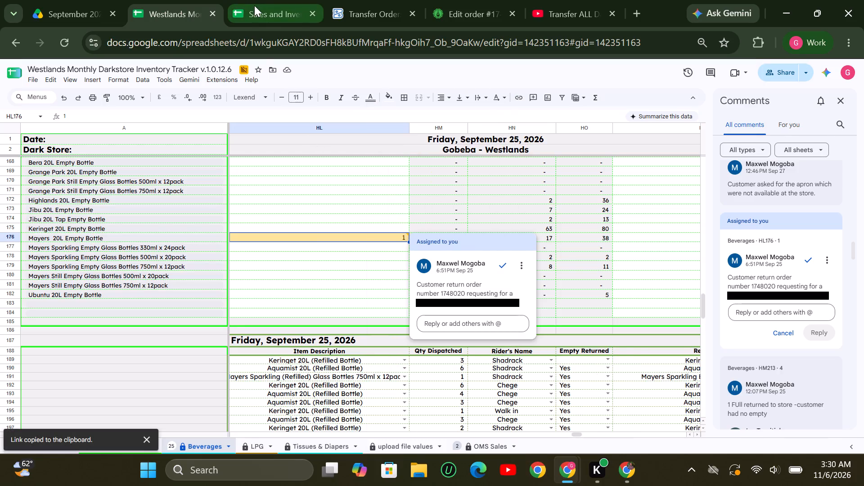
pyautogui.click(254, 5)
pyautogui.click(317, 362)
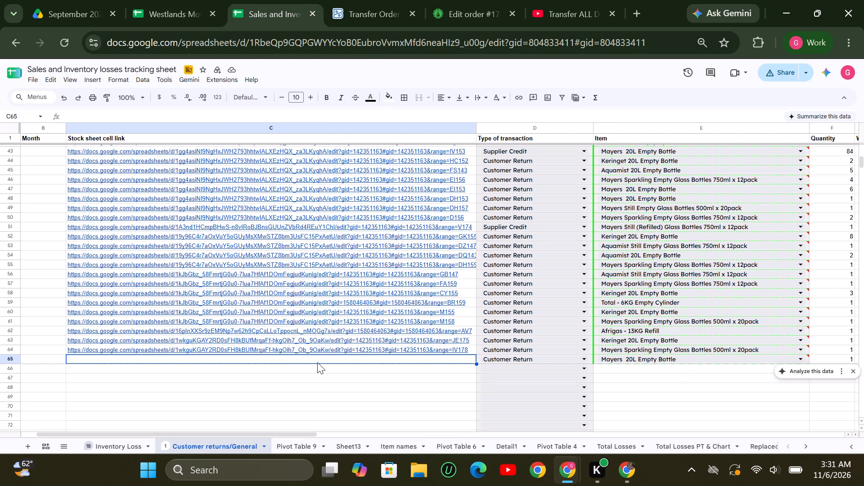
pyautogui.rightClick(317, 362)
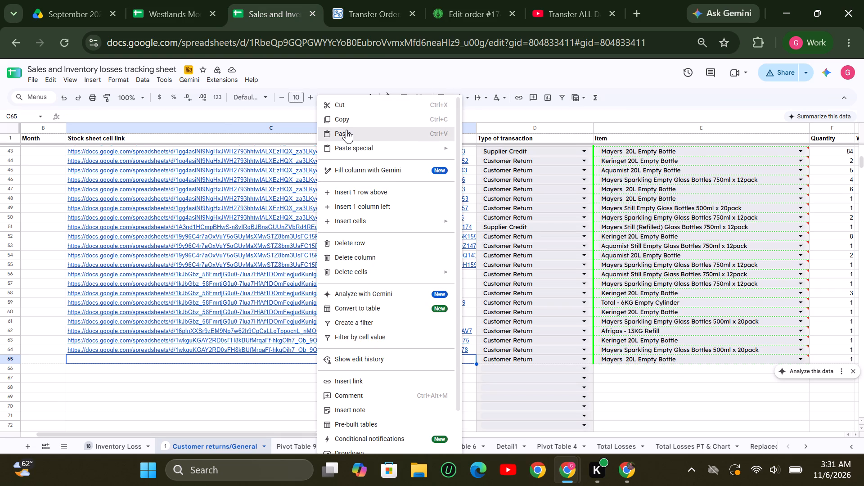
pyautogui.click(346, 130)
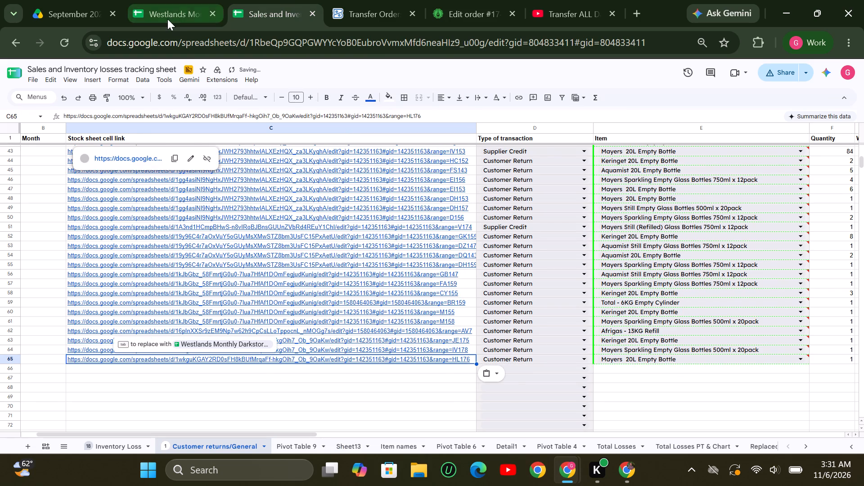
# Check the date of the HL176 entry in the Westlands tracker and enter 2026-09-25 as row 65's date in the losses sheet.
pyautogui.click(167, 19)
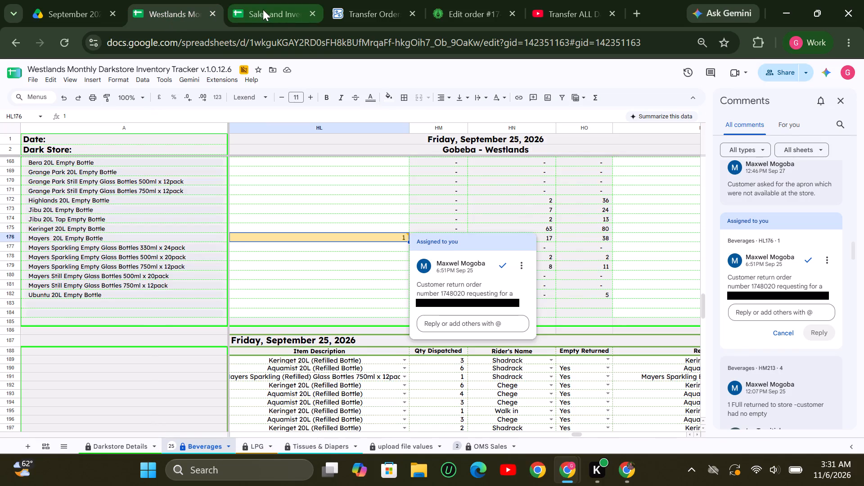
pyautogui.click(264, 9)
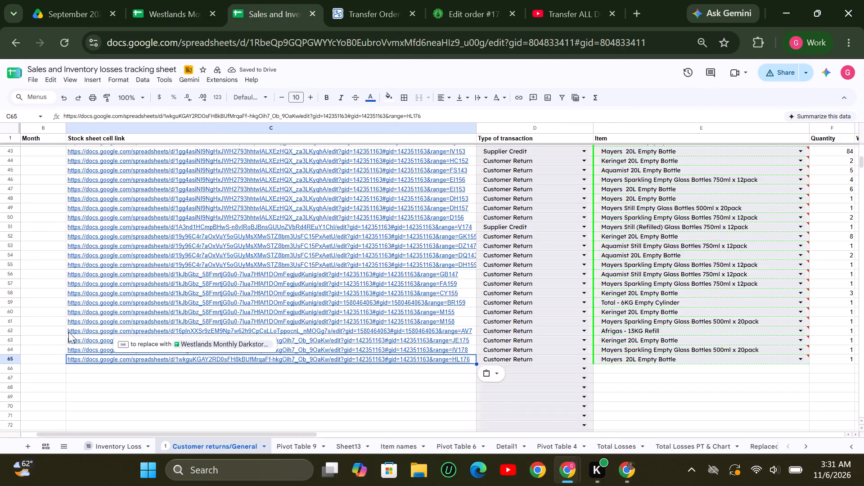
pyautogui.click(49, 356)
pyautogui.press('Left')
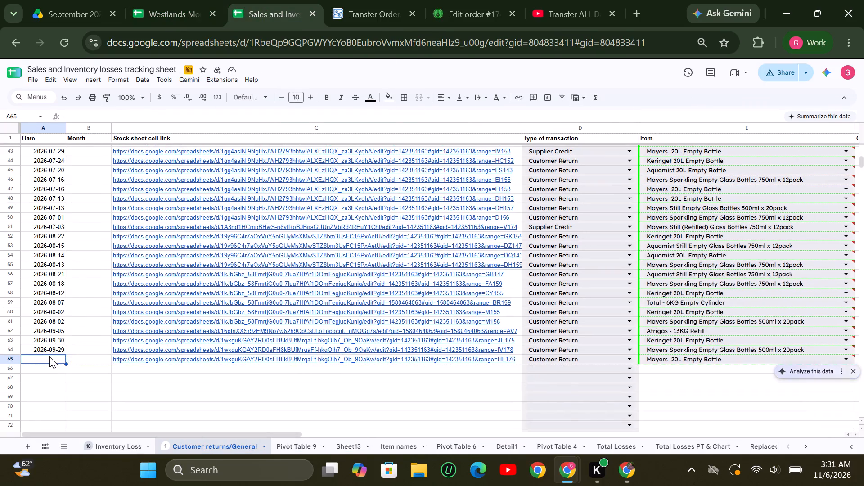
pyautogui.press('Left')
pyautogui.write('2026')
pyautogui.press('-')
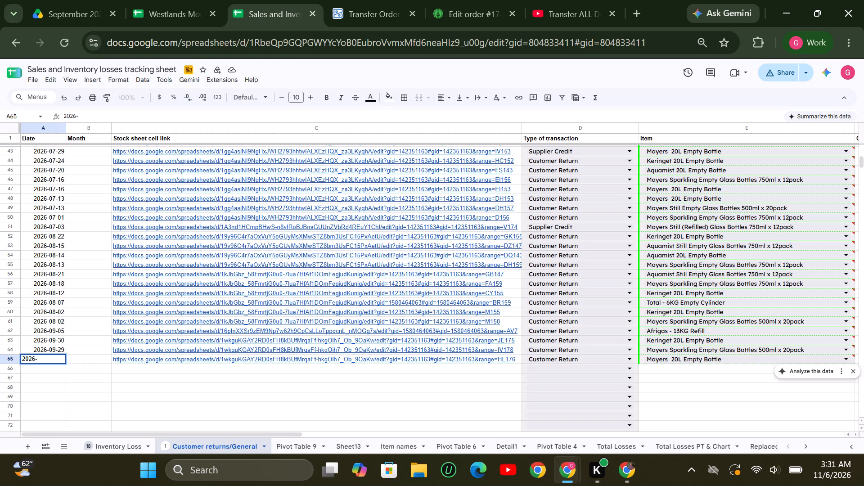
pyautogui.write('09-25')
pyautogui.click(38, 370)
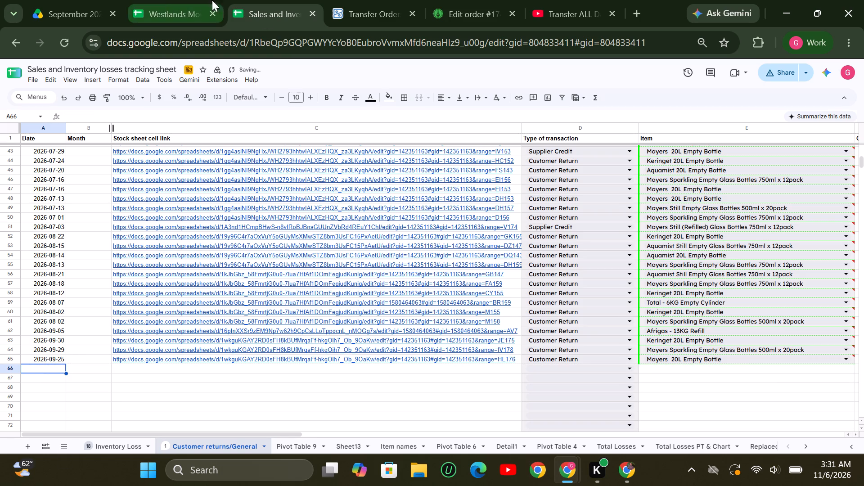
# Return to the Westlands tracker's comments and examine the one on cell HM213 about the returned full bottle.
pyautogui.click(175, 9)
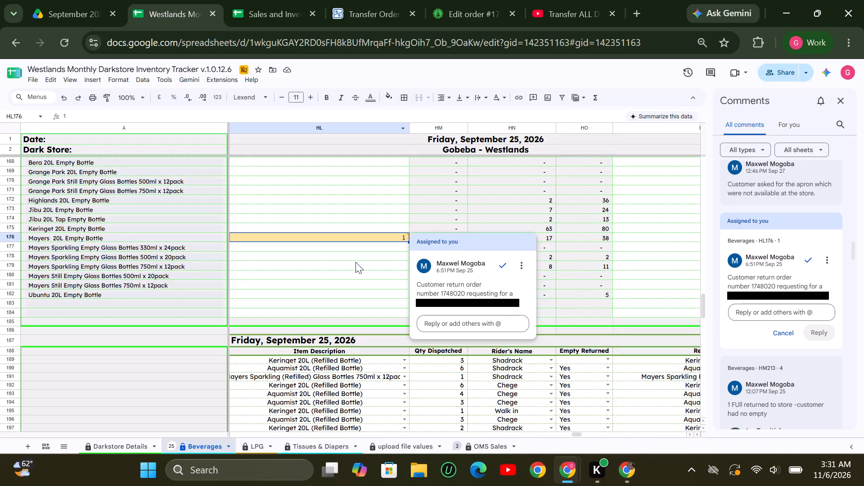
pyautogui.scroll(-1, 355, 262)
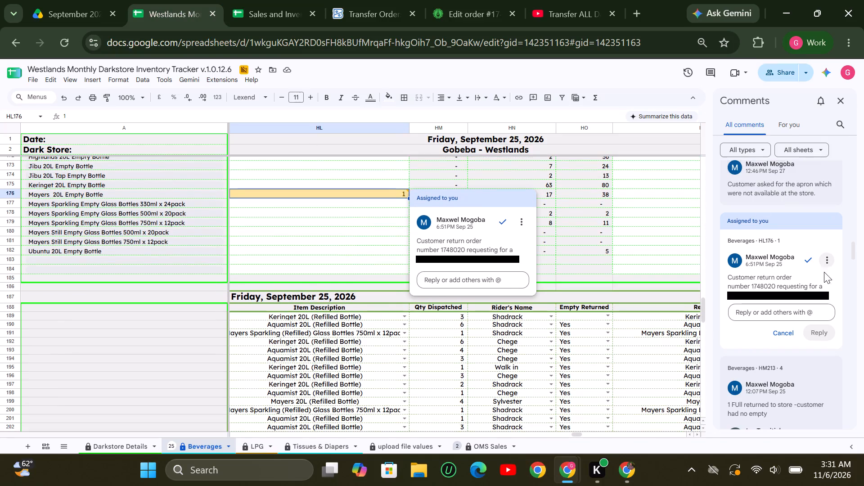
pyautogui.scroll(-2, 791, 273)
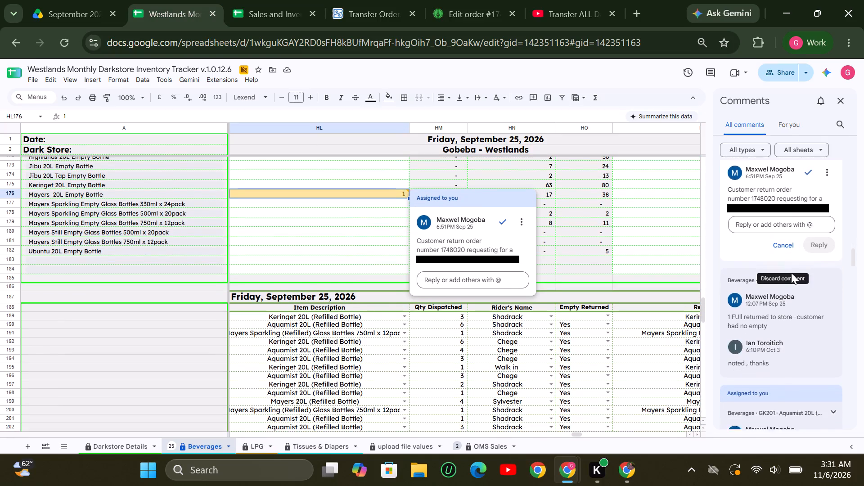
pyautogui.scroll(-3, 791, 273)
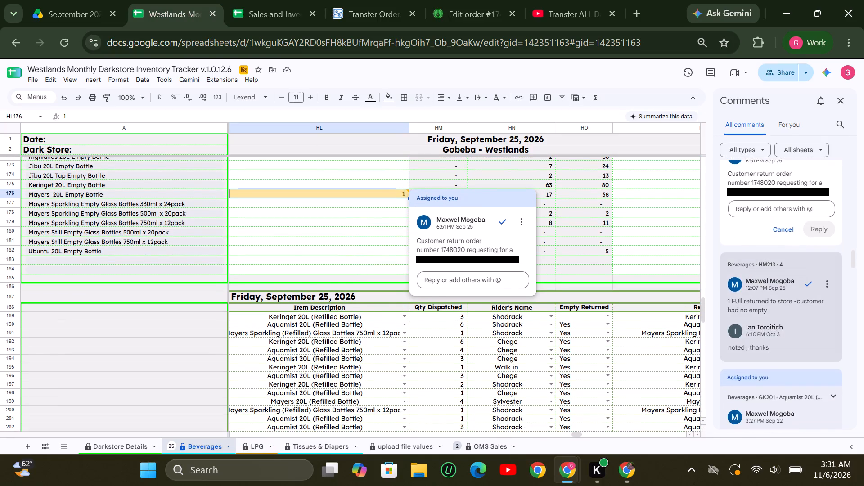
pyautogui.click(755, 305)
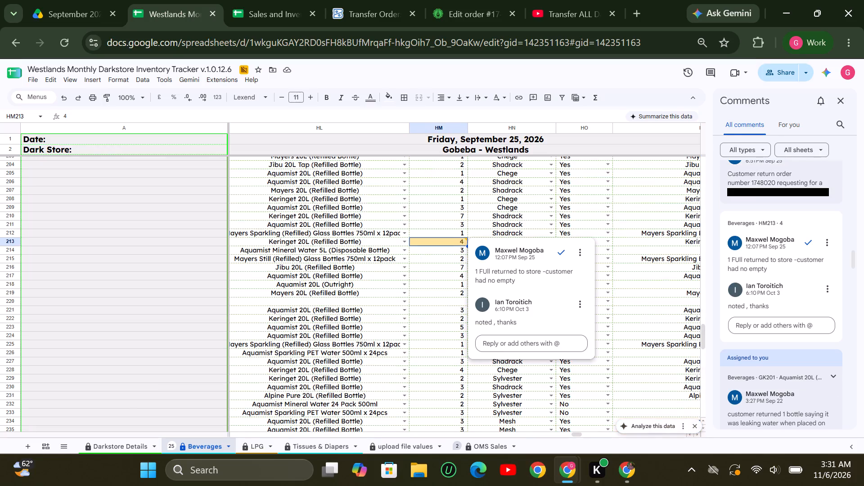
# Examine the comment on cell GK201 of the Westlands tracker about the returned leaking bottle.
pyautogui.scroll(-1, 755, 305)
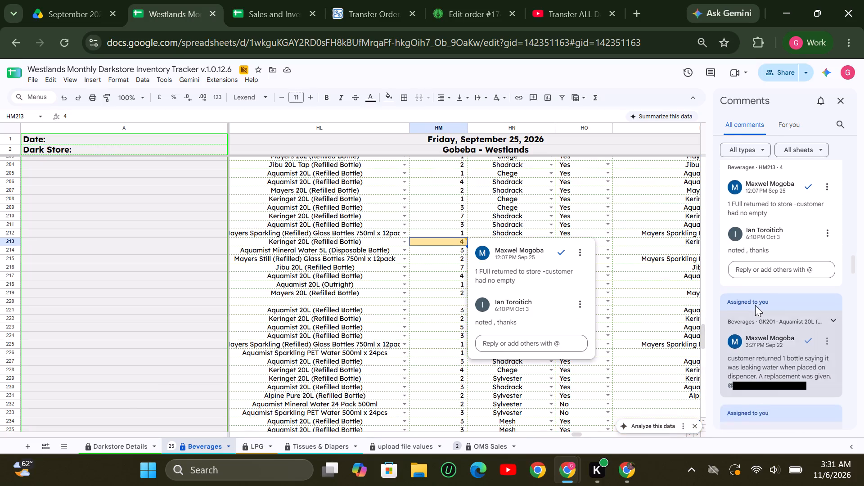
pyautogui.scroll(-3, 755, 305)
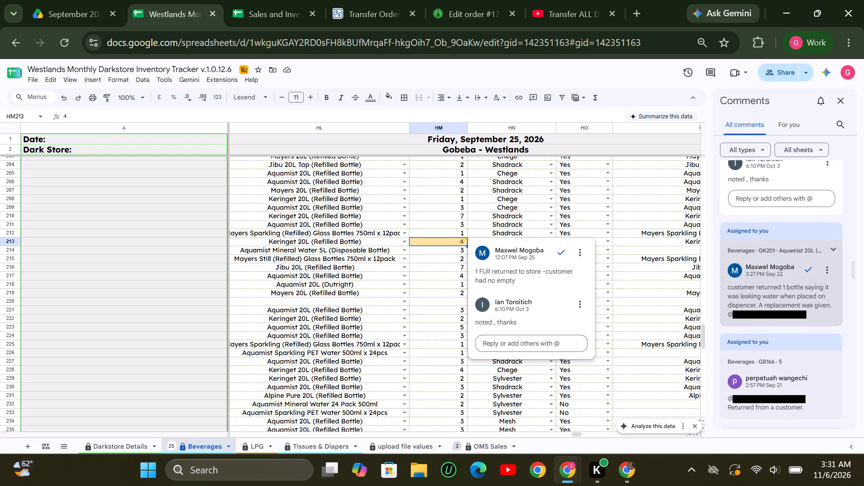
pyautogui.scroll(-1, 755, 305)
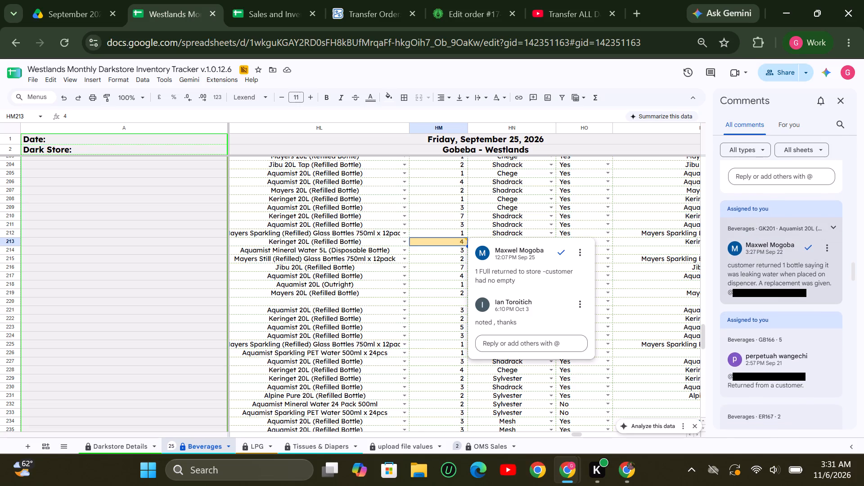
pyautogui.click(770, 271)
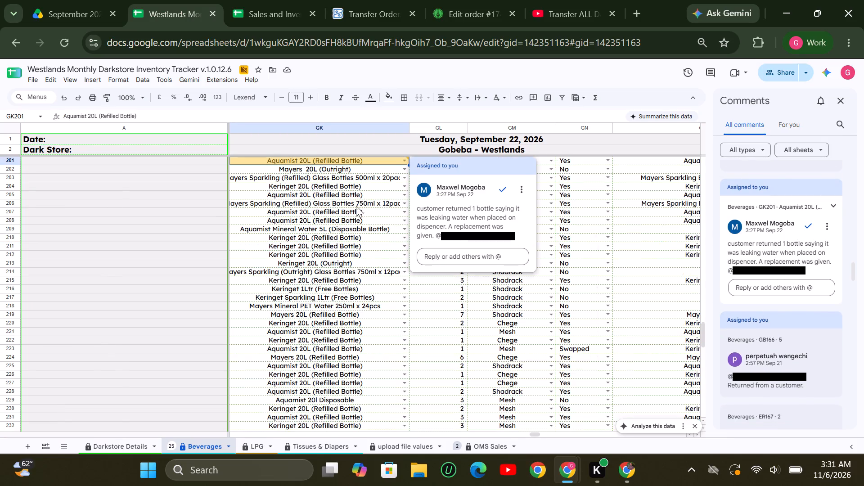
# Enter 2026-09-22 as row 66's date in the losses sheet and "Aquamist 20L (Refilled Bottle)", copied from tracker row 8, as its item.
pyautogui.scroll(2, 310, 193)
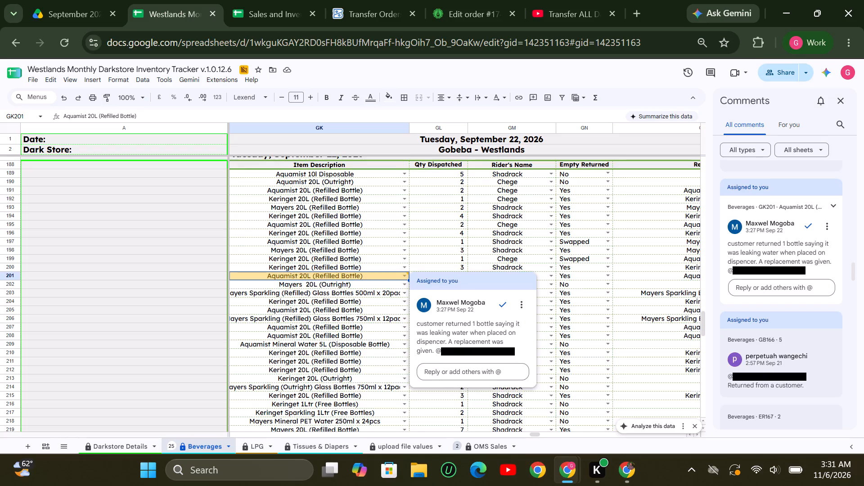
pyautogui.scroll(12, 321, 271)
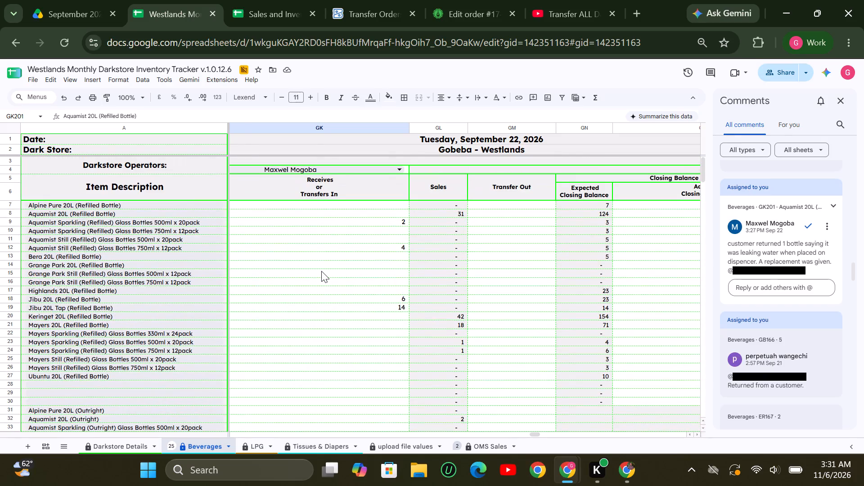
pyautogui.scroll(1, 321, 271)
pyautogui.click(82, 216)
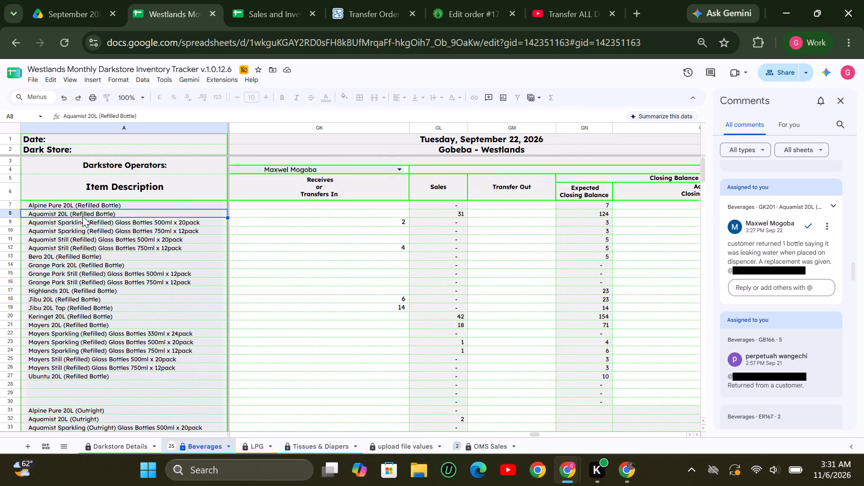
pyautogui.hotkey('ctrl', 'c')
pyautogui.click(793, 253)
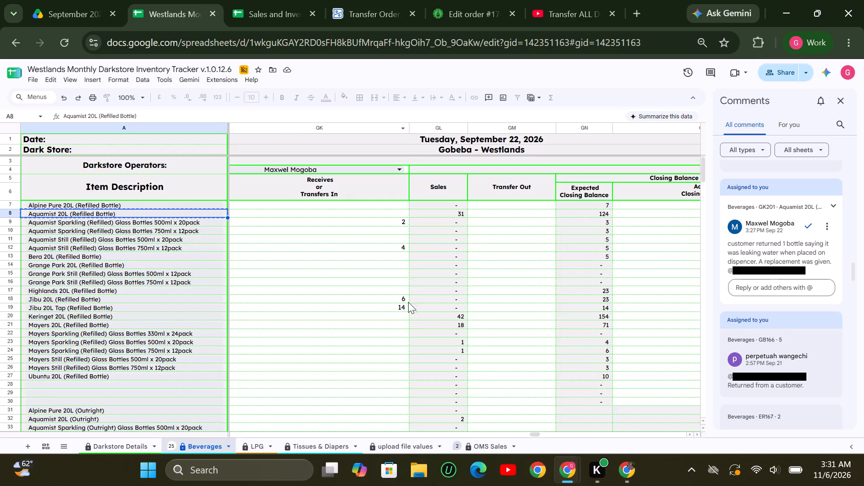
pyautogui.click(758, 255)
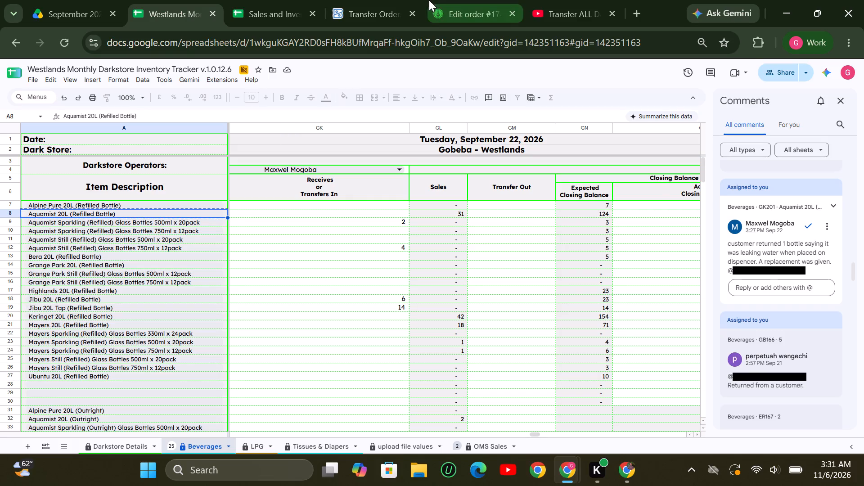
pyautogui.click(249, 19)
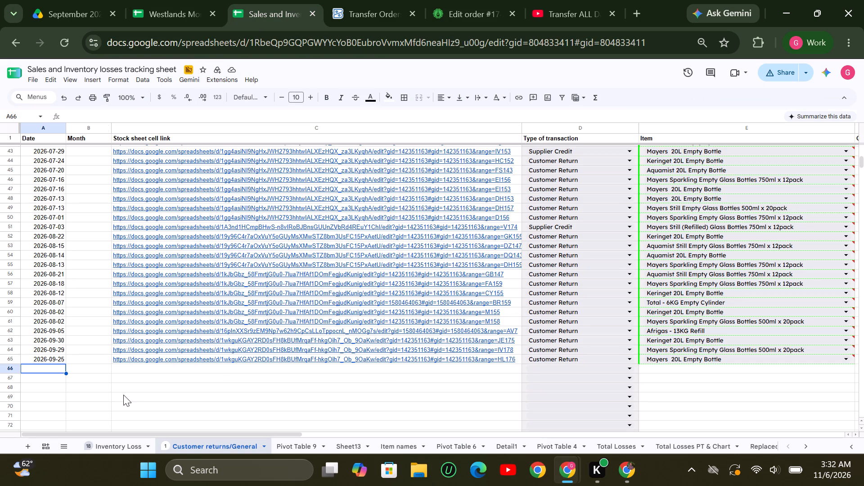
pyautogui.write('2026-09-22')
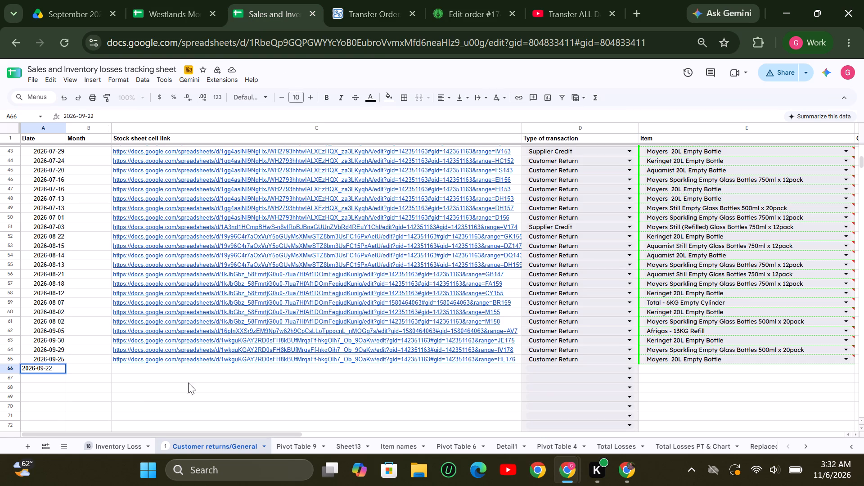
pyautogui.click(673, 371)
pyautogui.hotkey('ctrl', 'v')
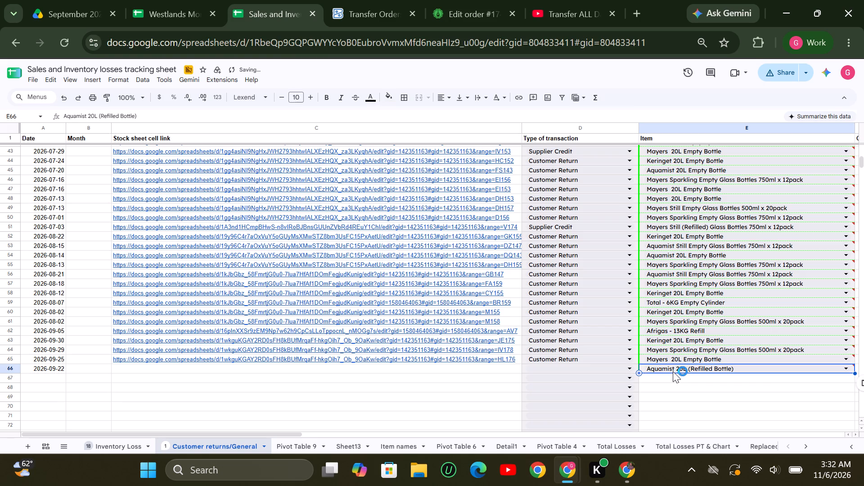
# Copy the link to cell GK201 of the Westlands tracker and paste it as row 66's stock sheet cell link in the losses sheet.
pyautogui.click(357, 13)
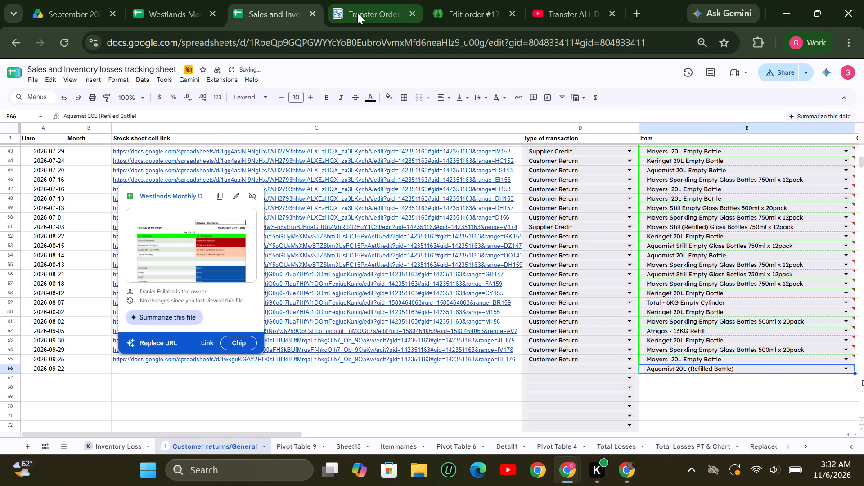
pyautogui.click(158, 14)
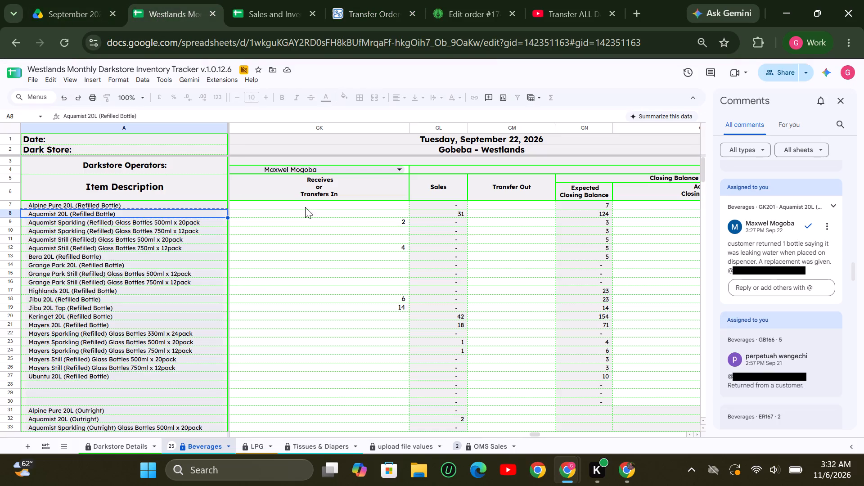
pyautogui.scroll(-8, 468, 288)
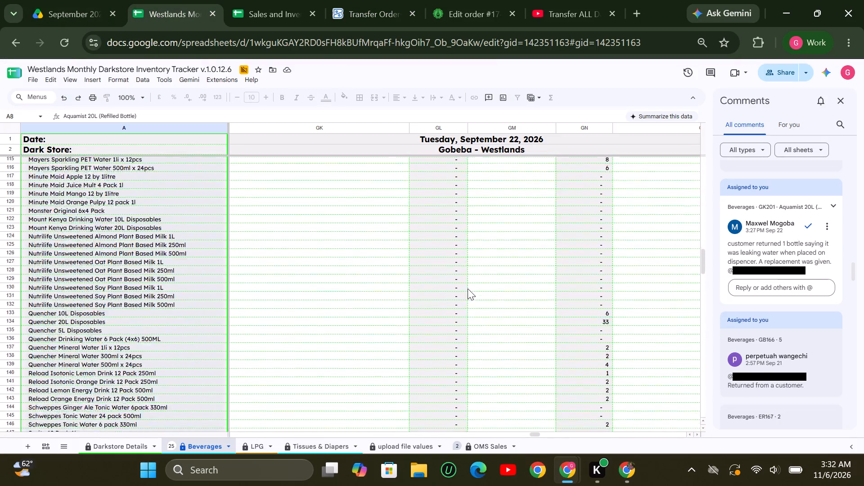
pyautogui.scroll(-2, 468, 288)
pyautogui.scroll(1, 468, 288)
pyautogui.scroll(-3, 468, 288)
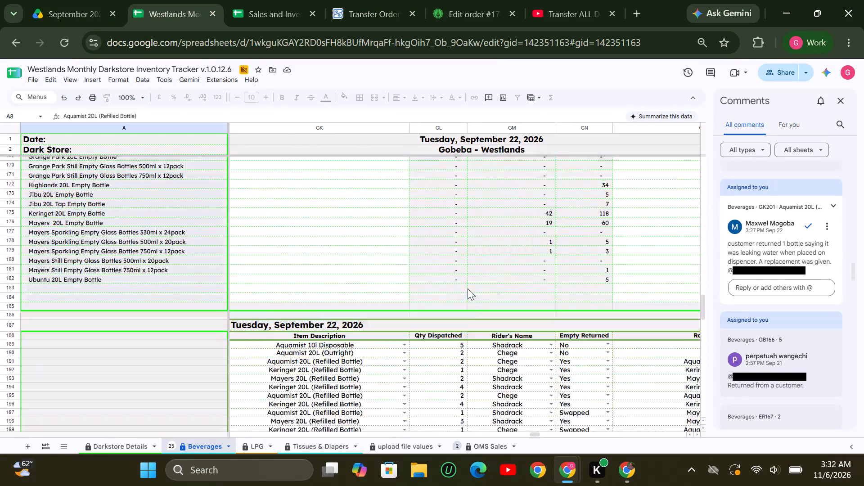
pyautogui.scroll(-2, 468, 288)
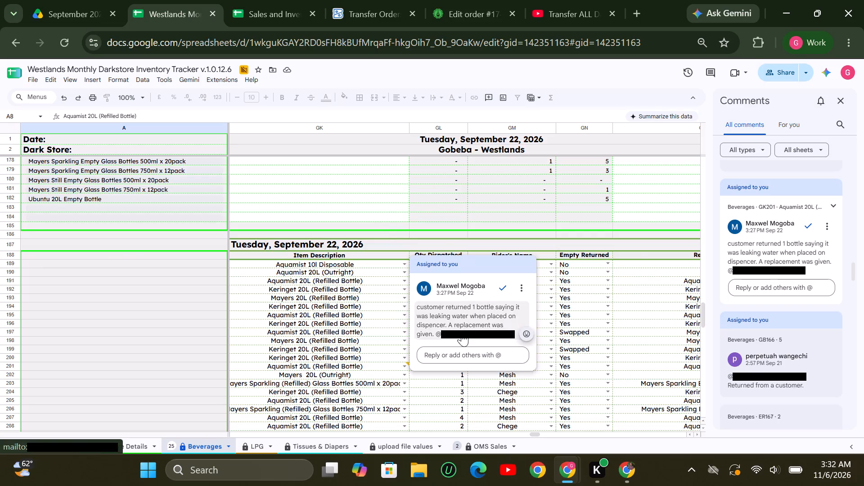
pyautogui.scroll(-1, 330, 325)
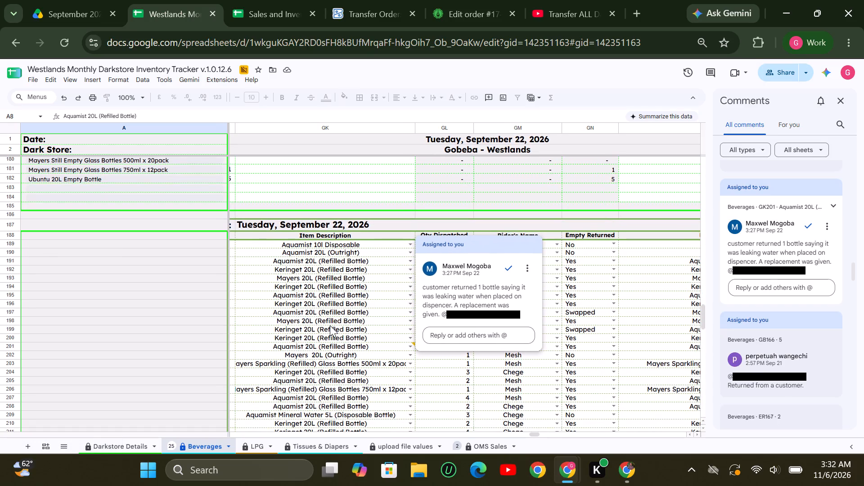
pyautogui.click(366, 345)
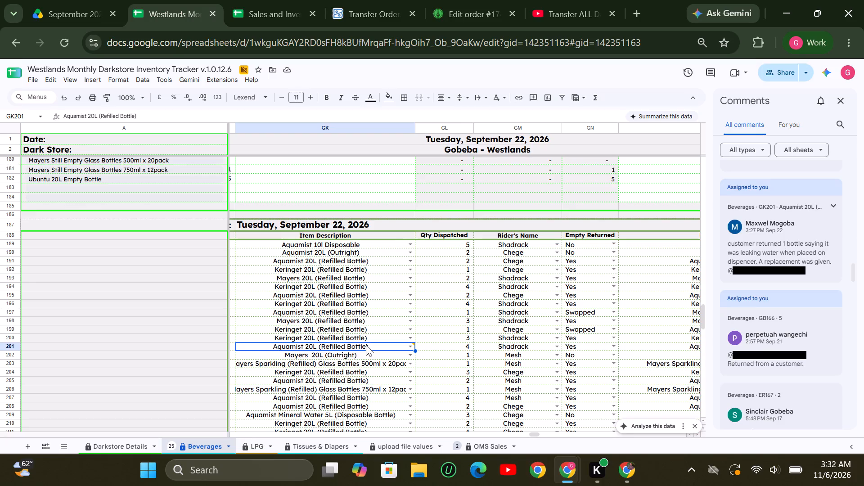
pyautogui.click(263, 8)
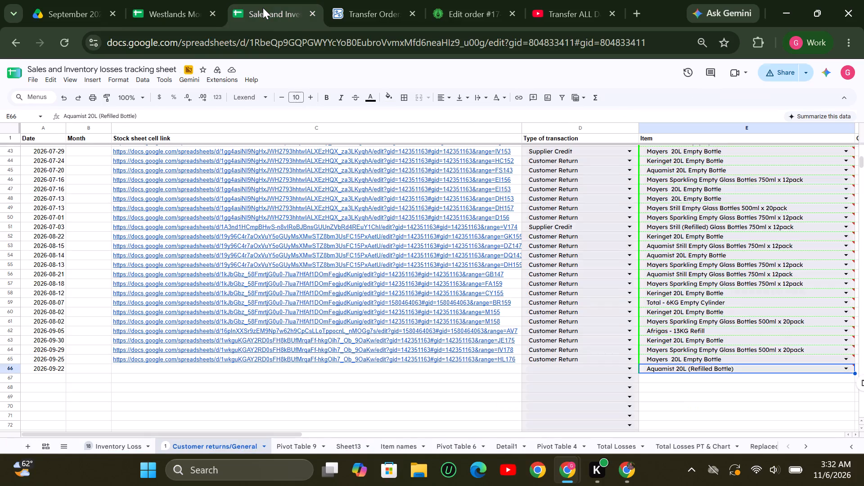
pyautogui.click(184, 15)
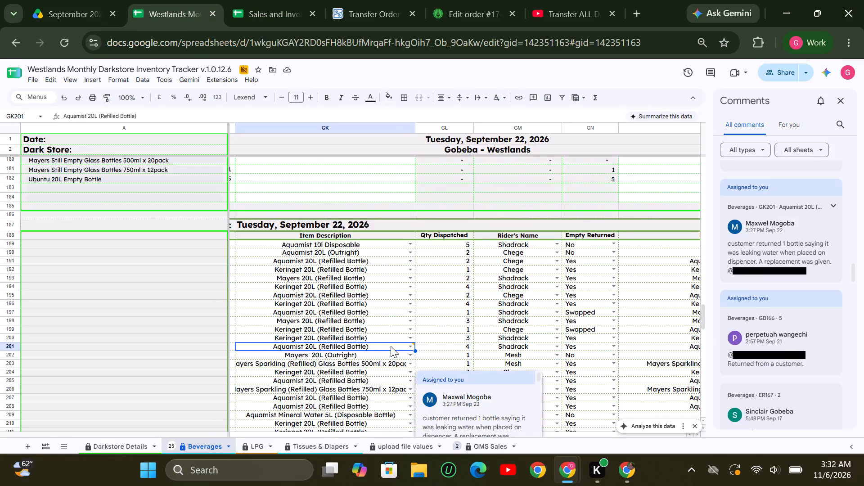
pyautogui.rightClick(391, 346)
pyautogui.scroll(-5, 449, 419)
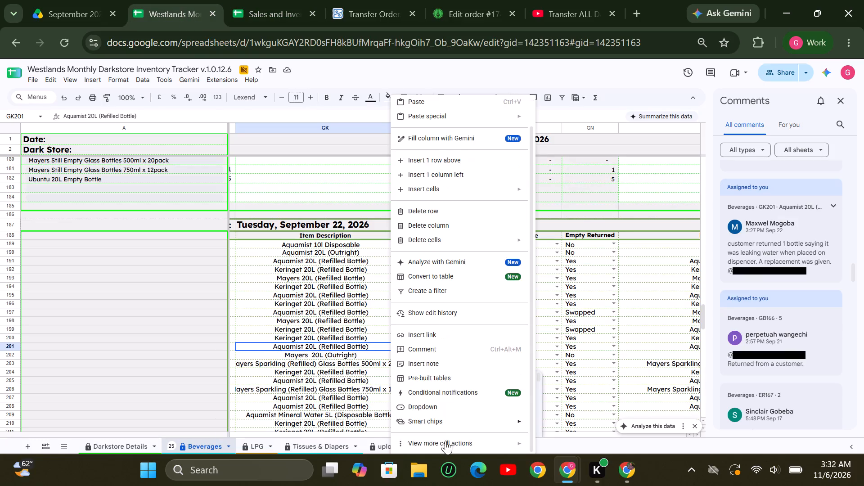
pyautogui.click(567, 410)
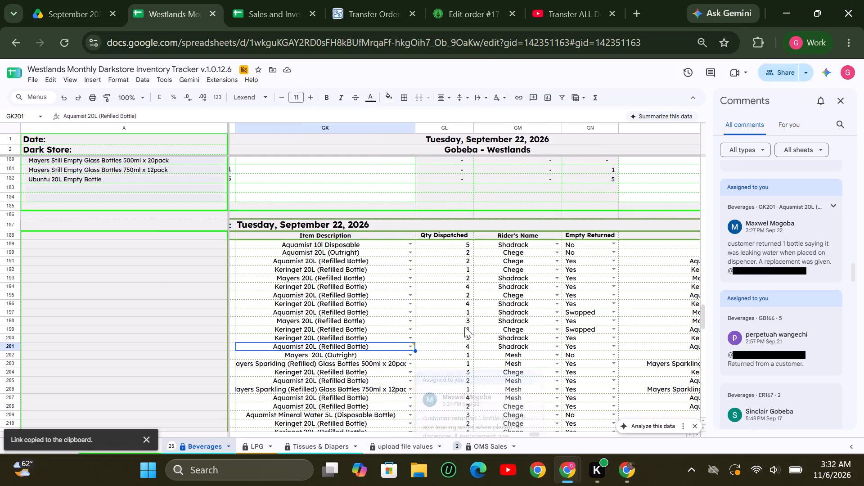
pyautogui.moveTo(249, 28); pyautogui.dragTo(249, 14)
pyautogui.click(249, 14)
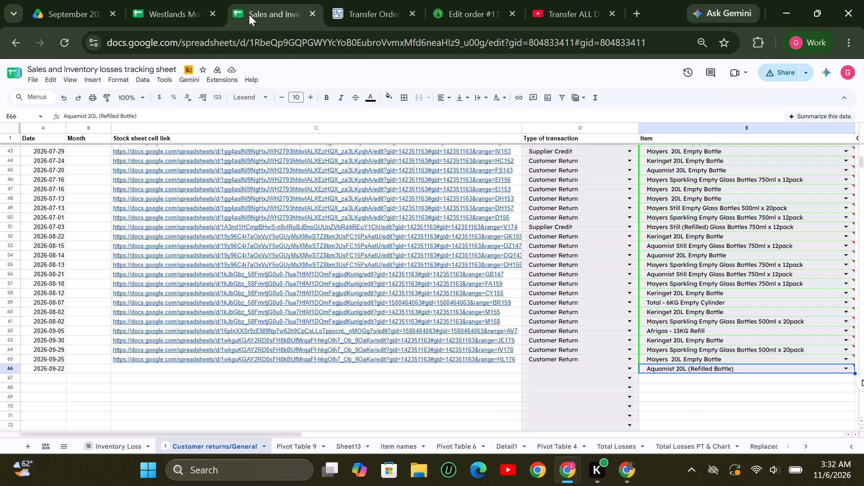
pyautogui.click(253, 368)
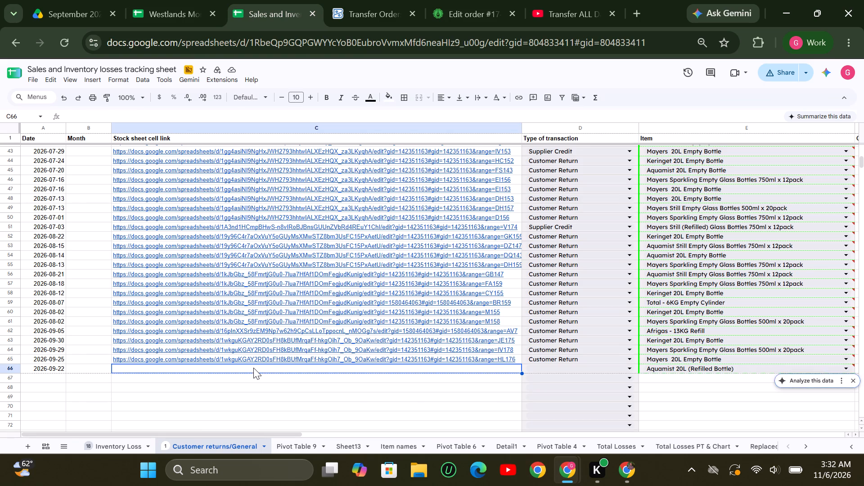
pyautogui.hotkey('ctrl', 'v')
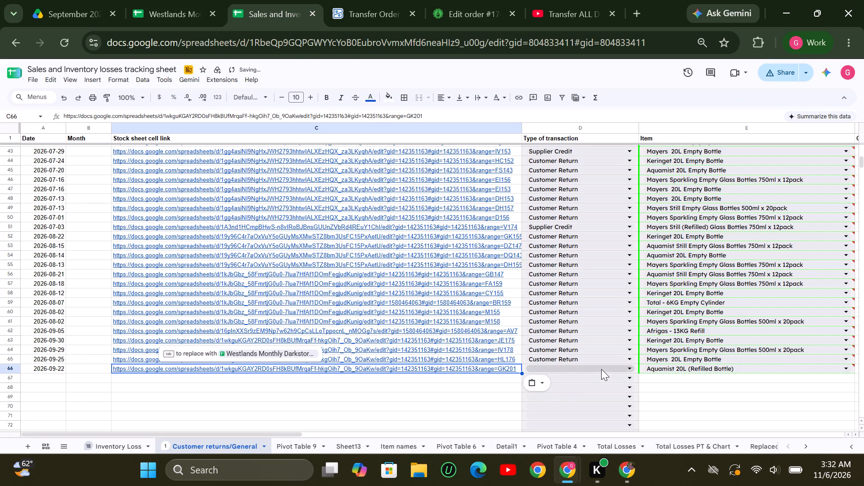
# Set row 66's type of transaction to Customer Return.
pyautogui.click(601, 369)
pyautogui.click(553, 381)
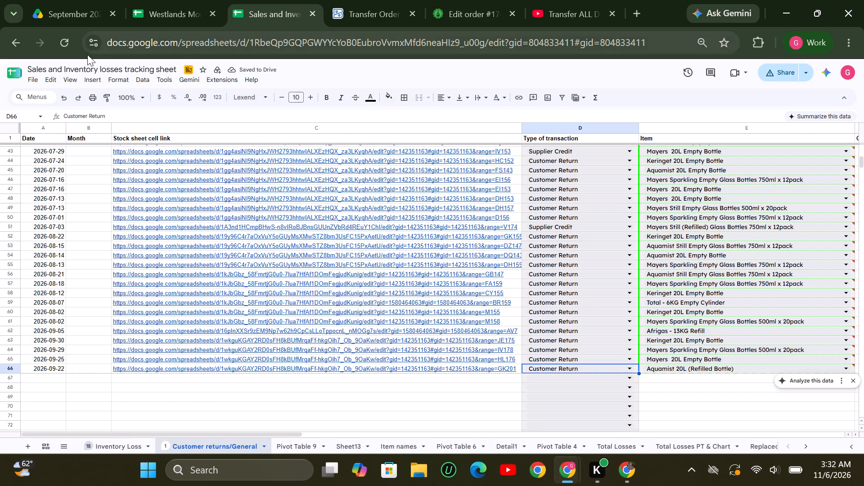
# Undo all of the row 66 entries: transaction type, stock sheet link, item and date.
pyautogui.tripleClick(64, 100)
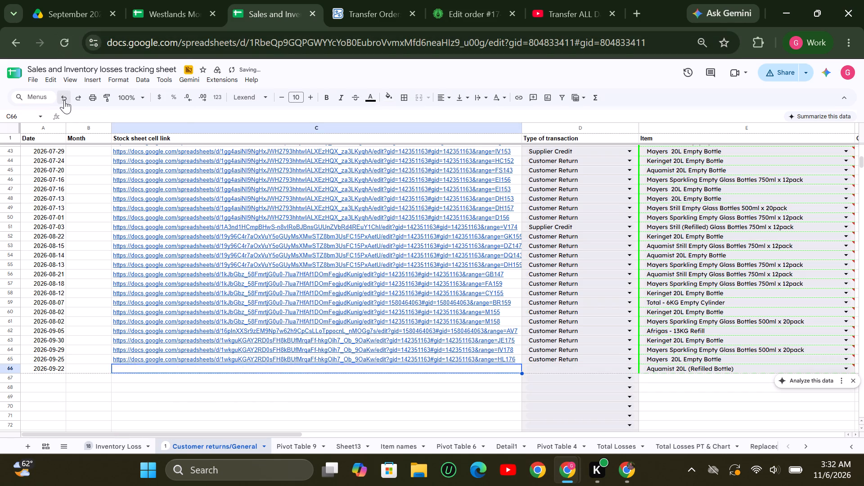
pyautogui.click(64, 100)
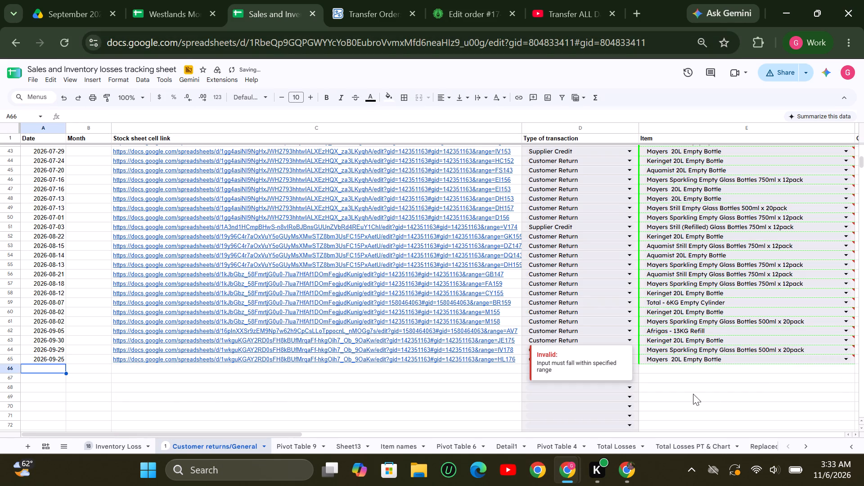
# On the Inventory Loss sheet, fill the note "customer return due to leakage" from row 115 down through row 117.
pyautogui.click(801, 436)
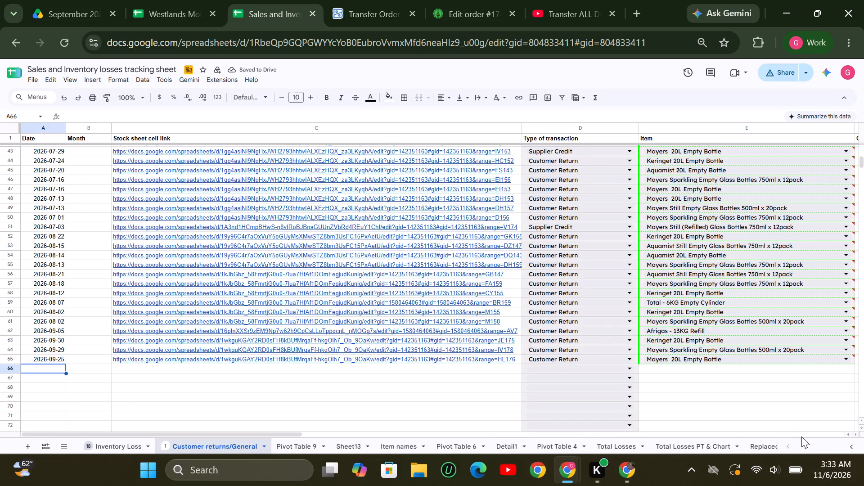
pyautogui.click(800, 436)
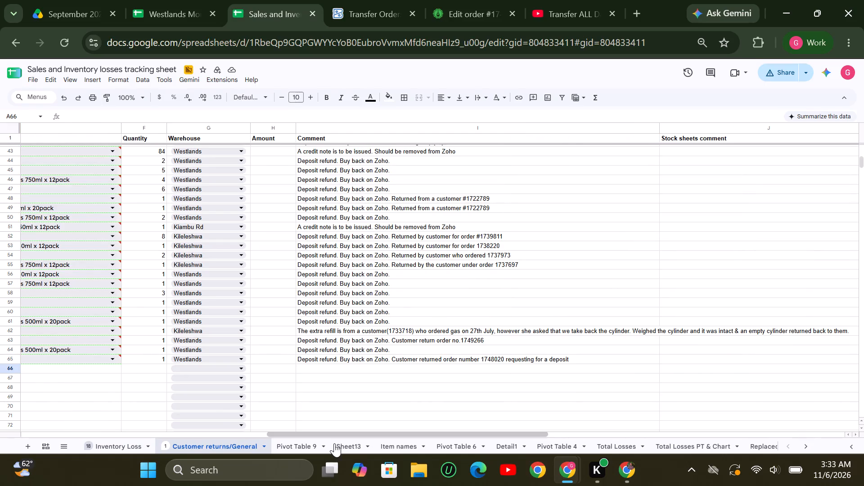
pyautogui.click(112, 445)
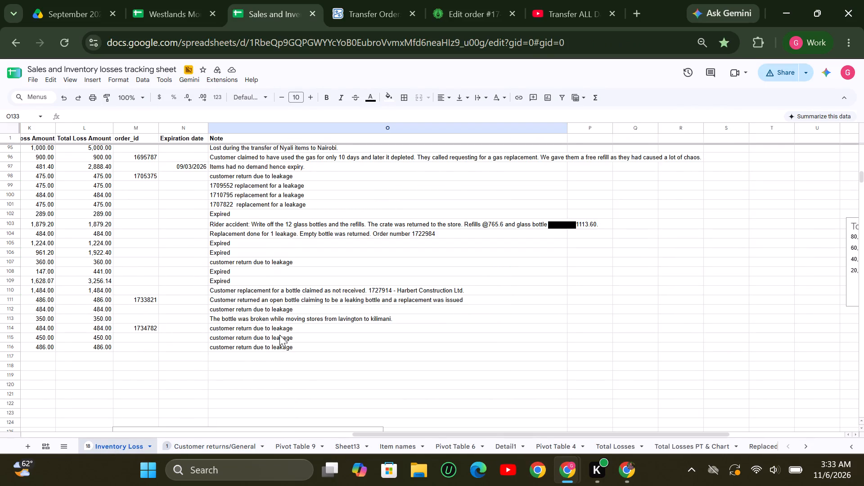
pyautogui.click(257, 349)
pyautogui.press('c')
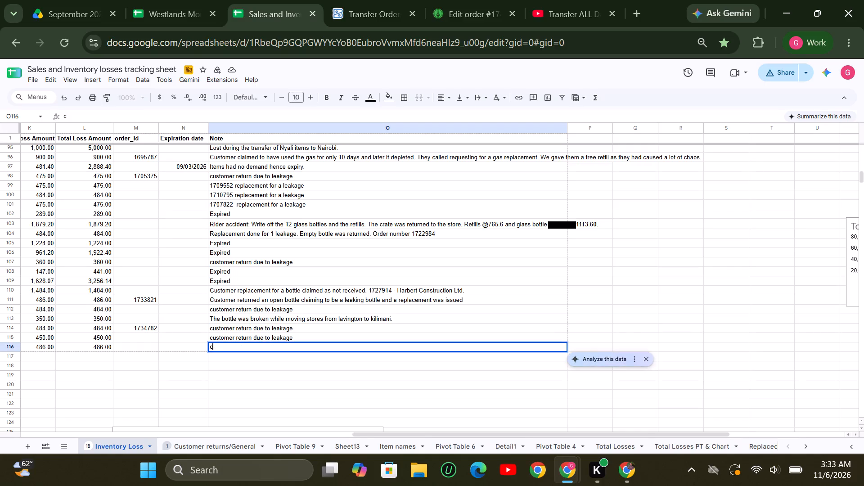
pyautogui.press('BackSpace')
pyautogui.hotkey('ctrl', 'c')
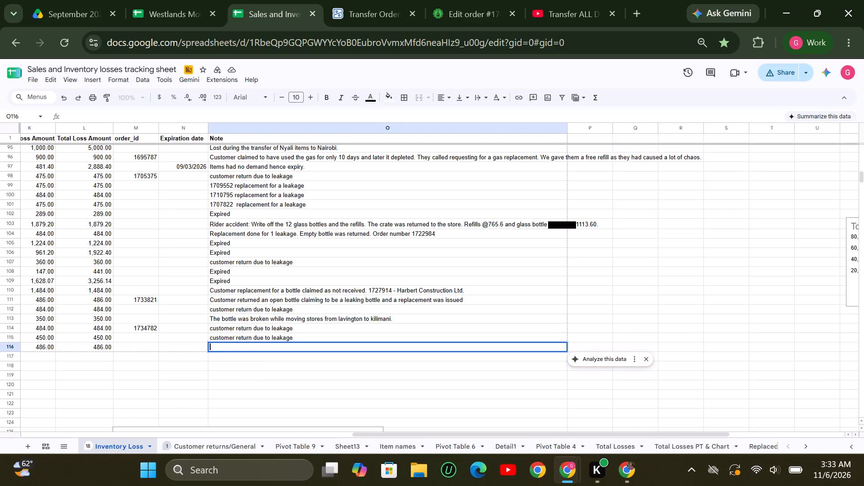
pyautogui.click(270, 339)
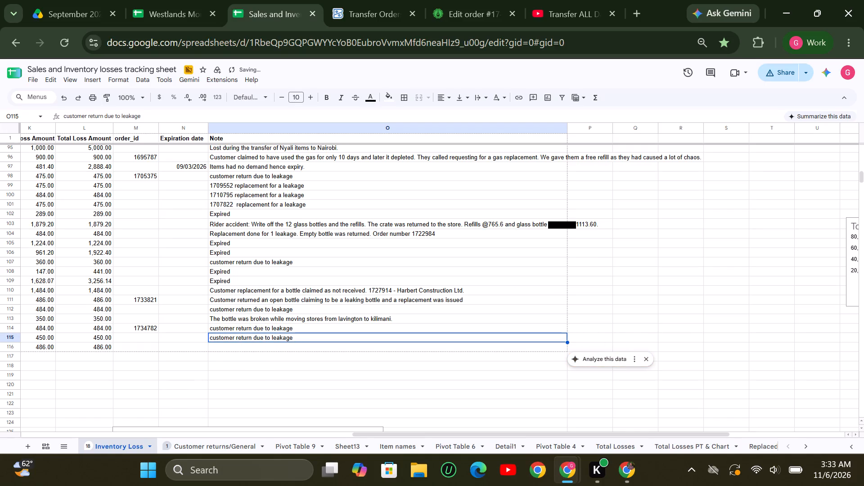
pyautogui.moveTo(567, 340); pyautogui.dragTo(562, 356)
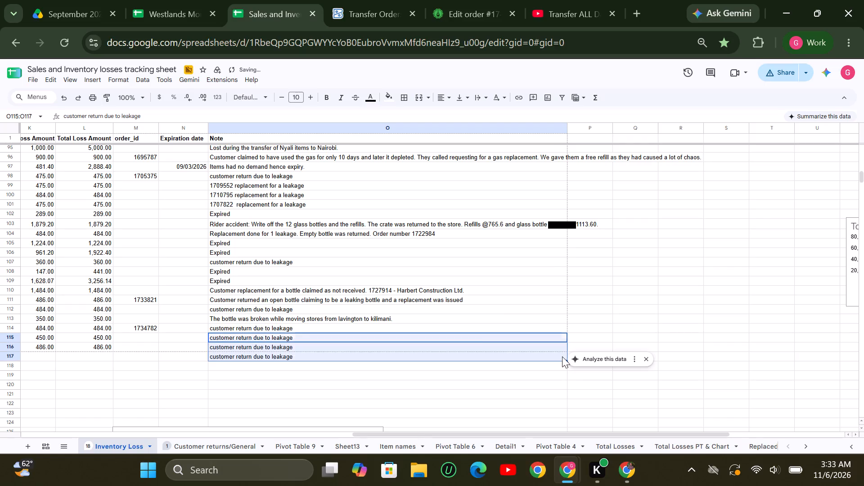
# Set row 117's unit loss amount and total loss amount to 469.
pyautogui.click(152, 356)
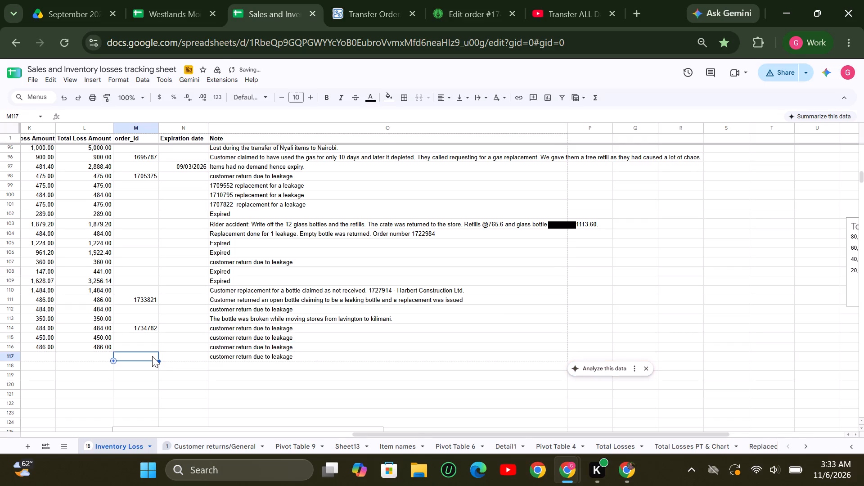
pyautogui.press('Left')
pyautogui.press('Left')
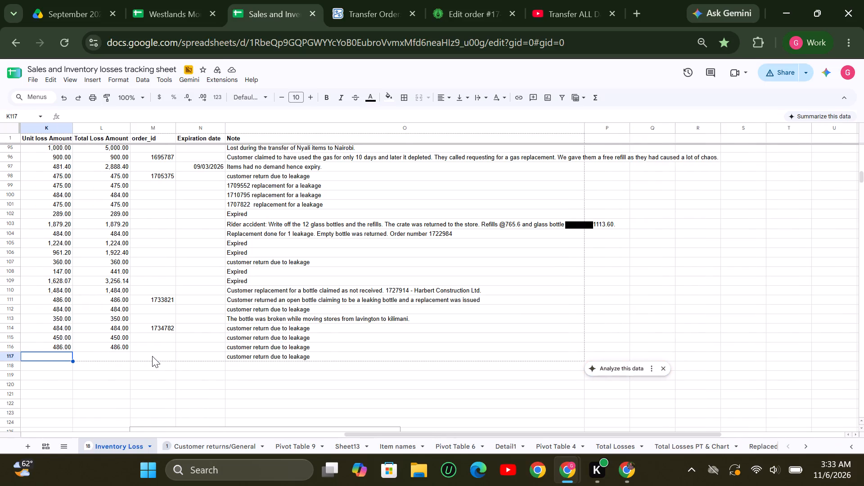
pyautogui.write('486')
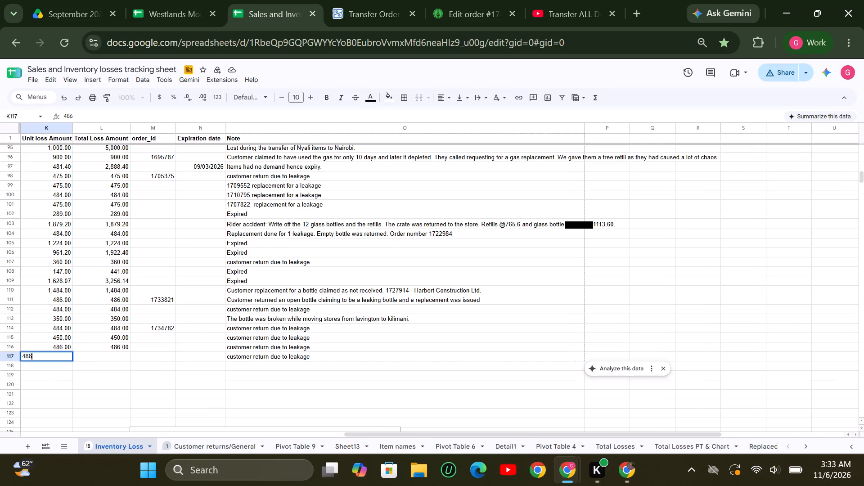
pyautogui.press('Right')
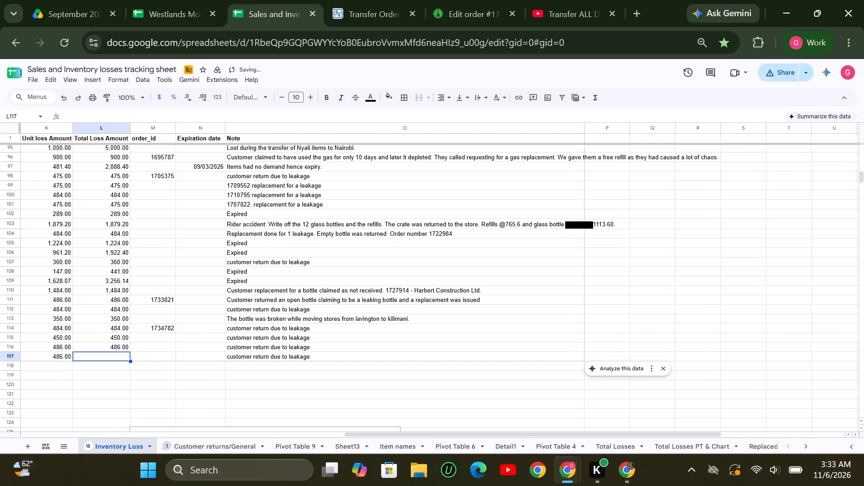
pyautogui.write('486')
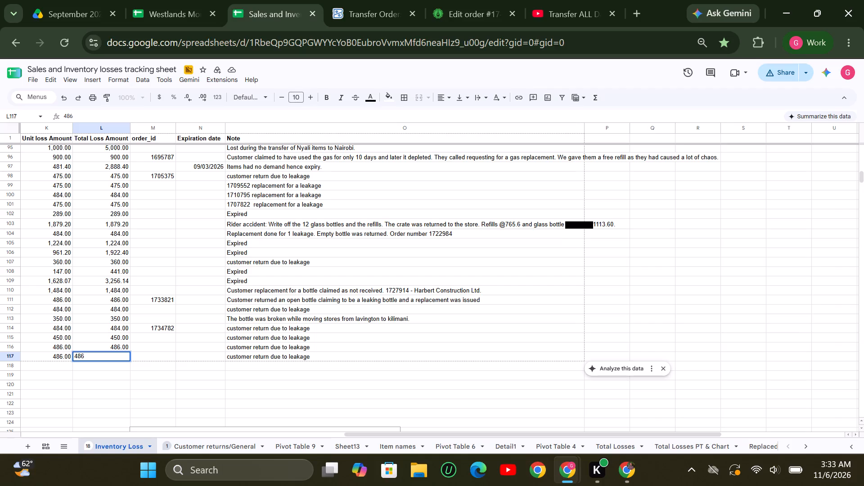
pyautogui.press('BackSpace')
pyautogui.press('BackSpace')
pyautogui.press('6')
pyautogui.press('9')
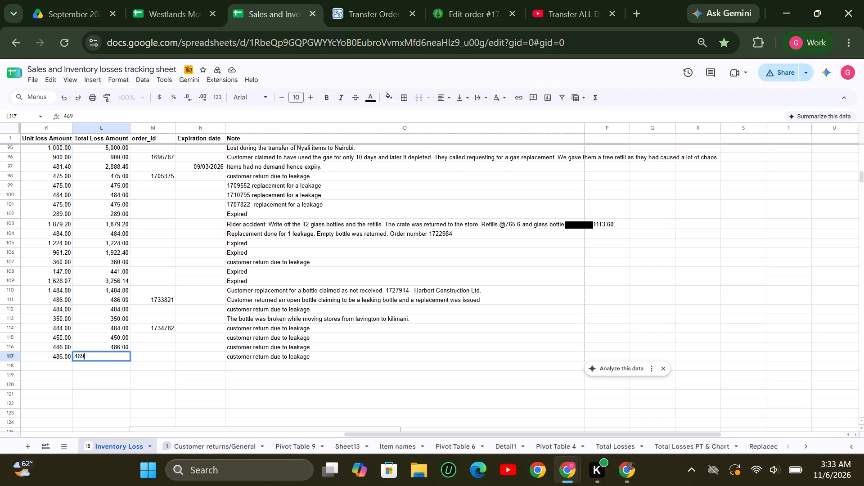
pyautogui.doubleClick(59, 356)
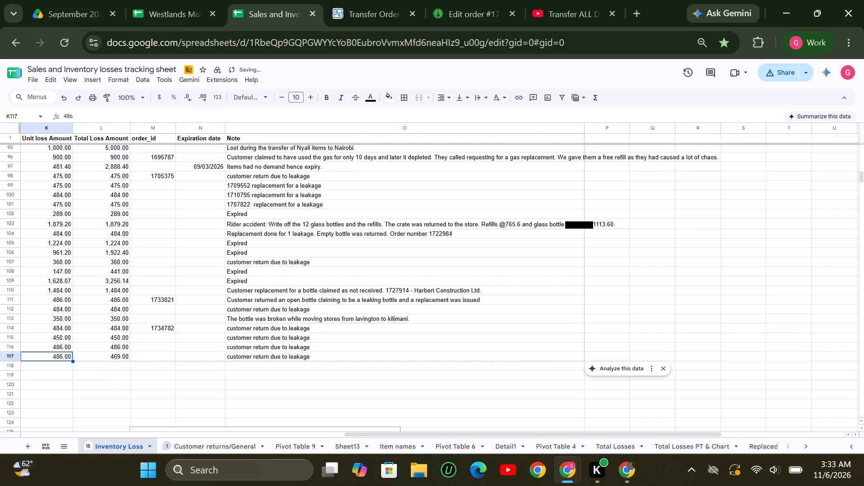
pyautogui.press('BackSpace')
pyautogui.press('BackSpace')
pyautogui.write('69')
pyautogui.click(59, 371)
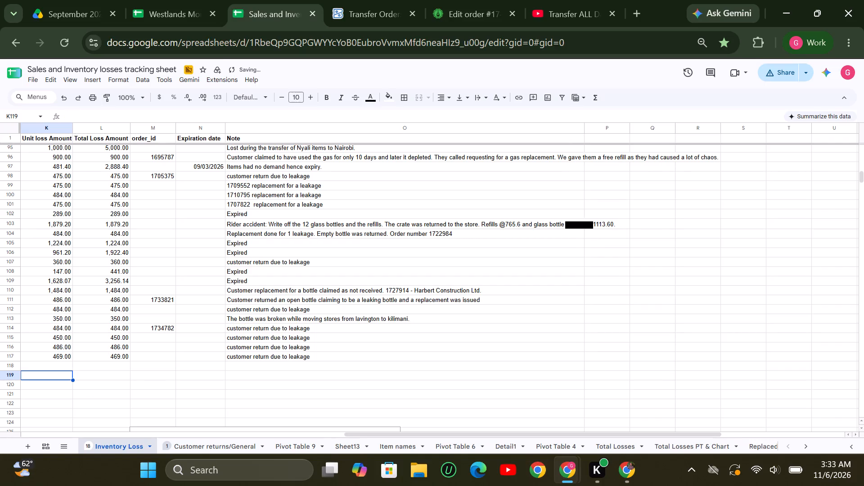
# Set row 117's warehouse to Westlands and its quantity to 1.
pyautogui.click(86, 355)
pyautogui.press('Left')
pyautogui.press('Left')
pyautogui.press('Left')
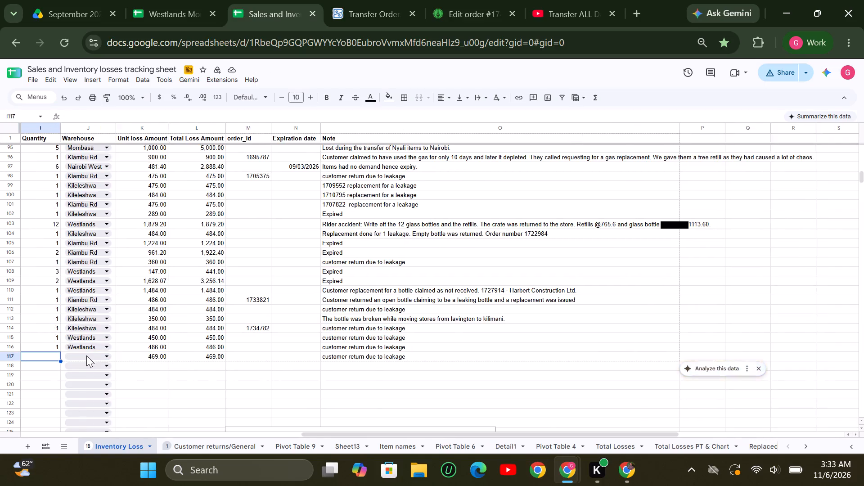
pyautogui.press('Left')
pyautogui.press('Left')
pyautogui.press('Left')
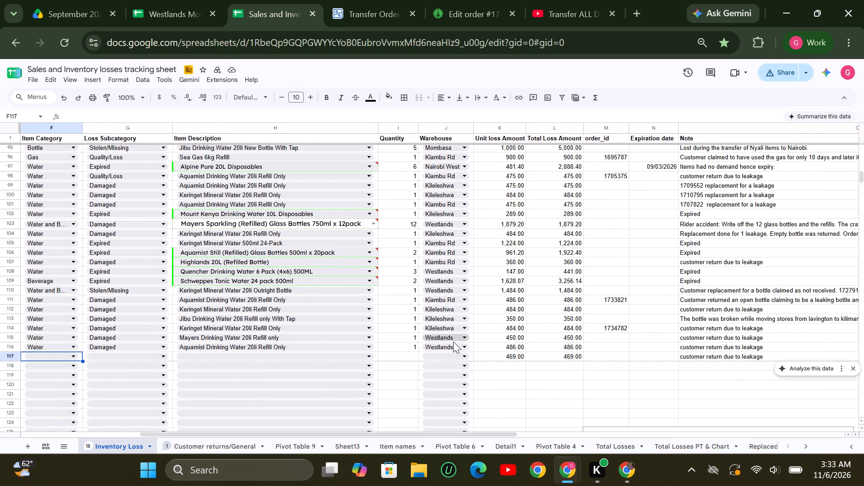
pyautogui.click(451, 355)
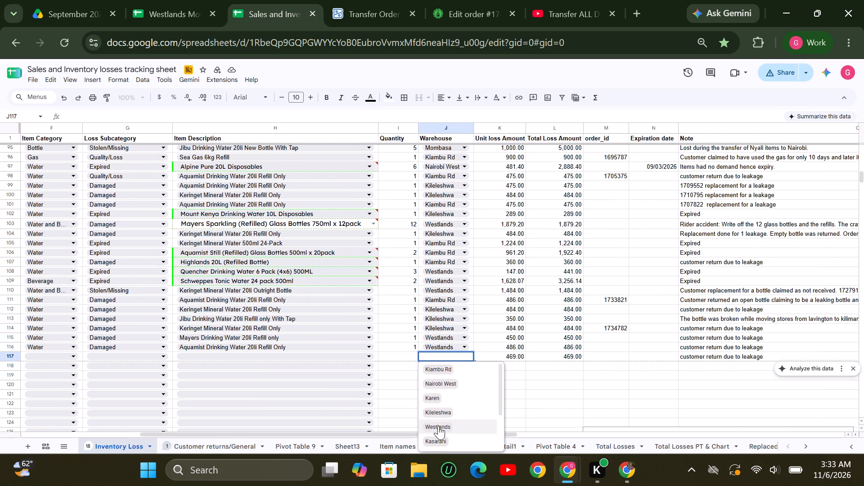
pyautogui.click(438, 426)
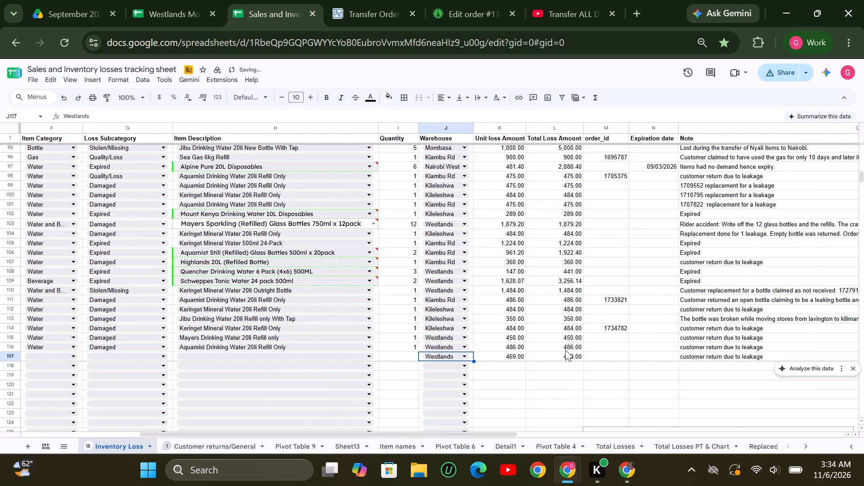
pyautogui.click(565, 350)
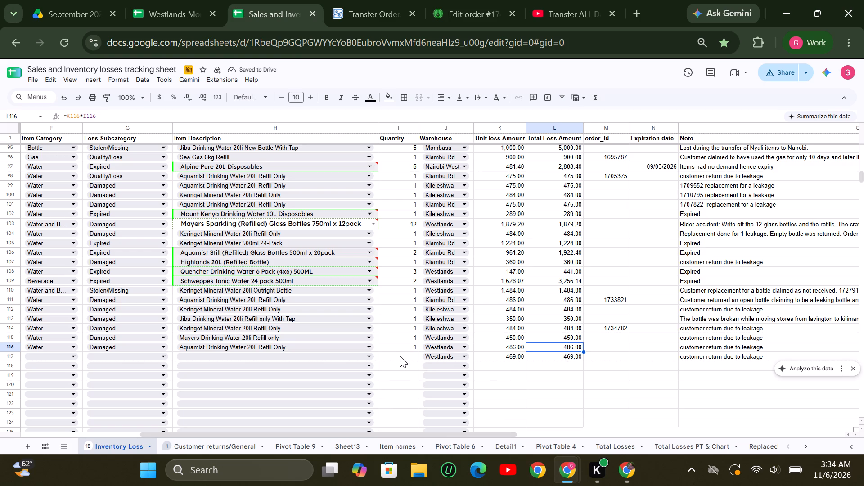
pyautogui.click(400, 356)
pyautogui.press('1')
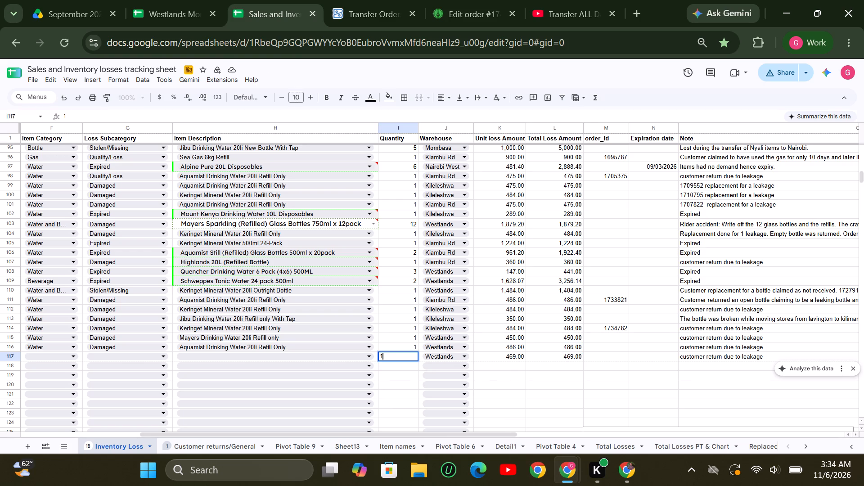
# Fill the total loss amount formula from row 116 down into row 117.
pyautogui.click(564, 348)
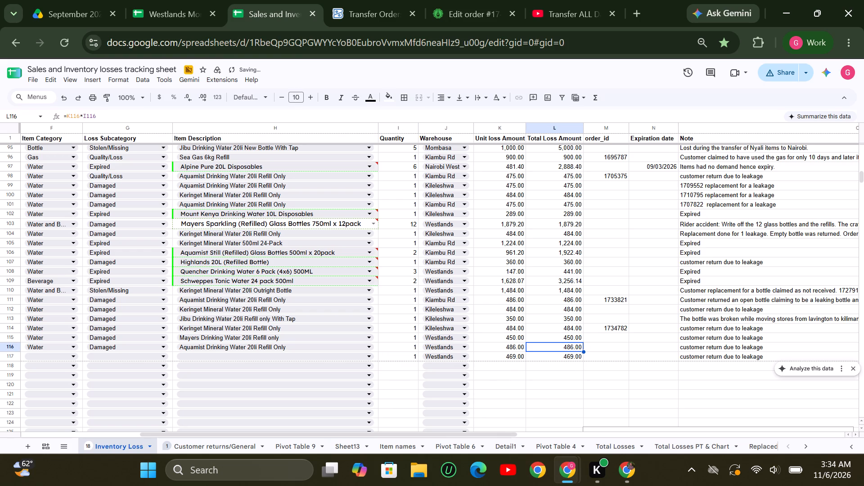
pyautogui.moveTo(583, 350); pyautogui.dragTo(576, 360)
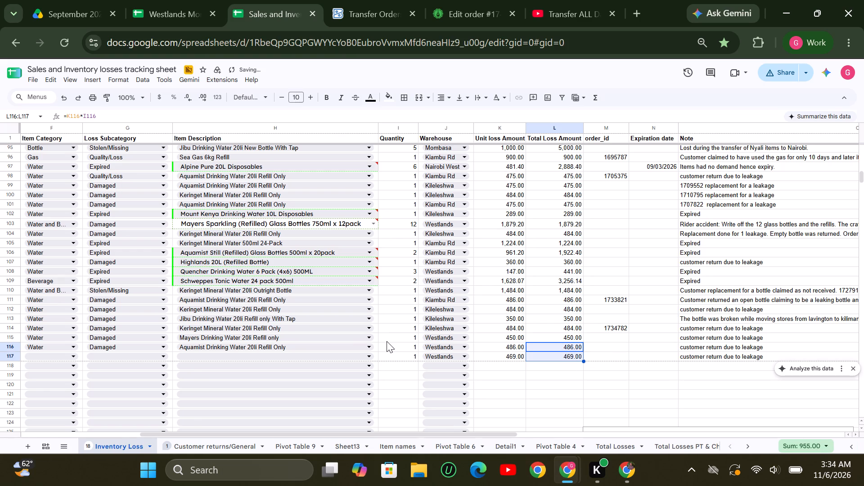
# Set row 117's item description to Aquamist Drinking Water 20li Refill Only and its loss subcategory to Damaged.
pyautogui.click(268, 358)
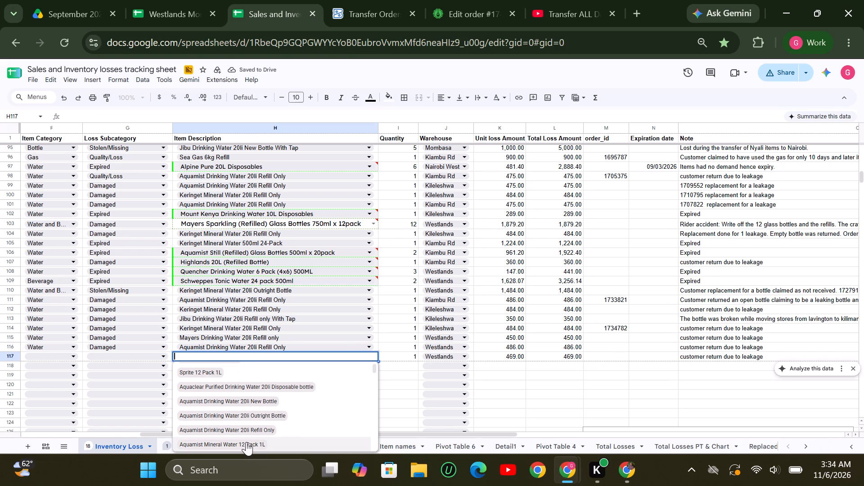
pyautogui.click(237, 435)
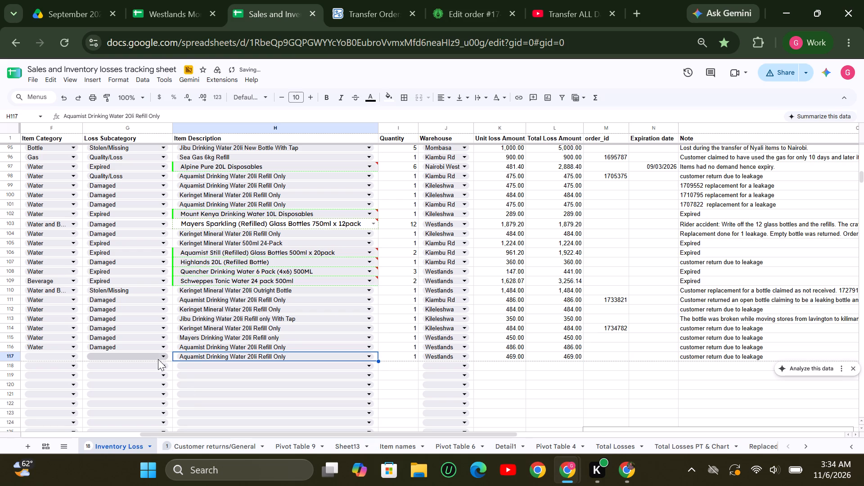
pyautogui.click(150, 360)
pyautogui.click(121, 354)
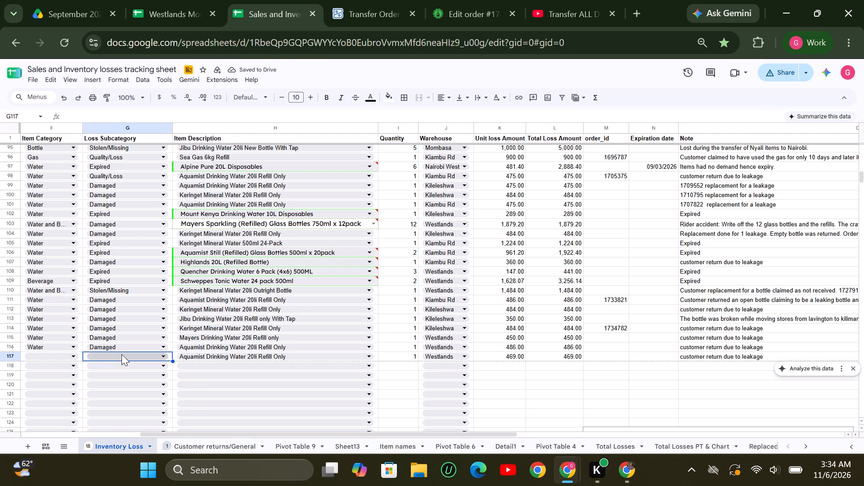
pyautogui.click(100, 380)
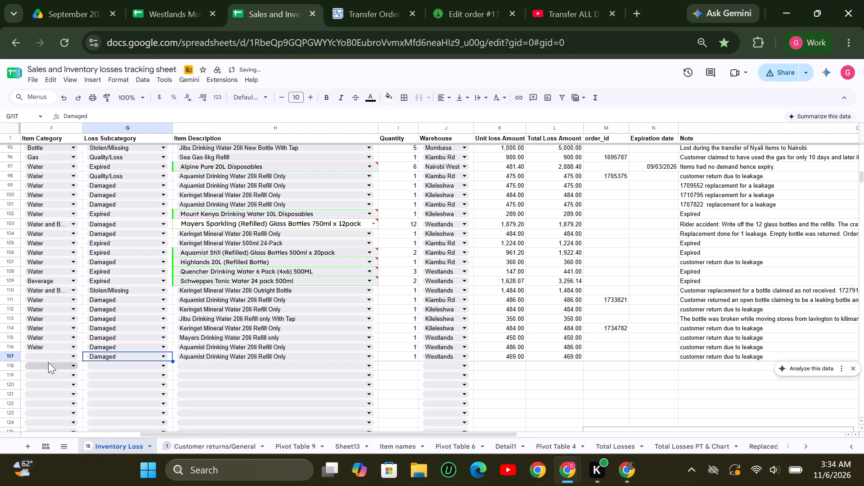
# Set row 117's item category to Water and its "In store or in transit" value to customer return.
pyautogui.click(48, 362)
pyautogui.press('Left')
pyautogui.press('Left')
pyautogui.press('Left')
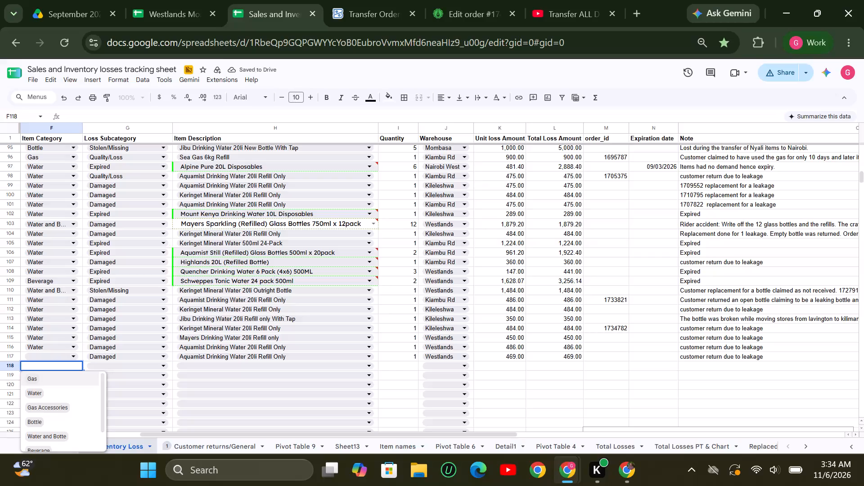
pyautogui.click(191, 390)
pyautogui.press('Left')
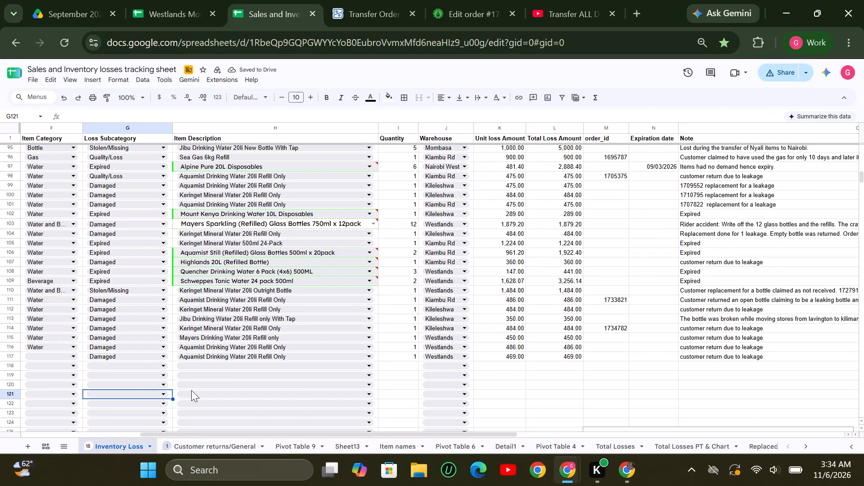
pyautogui.press('Left')
pyautogui.press('Left')
pyautogui.press('Left')
pyautogui.press('Left')
pyautogui.press('Left')
pyautogui.press('Left')
pyautogui.press('Left')
pyautogui.press('Left')
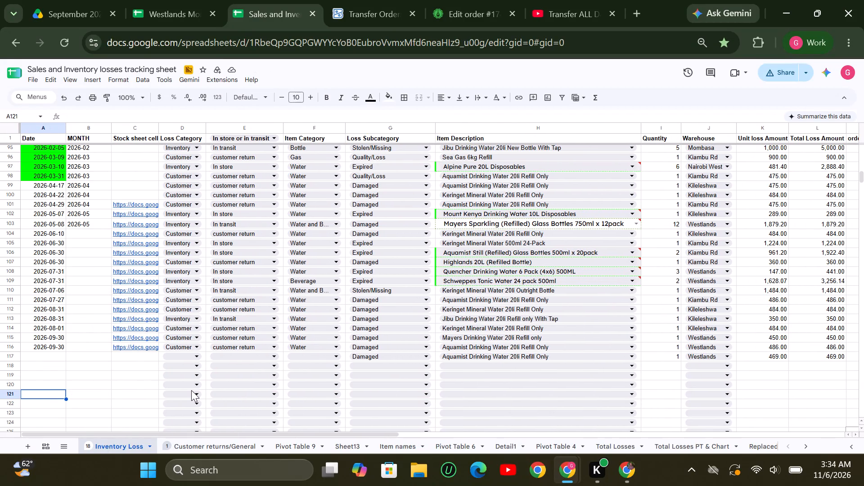
pyautogui.press('Left')
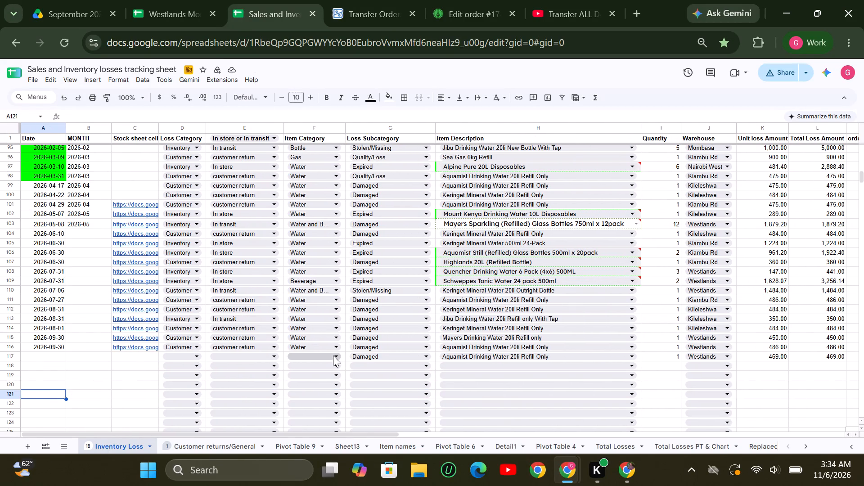
pyautogui.click(333, 355)
pyautogui.click(299, 385)
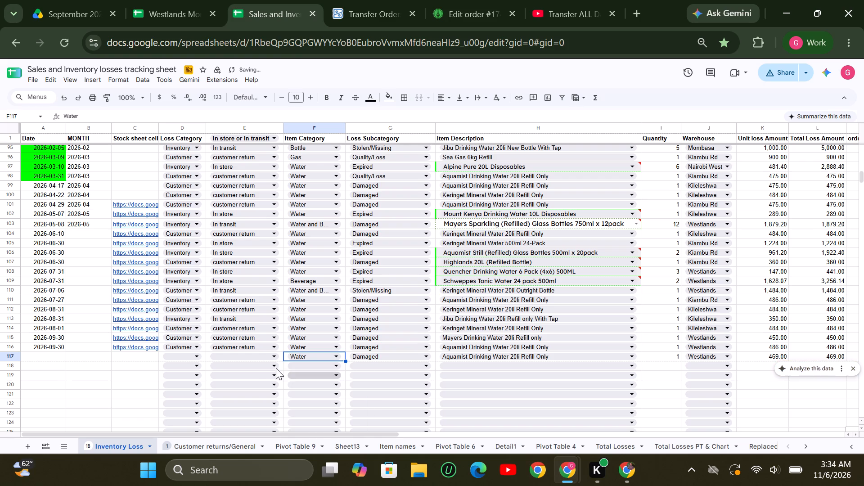
pyautogui.click(247, 352)
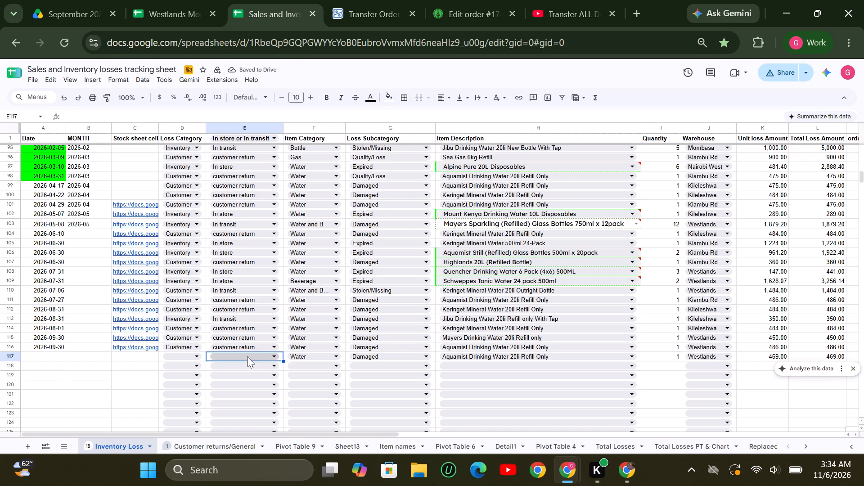
pyautogui.click(243, 359)
pyautogui.click(243, 411)
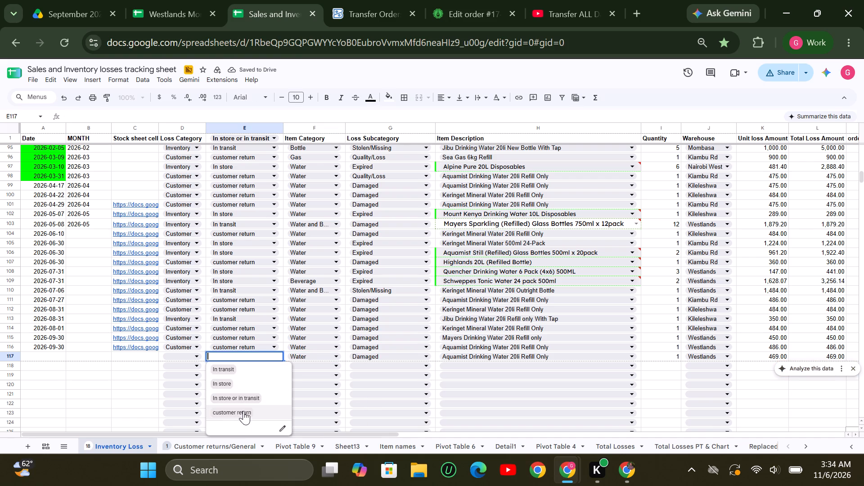
# Set row 117's loss category to Customer.
pyautogui.click(180, 352)
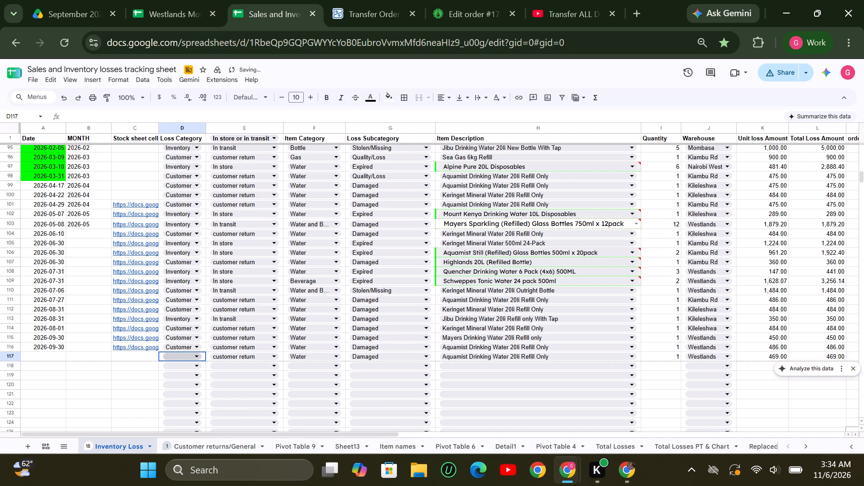
pyautogui.click(175, 356)
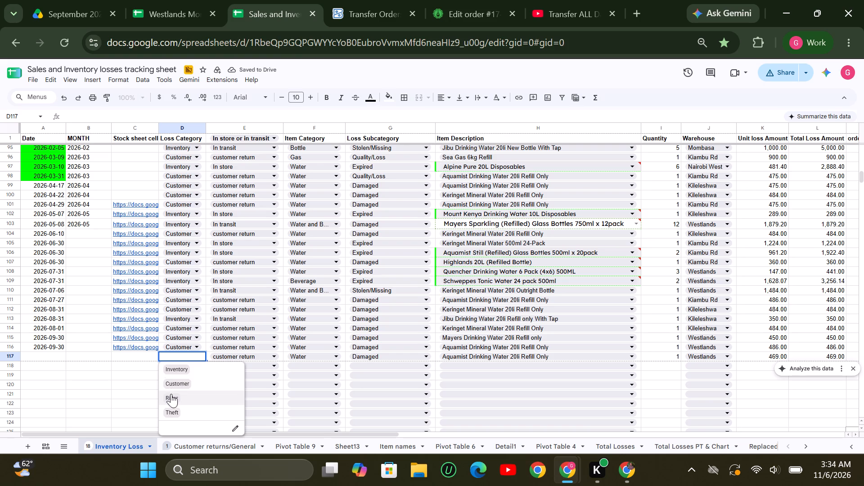
pyautogui.click(169, 386)
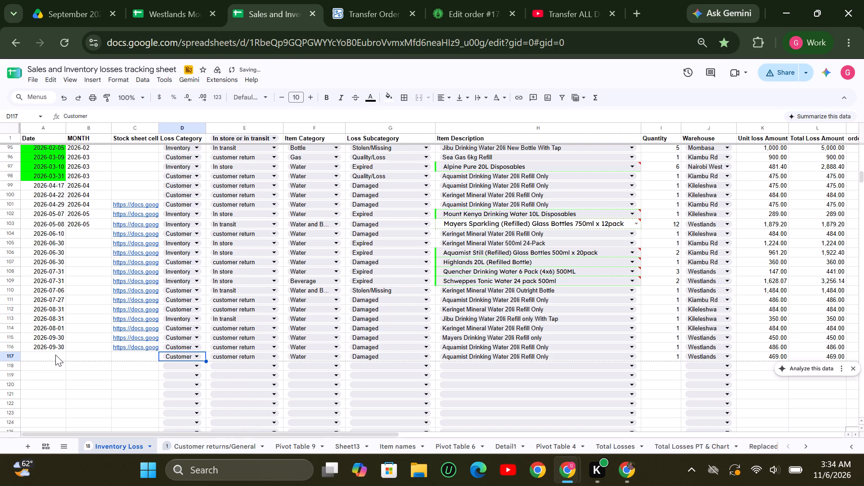
# Enter the date 2026-09-22 in row 117 and check it against the returned Aquamist bottle's date in the Westlands tracker.
pyautogui.click(52, 355)
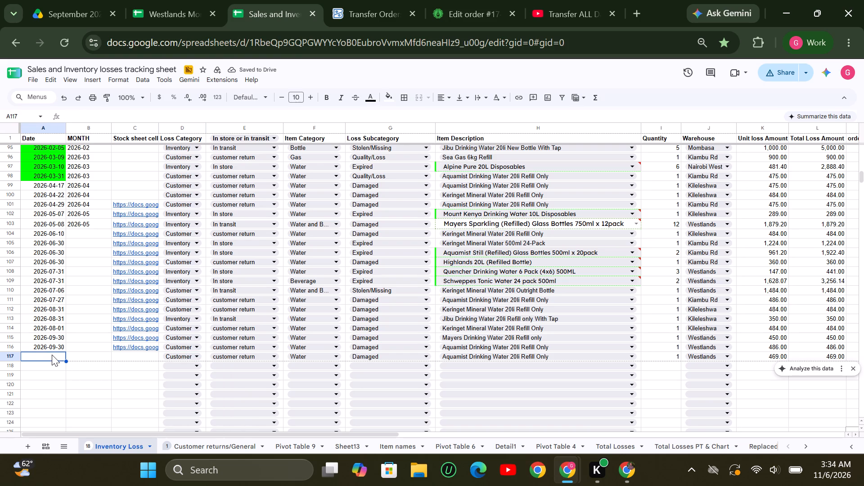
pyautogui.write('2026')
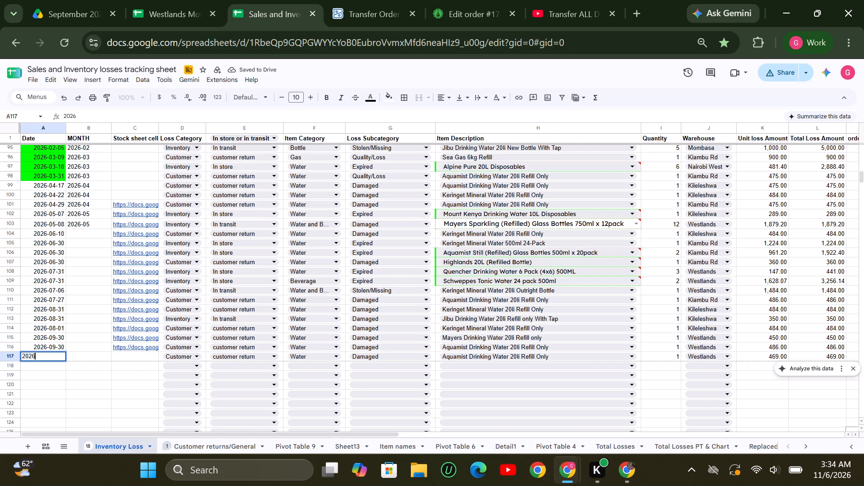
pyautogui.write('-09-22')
pyautogui.click(191, 8)
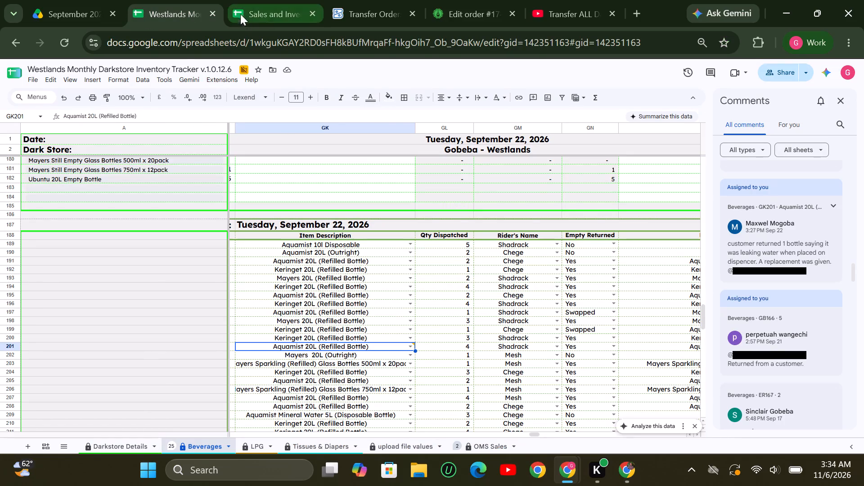
pyautogui.click(263, 9)
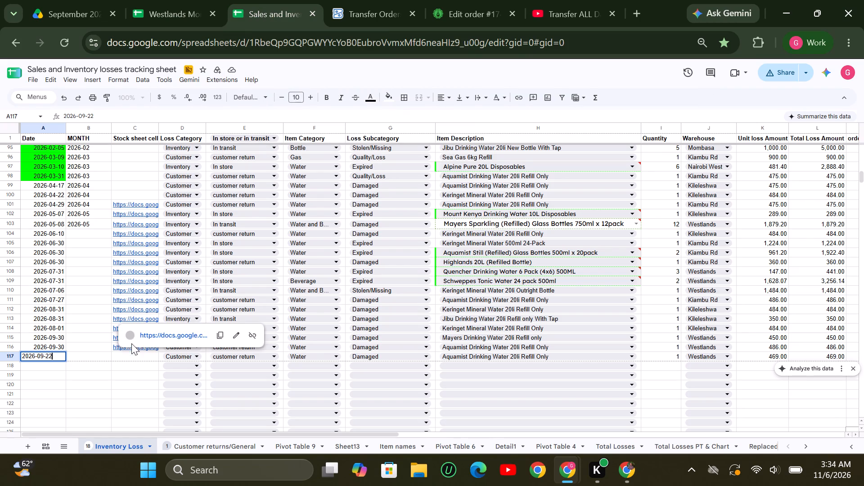
# Copy the link to cell GK201 of the Westlands tracker's Beverages sheet and paste it as row 117's stock sheet cell link.
pyautogui.click(131, 355)
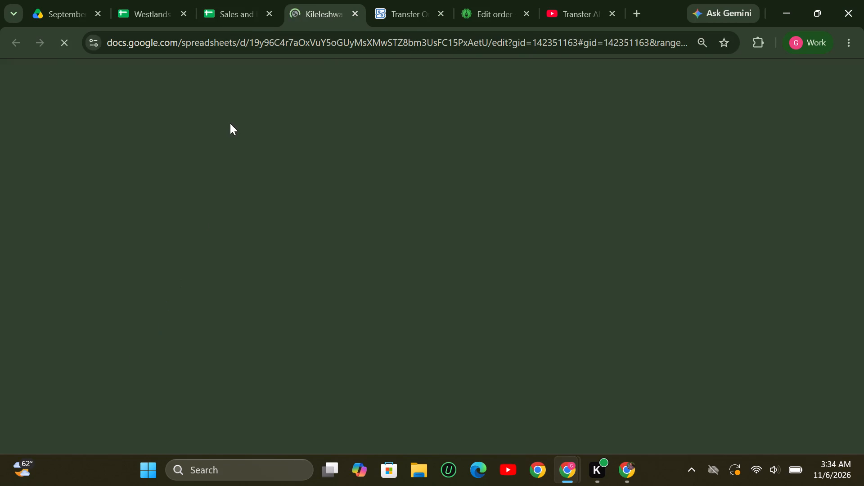
pyautogui.click(352, 12)
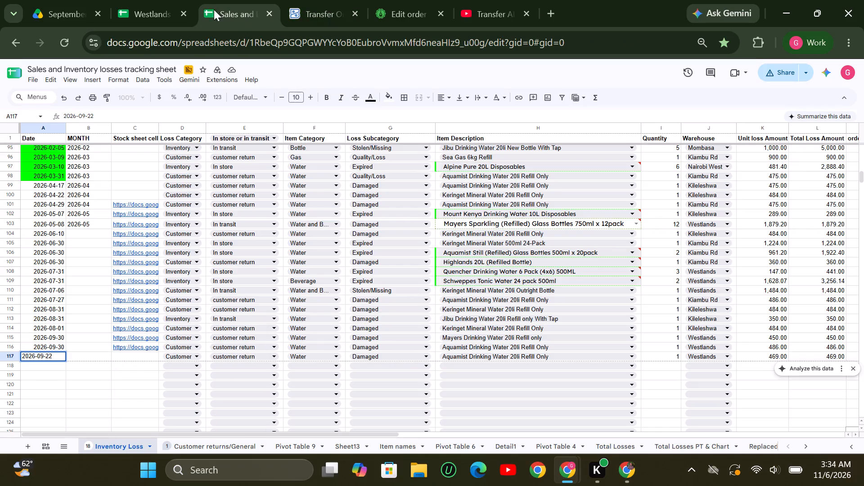
pyautogui.click(149, 11)
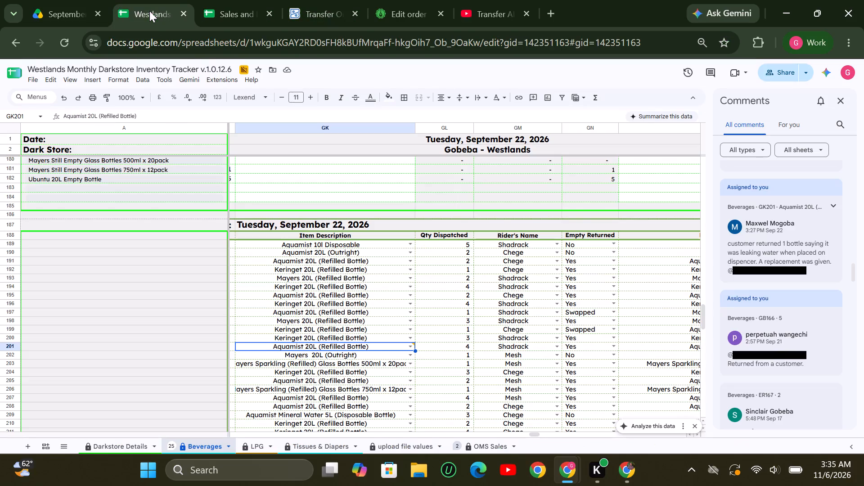
pyautogui.rightClick(369, 345)
pyautogui.scroll(-7, 422, 410)
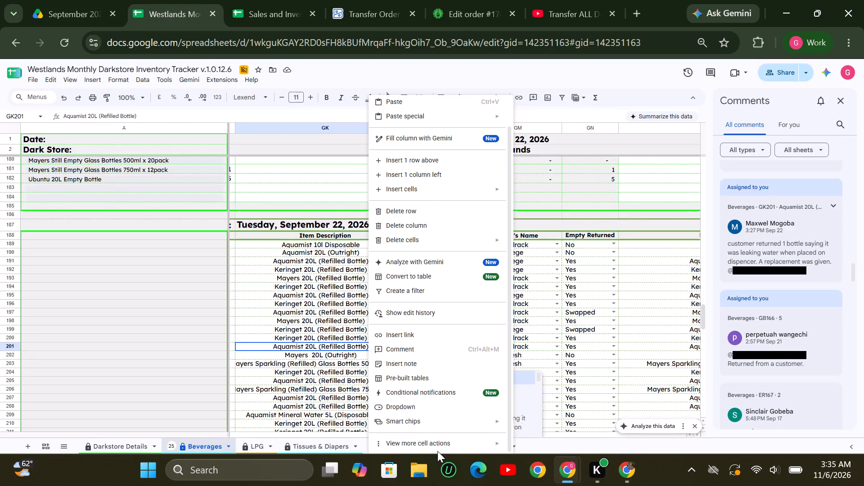
pyautogui.click(535, 411)
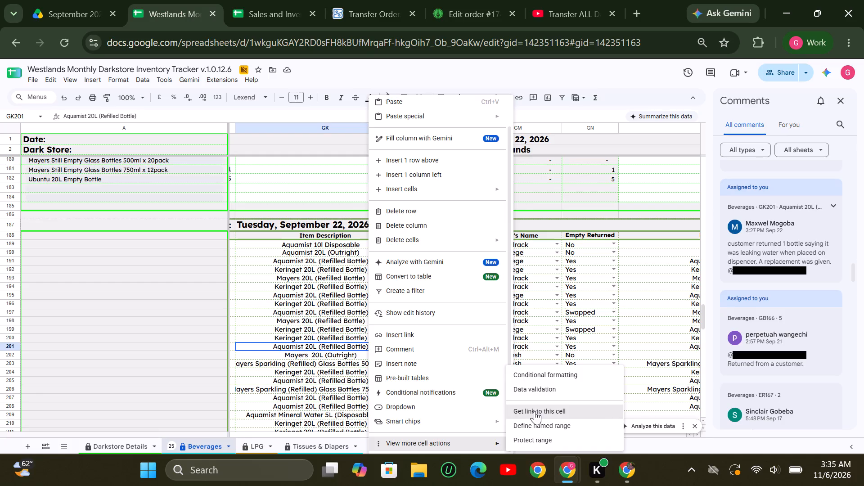
pyautogui.click(259, 8)
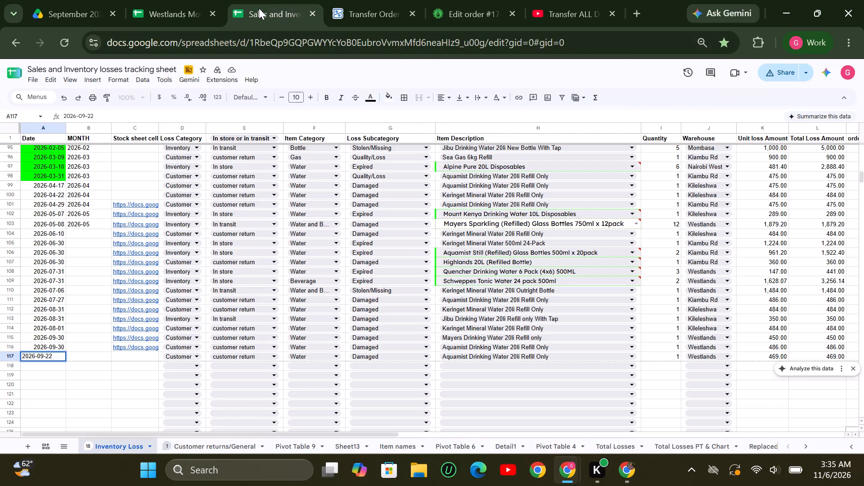
pyautogui.click(131, 358)
pyautogui.rightClick(131, 358)
pyautogui.click(161, 135)
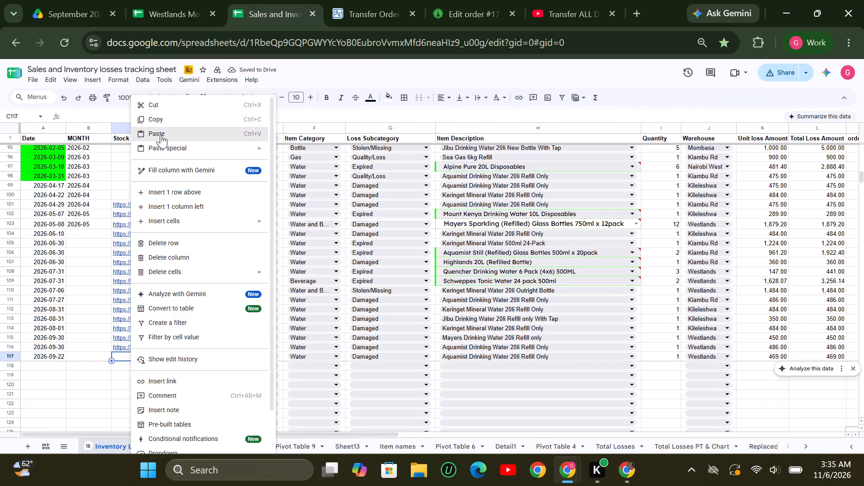
pyautogui.click(41, 368)
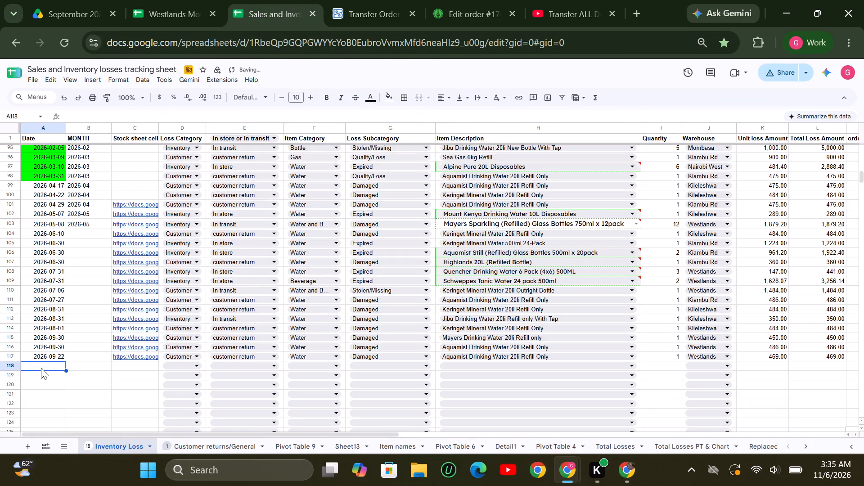
# Review the remaining open Westlands tracker comments older than September 22 for customer returns and losses.
pyautogui.click(157, 16)
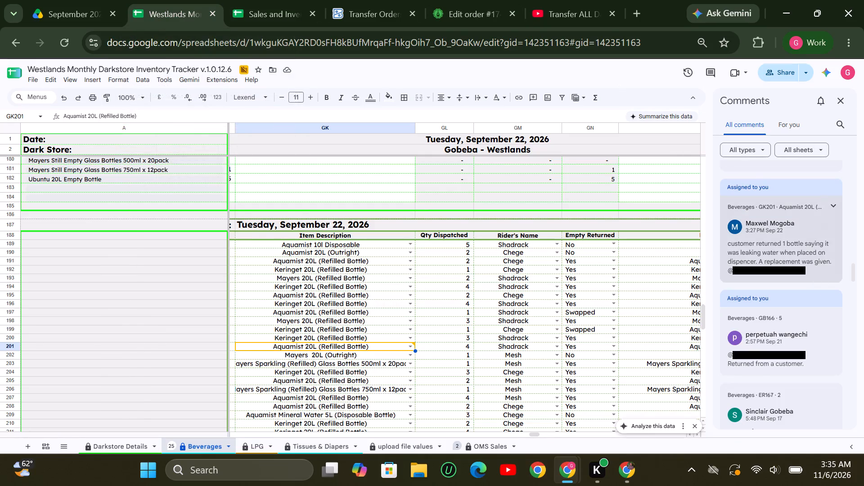
pyautogui.scroll(-2, 823, 290)
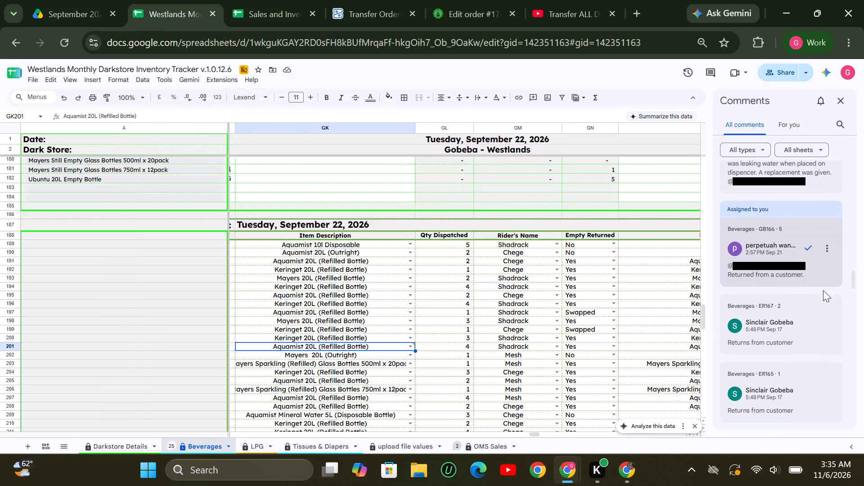
pyautogui.scroll(-2, 787, 276)
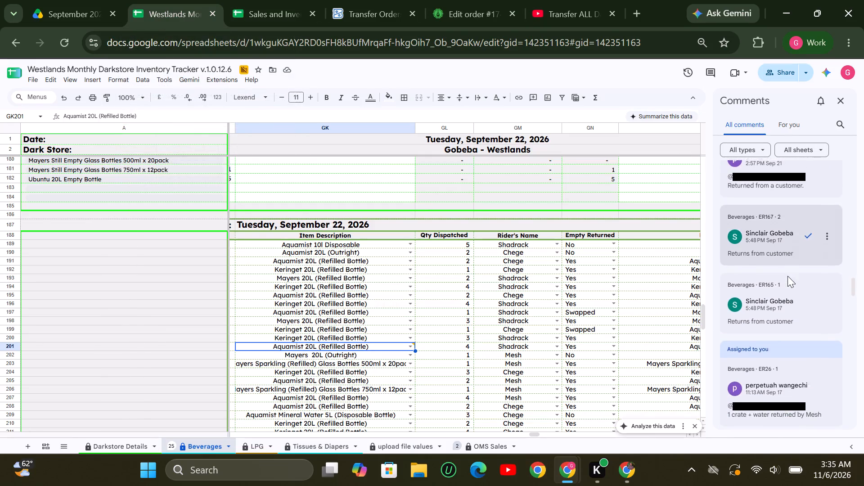
pyautogui.scroll(-4, 787, 276)
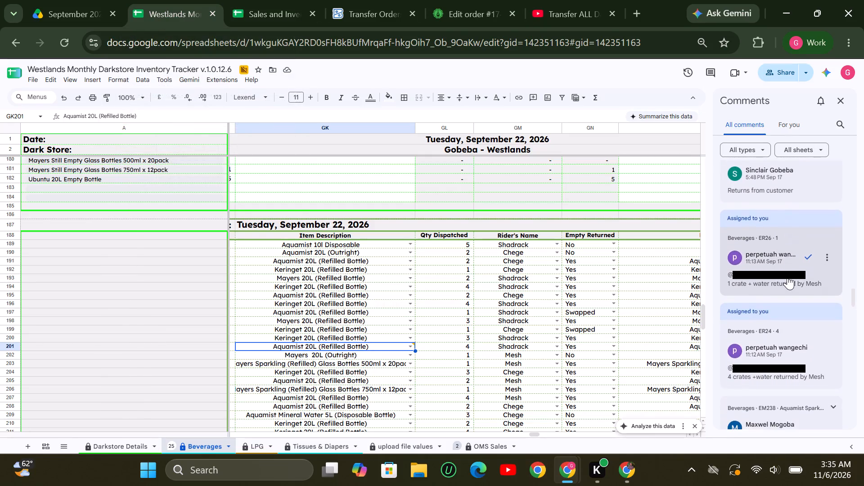
pyautogui.scroll(-3, 787, 276)
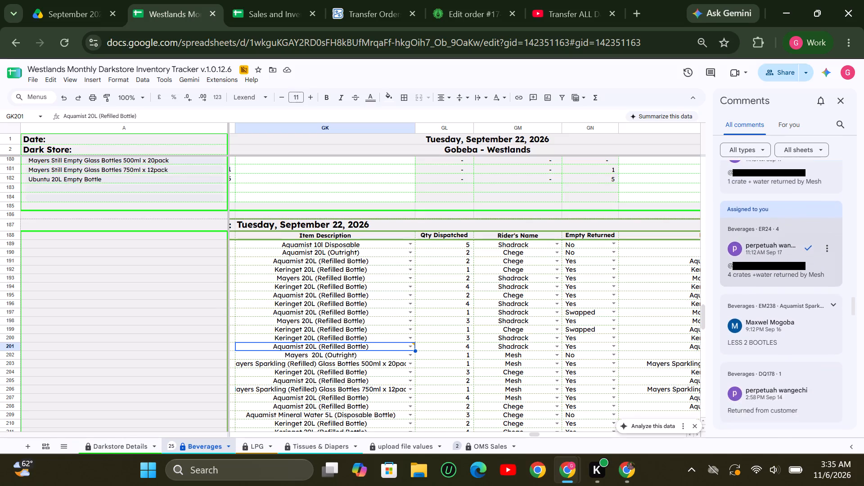
pyautogui.scroll(-3, 787, 276)
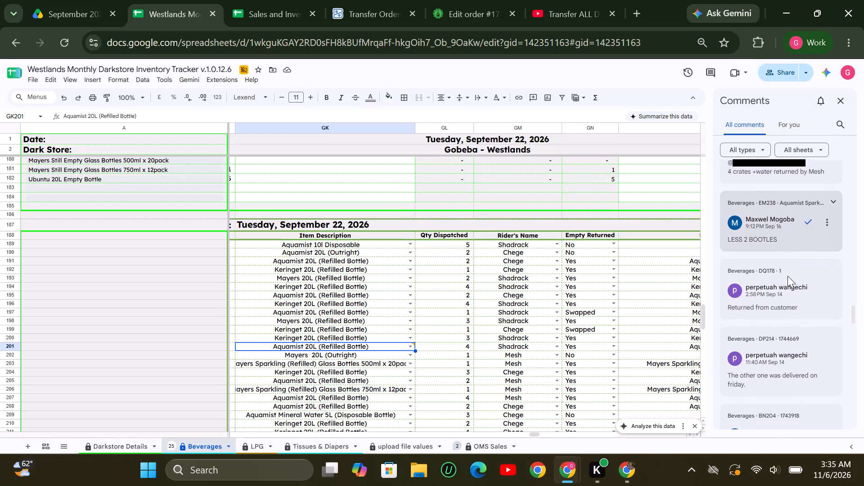
pyautogui.scroll(-3, 787, 276)
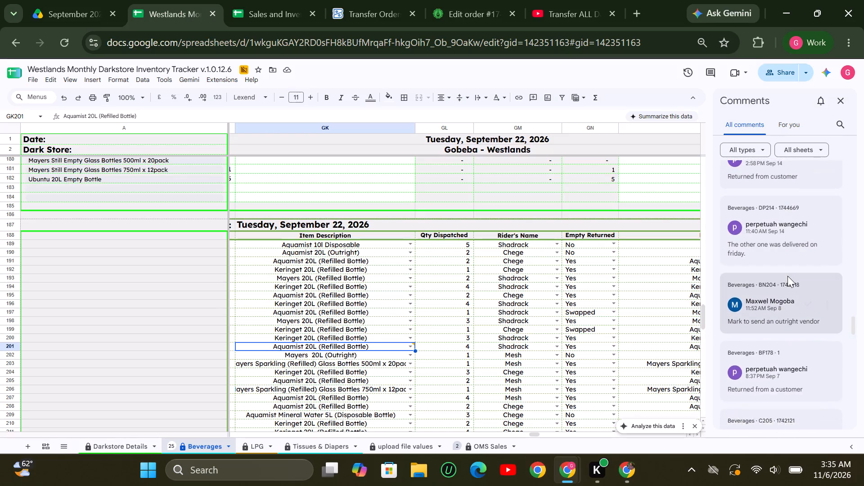
pyautogui.scroll(-3, 787, 276)
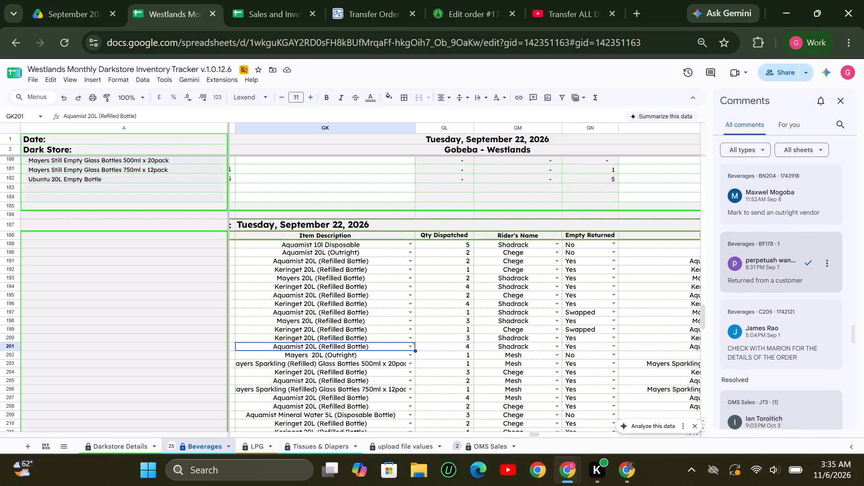
# Read through the resolved Westlands tracker comments to the end of the list, checking for returns or losses.
pyautogui.scroll(-7, 787, 276)
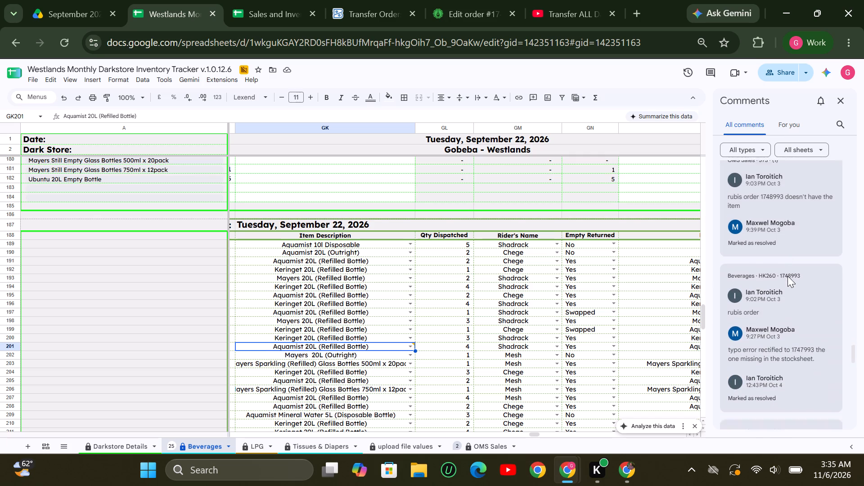
pyautogui.scroll(-4, 787, 276)
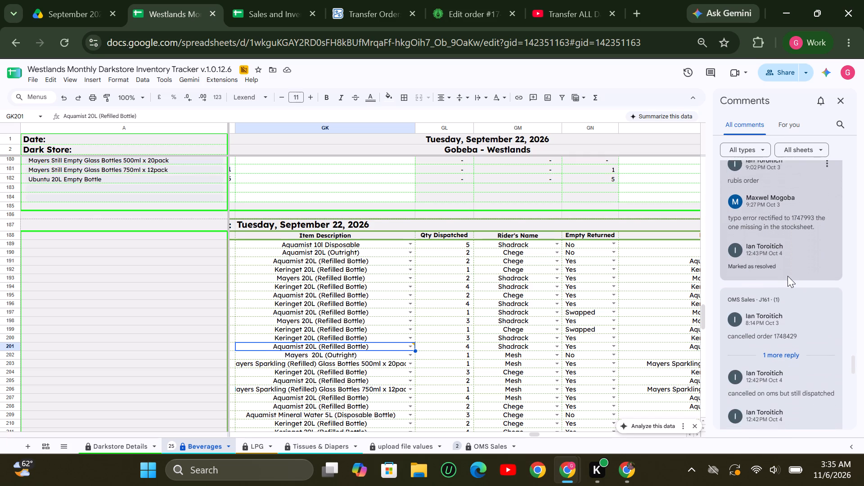
pyautogui.scroll(-3, 787, 276)
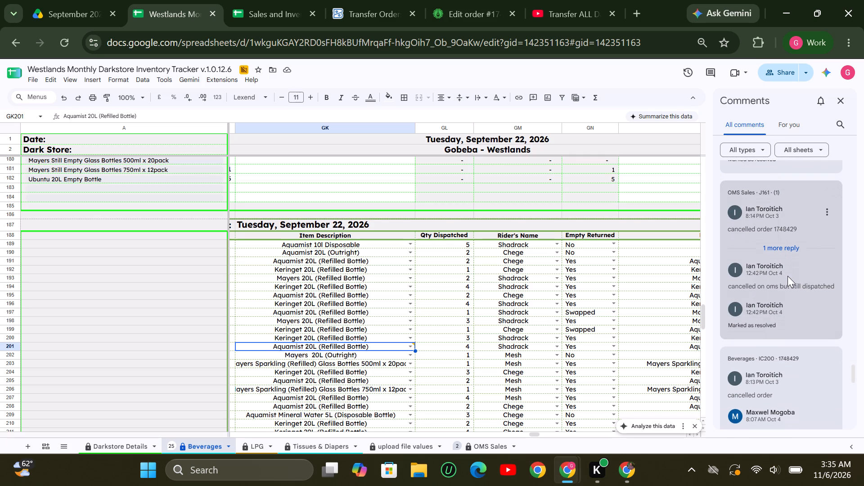
pyautogui.scroll(-3, 787, 276)
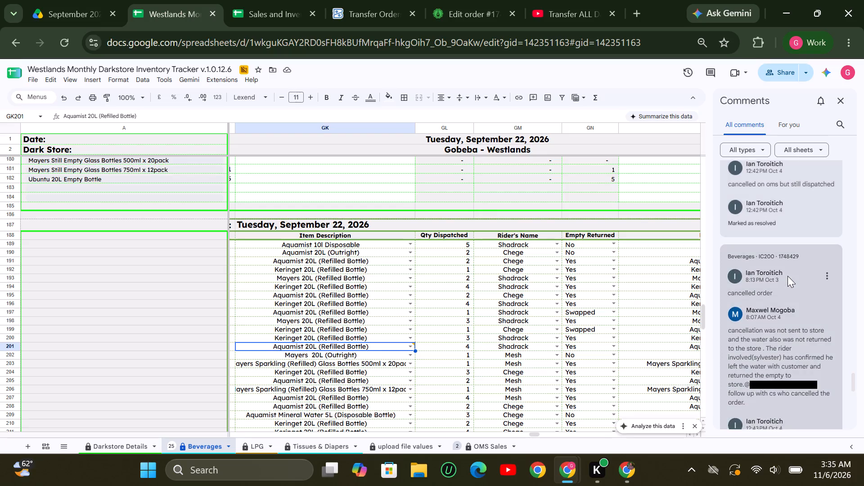
pyautogui.scroll(-3, 787, 276)
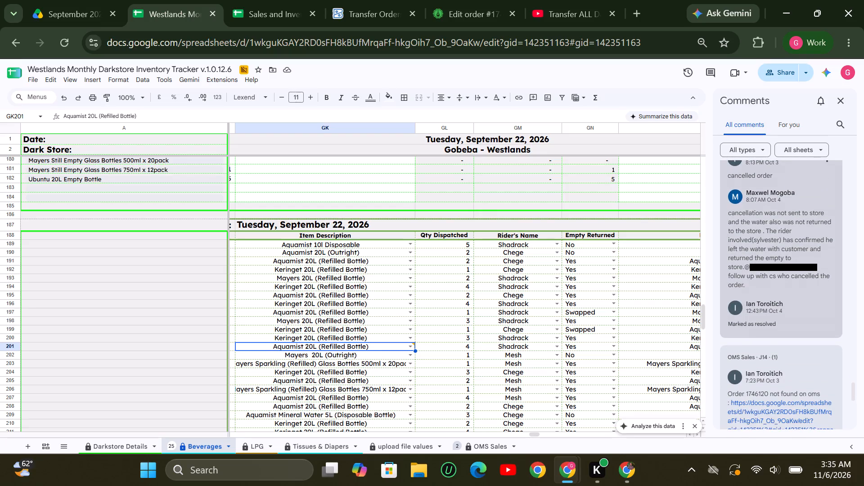
pyautogui.scroll(-1, 787, 276)
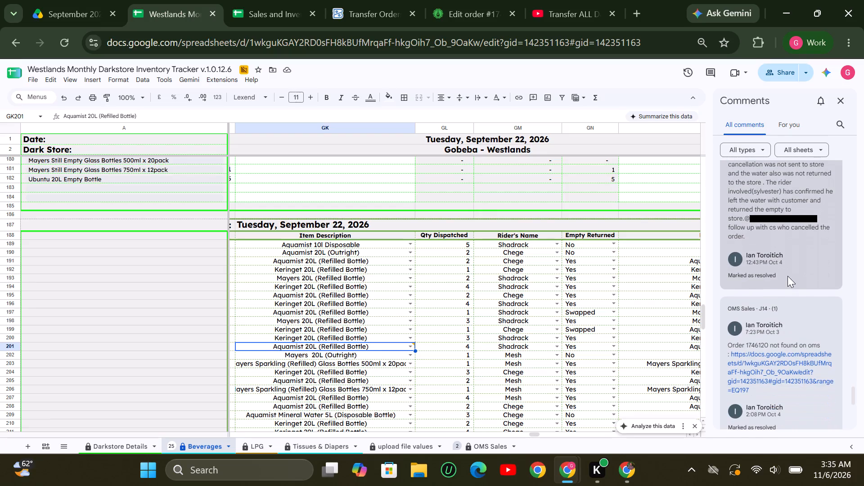
pyautogui.scroll(-3, 787, 276)
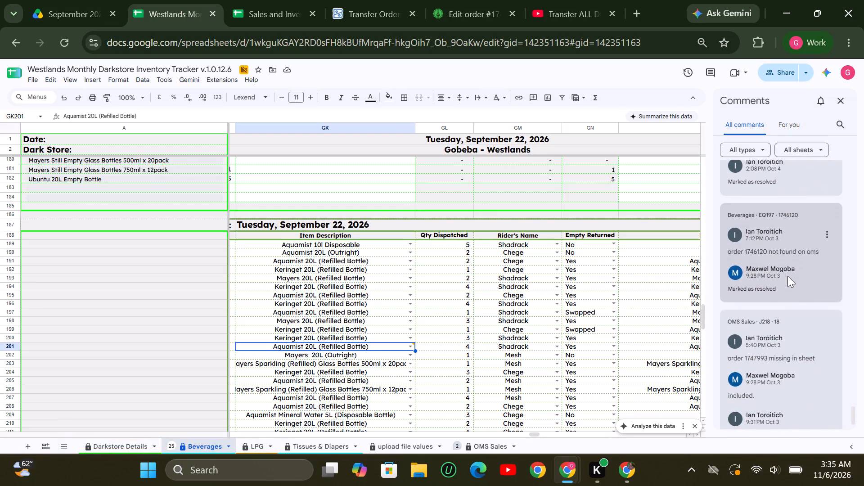
pyautogui.scroll(-3, 787, 276)
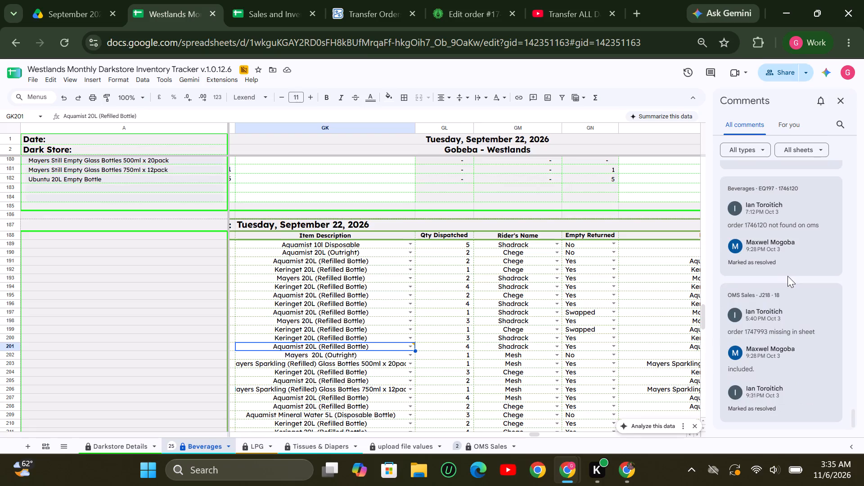
# Go back through the open Westlands tracker comments and open the September 21 customer-return comment on Beverages cell GB166.
pyautogui.scroll(17, 787, 276)
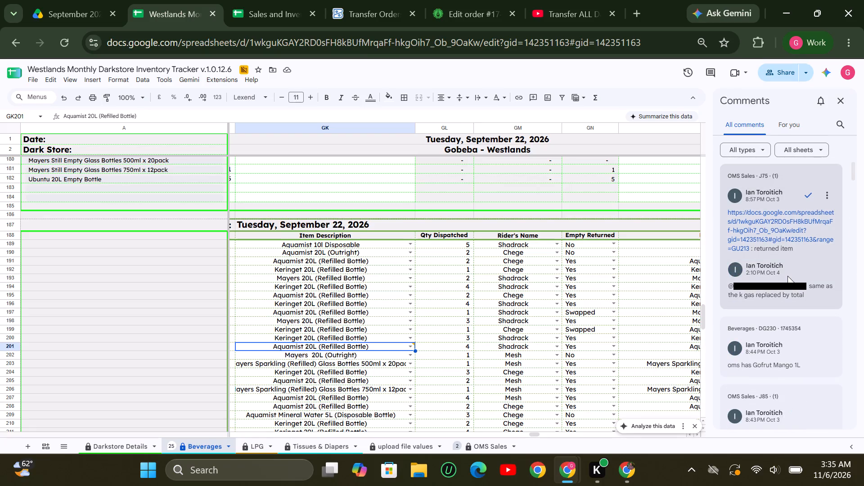
pyautogui.scroll(4, 787, 276)
pyautogui.scroll(-6, 787, 276)
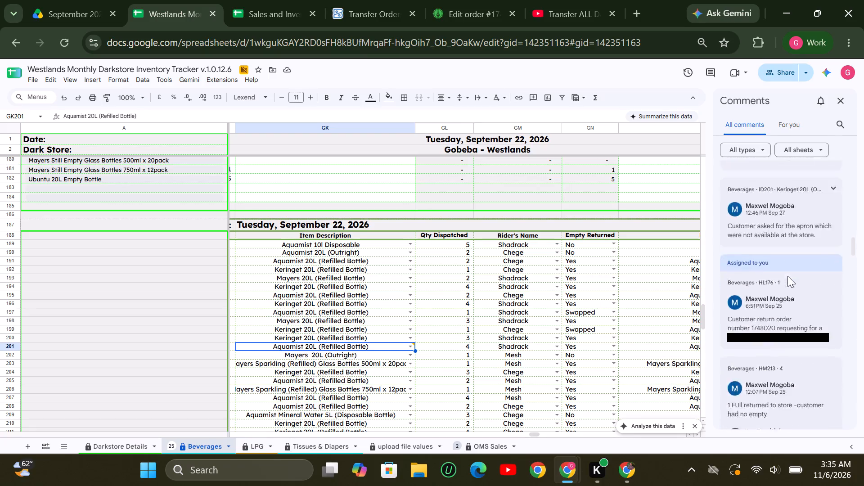
pyautogui.scroll(-1, 787, 276)
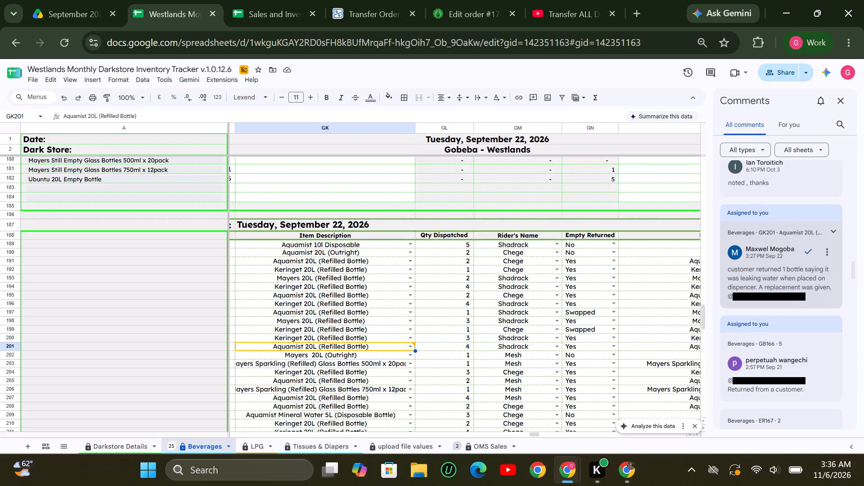
pyautogui.click(787, 276)
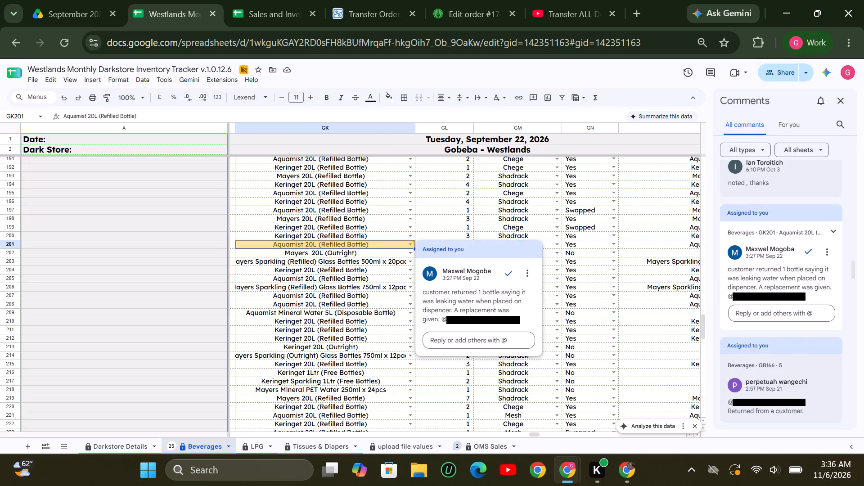
pyautogui.scroll(-2, 759, 374)
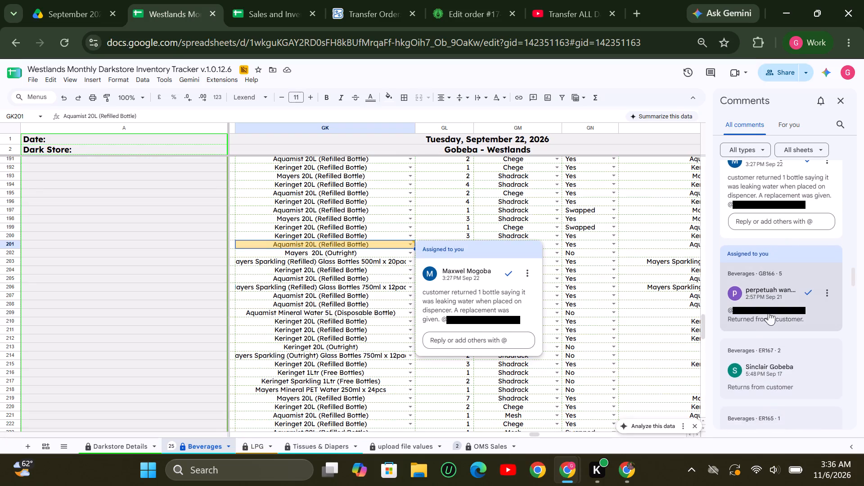
pyautogui.click(764, 322)
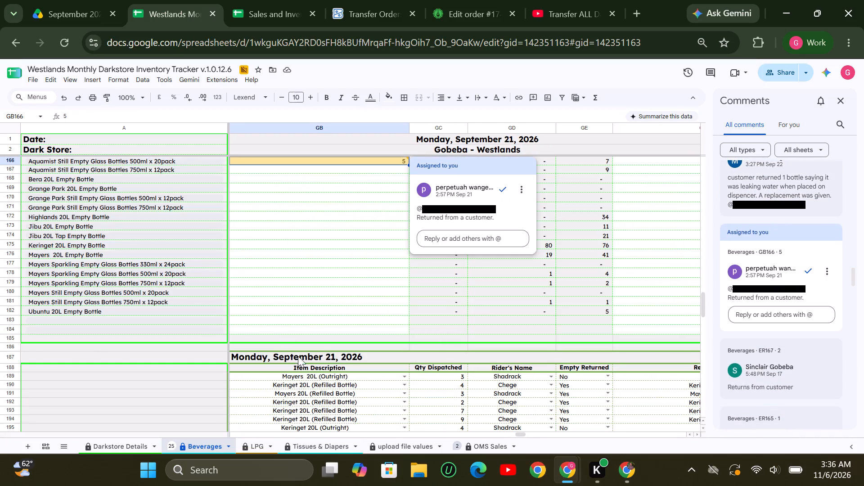
# Begin a new customer return entry in row 66 of the losses tracking sheet's Customer returns/General sheet, at the item cell.
pyautogui.click(266, 24)
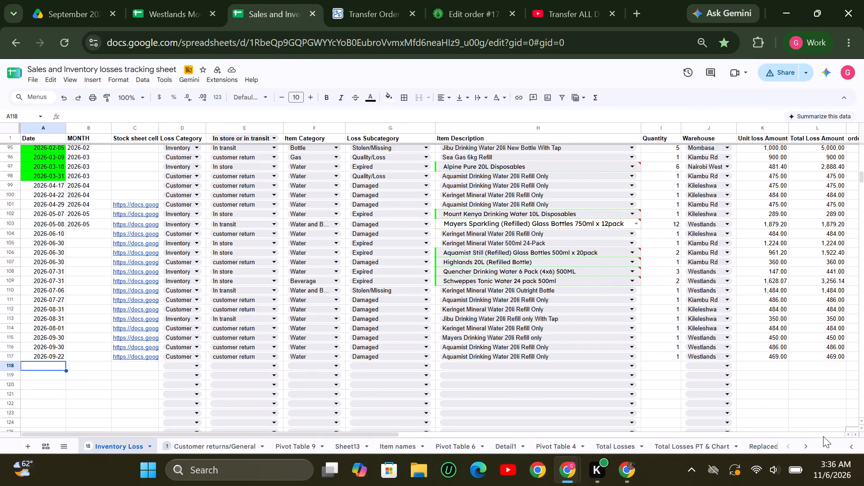
pyautogui.click(834, 436)
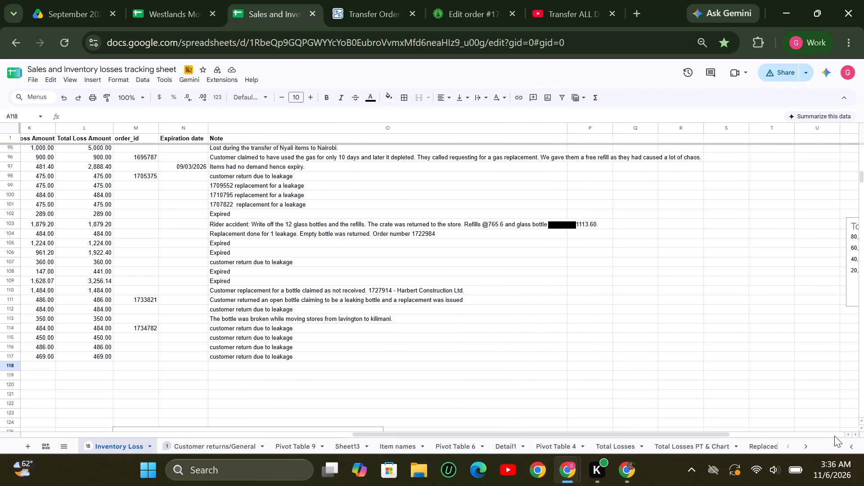
pyautogui.click(231, 445)
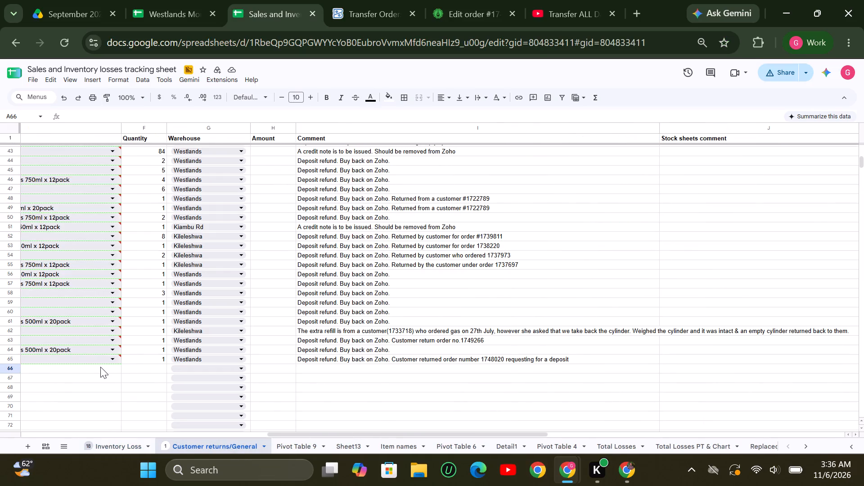
pyautogui.click(90, 370)
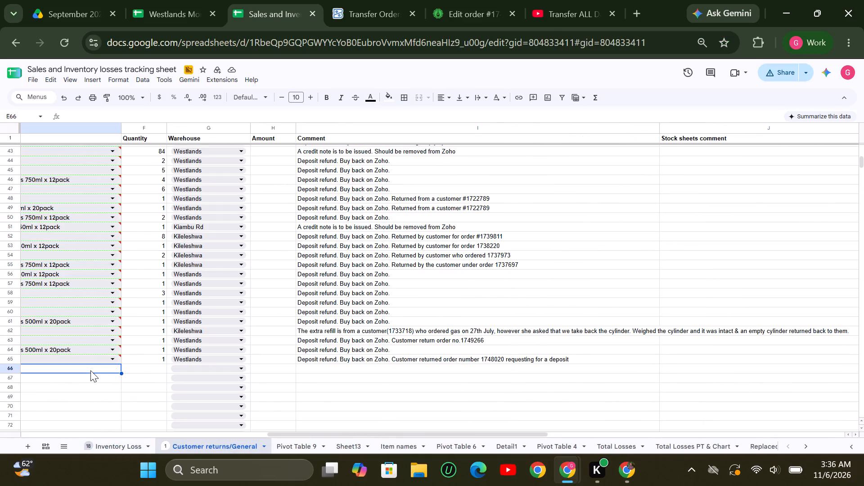
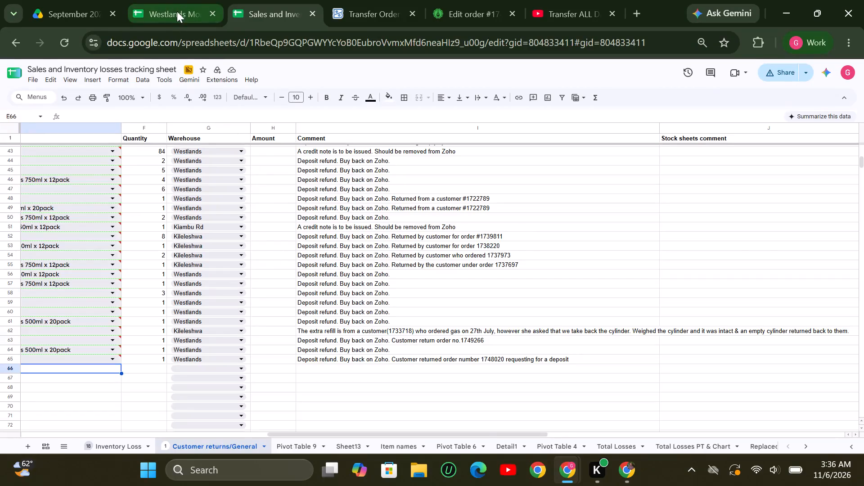
# Copy the item name Aquamist Still Empty Glass Bottles 500ml x 20pack from the Westlands tracker into Item cell E66 of the losses tracking sheet.
pyautogui.click(175, 13)
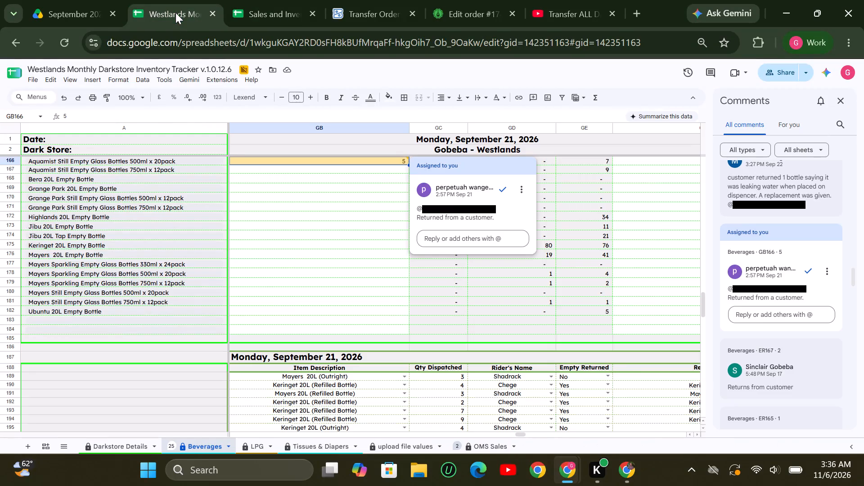
pyautogui.click(114, 159)
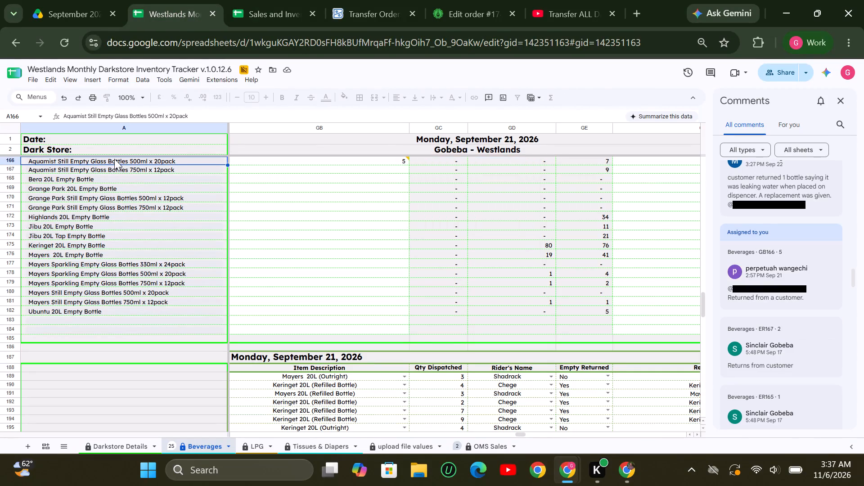
pyautogui.hotkey('ctrl', 'c')
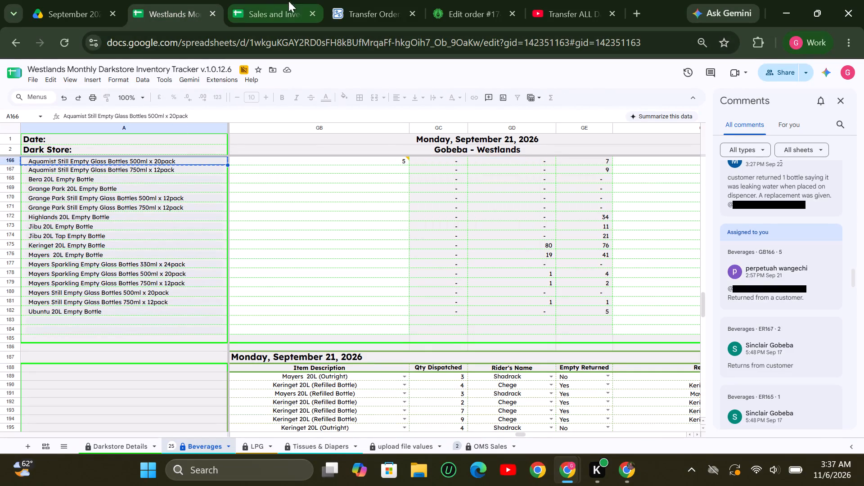
pyautogui.click(254, 7)
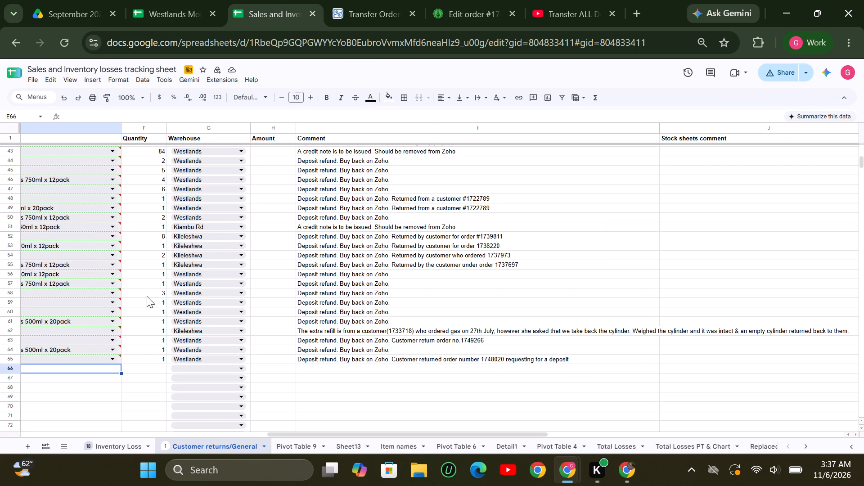
pyautogui.rightClick(96, 367)
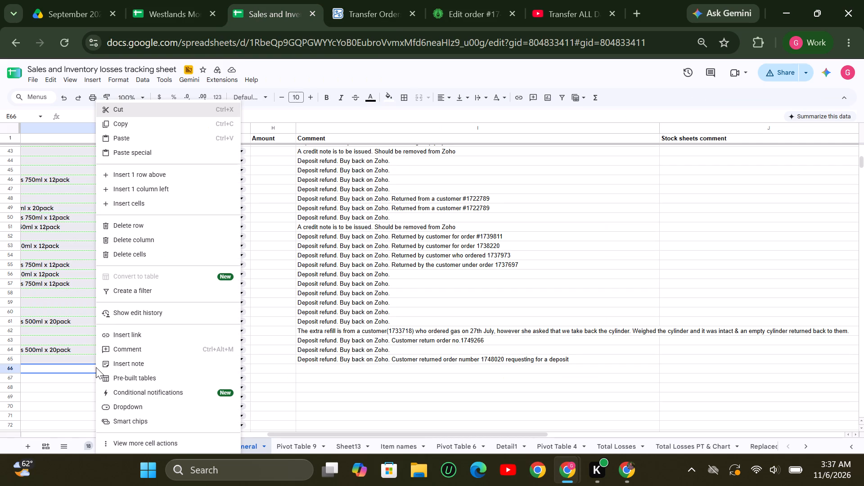
pyautogui.click(123, 135)
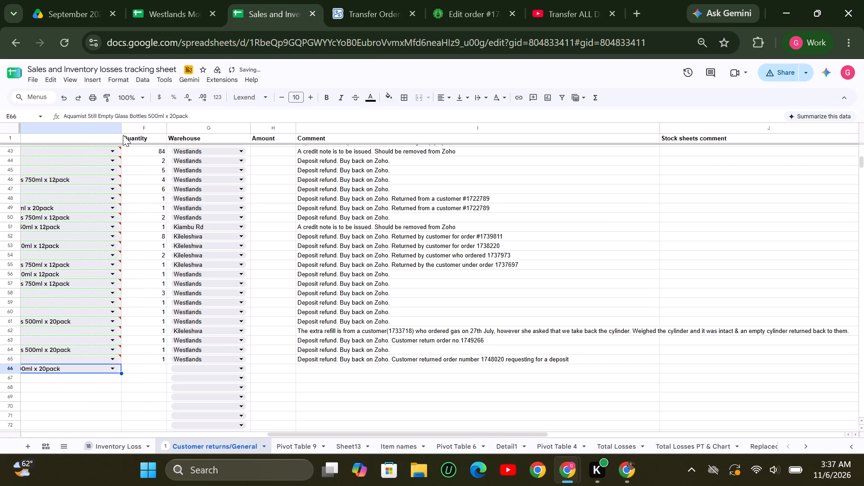
# Set row 66's quantity to 5 and its warehouse to Westlands.
pyautogui.click(144, 368)
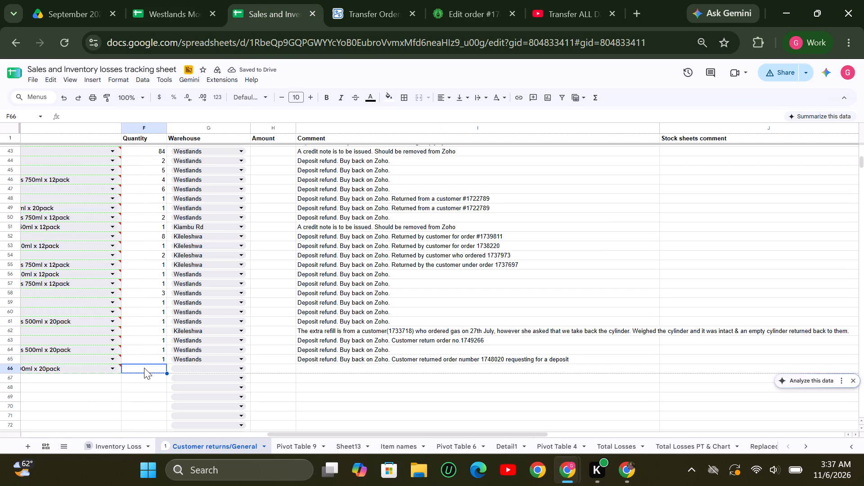
pyautogui.press('5')
pyautogui.click(232, 365)
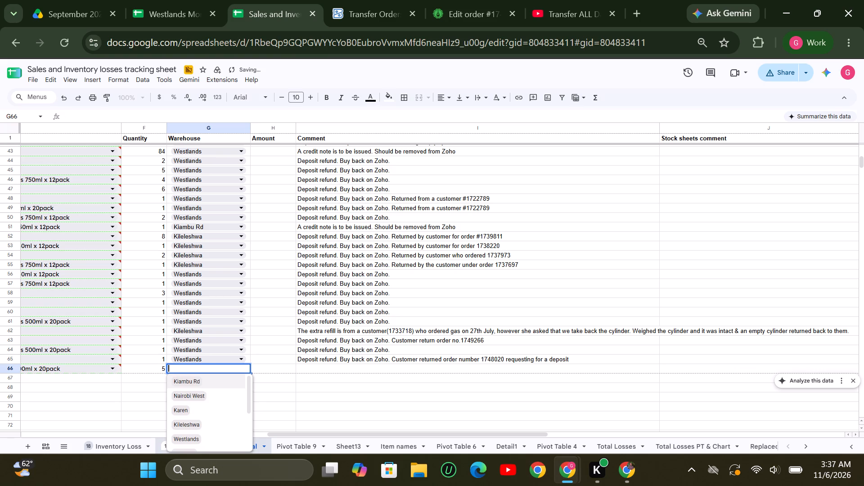
pyautogui.click(188, 437)
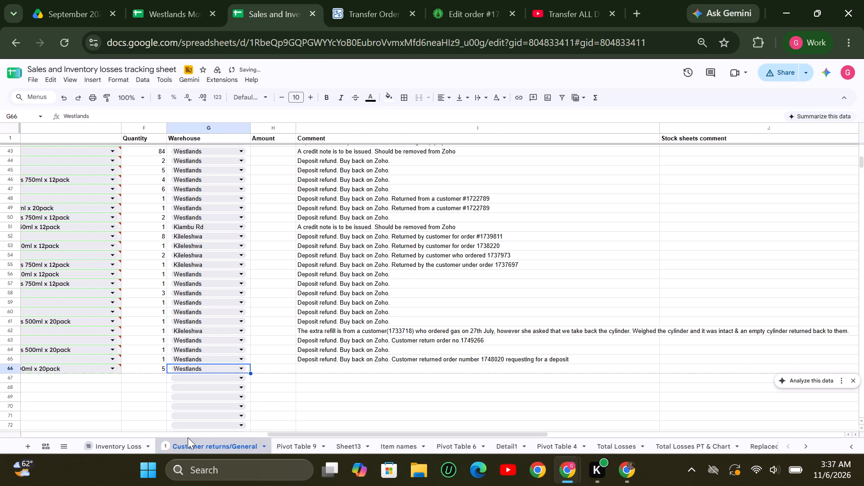
# Copy the existing comment "Deposit refund. Buy back on Zoho." into the Comment cell of row 66.
pyautogui.click(331, 319)
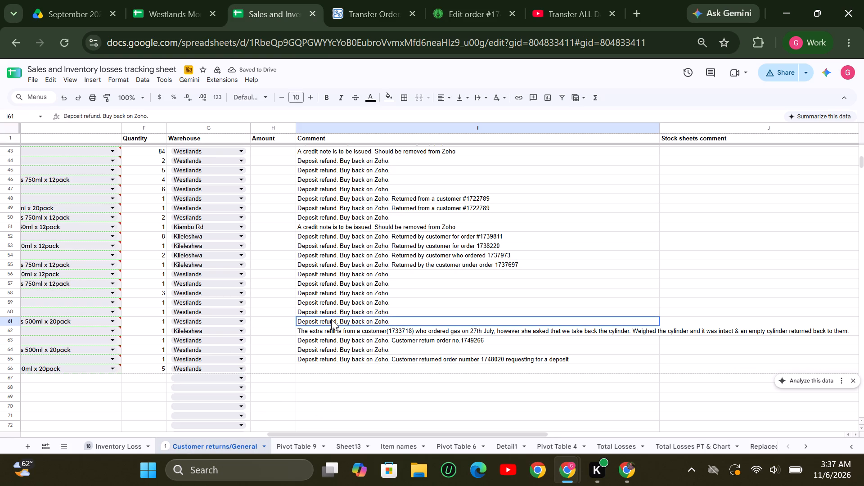
pyautogui.hotkey('ctrl', 'c')
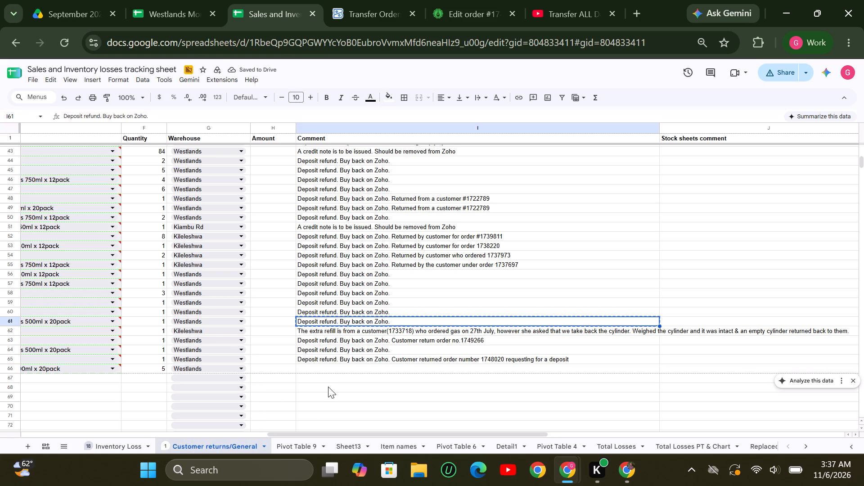
pyautogui.click(309, 368)
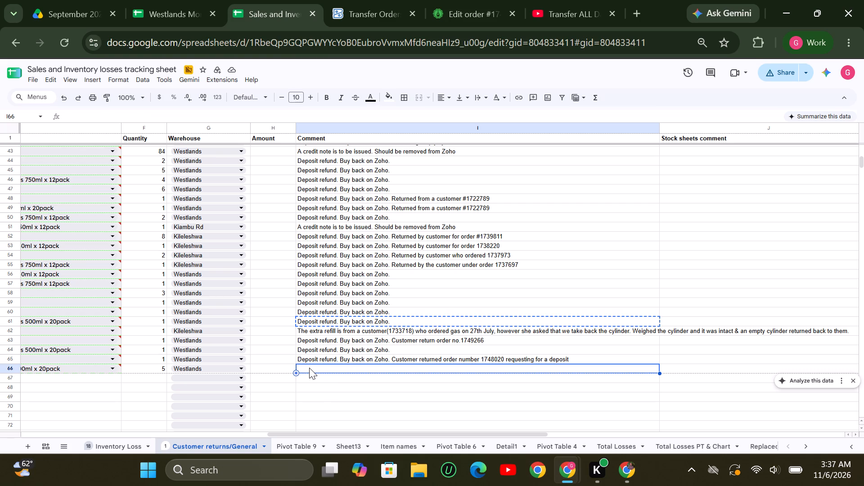
pyautogui.hotkey('ctrl', 'v')
# Set the type of transaction in row 66 to Customer Return.
pyautogui.press('Left')
pyautogui.press('Left')
pyautogui.press('Left')
pyautogui.press('Left')
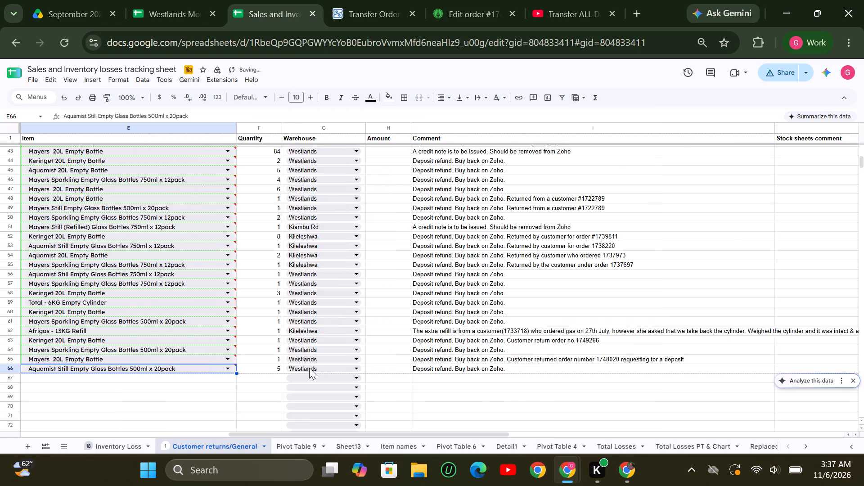
pyautogui.press('Left')
pyautogui.press('Left')
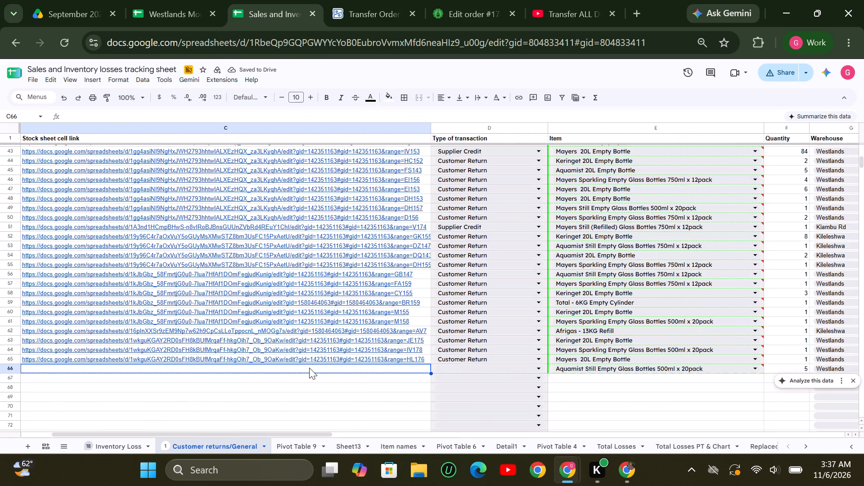
pyautogui.press('Left')
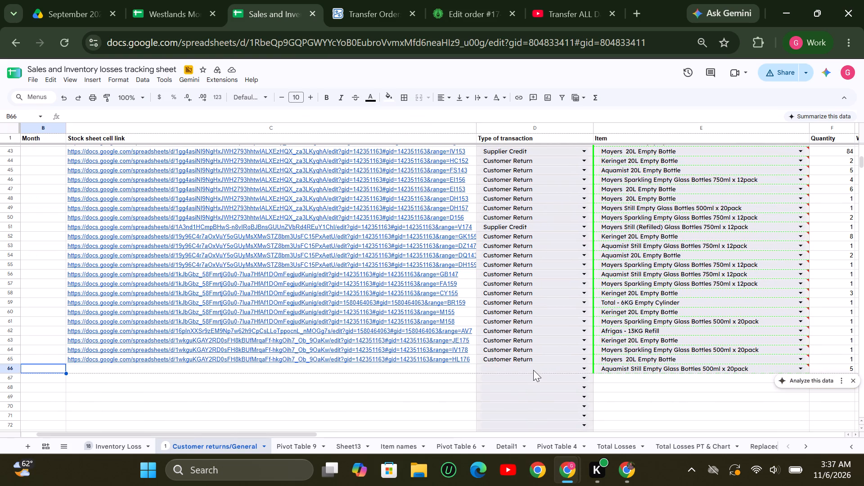
pyautogui.click(531, 366)
pyautogui.click(501, 378)
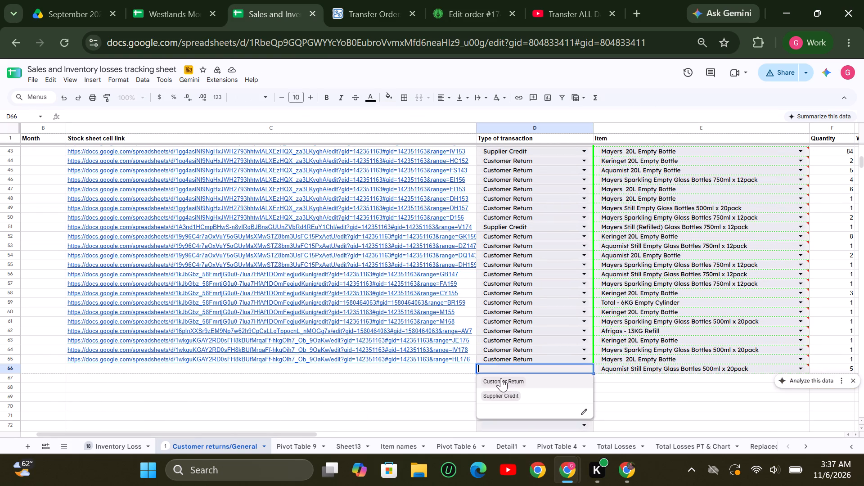
# Copy the link to cell GB166 of the Westlands tracker's Beverages sheet into row 66's Stock sheet cell link column.
pyautogui.click(445, 369)
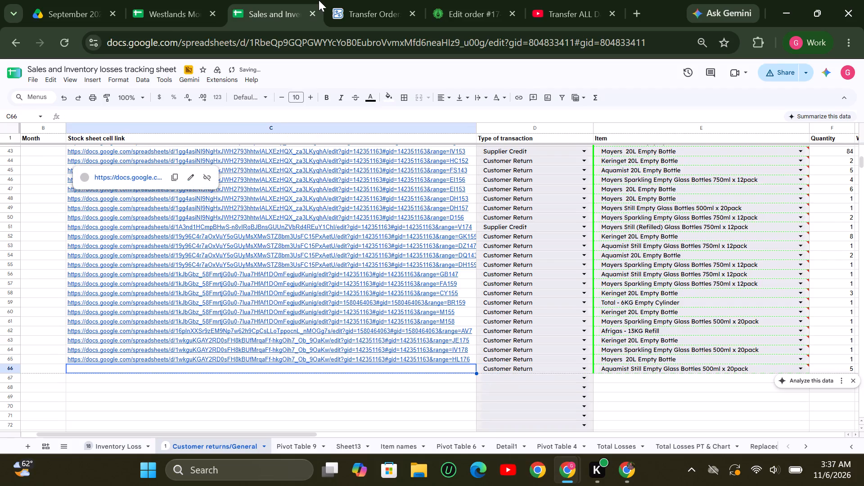
pyautogui.click(165, 24)
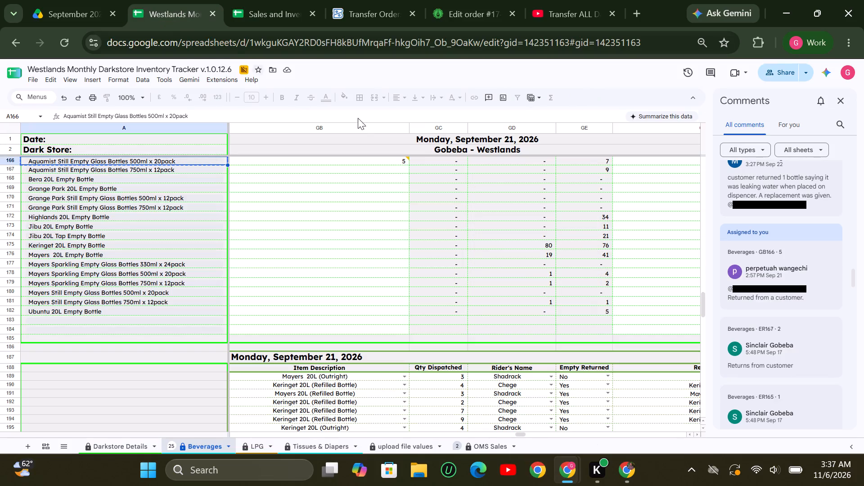
pyautogui.click(387, 162)
pyautogui.rightClick(387, 162)
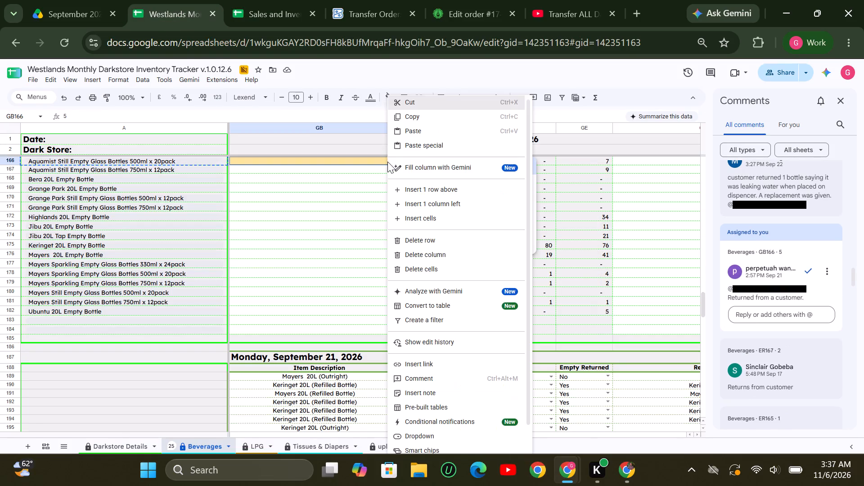
pyautogui.scroll(-3, 465, 357)
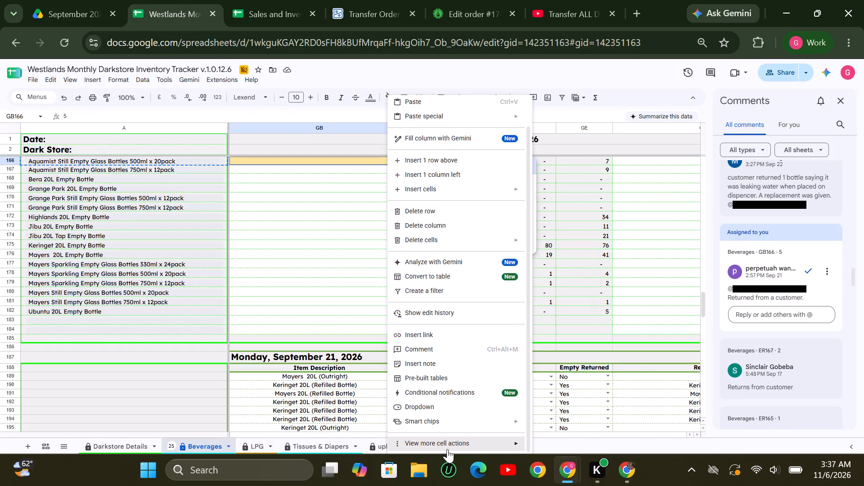
pyautogui.click(553, 413)
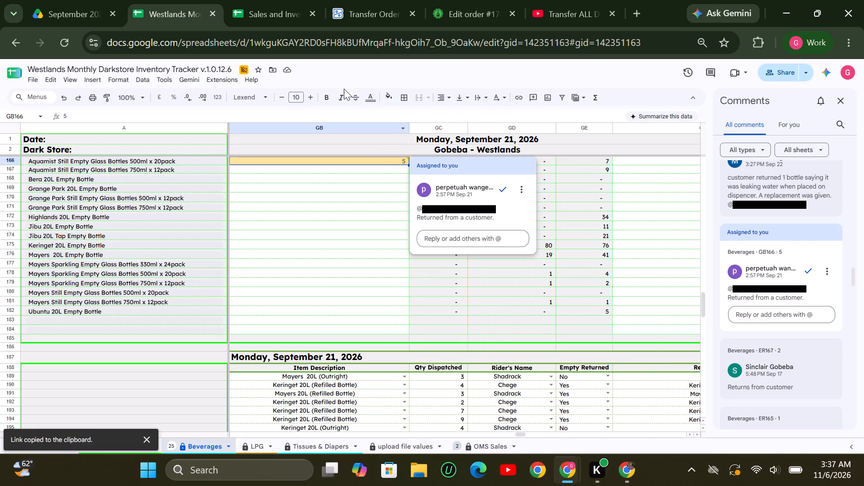
pyautogui.click(268, 16)
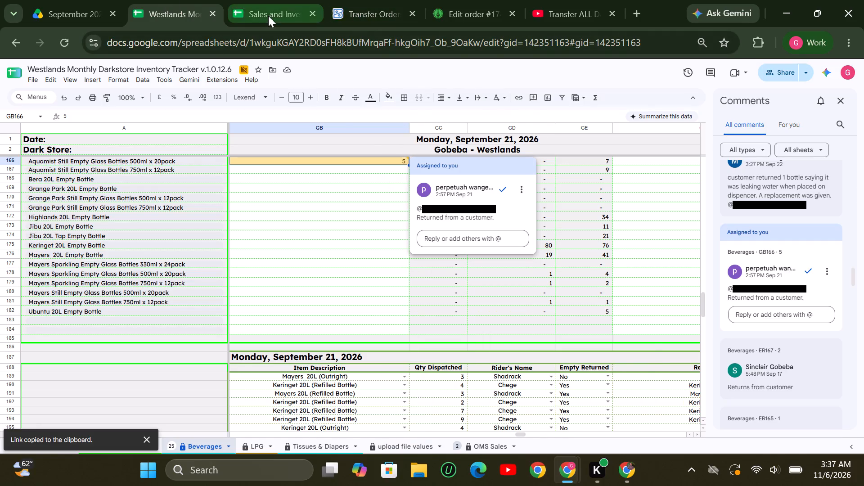
pyautogui.rightClick(296, 369)
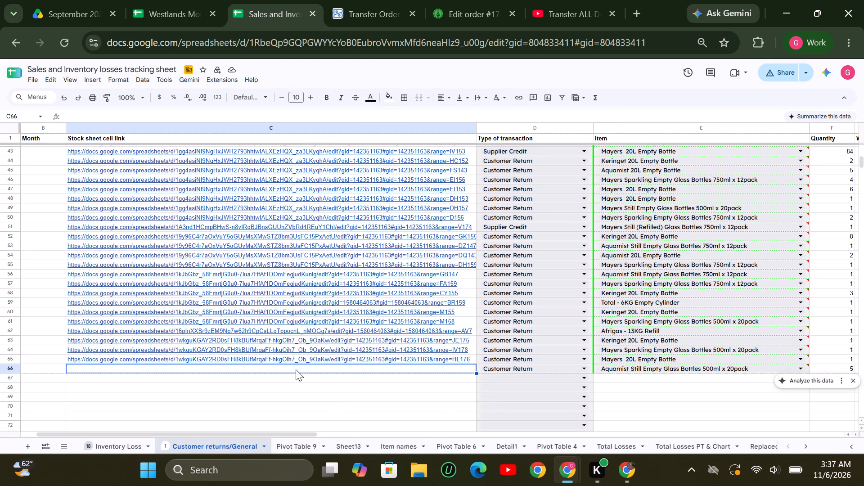
pyautogui.click(342, 135)
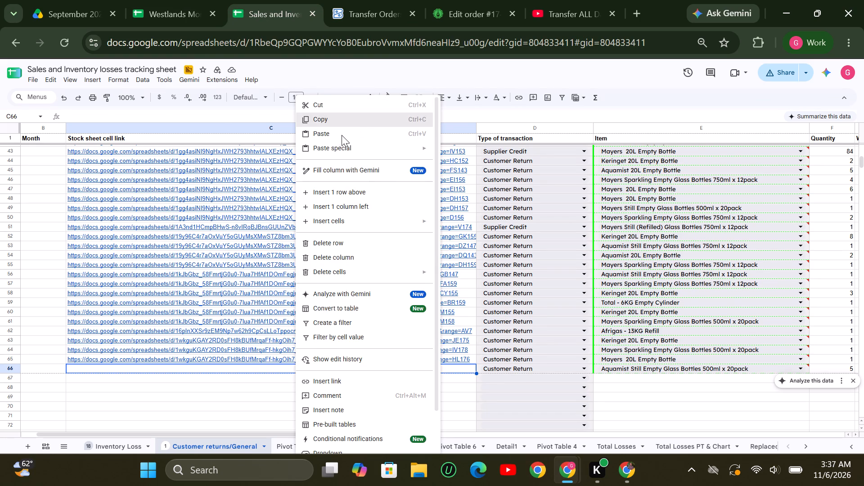
# Enter the date 2026-09-21 for row 66, checking the day against the Westlands tracker.
pyautogui.press('Left')
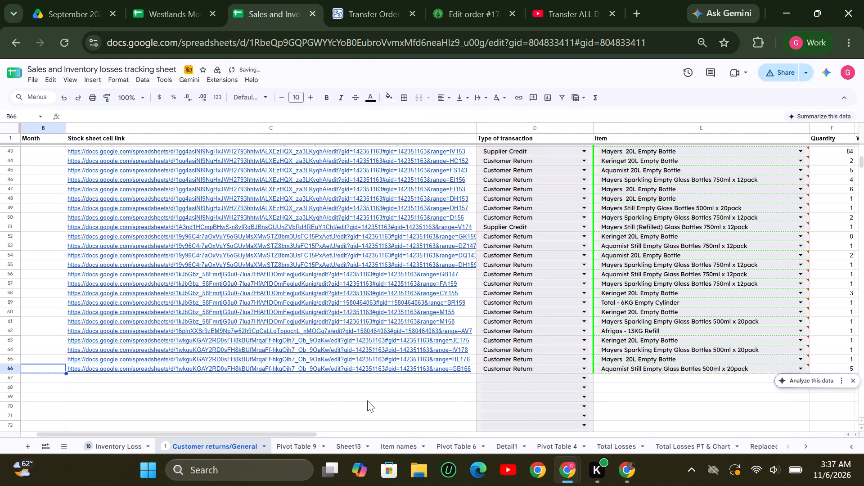
pyautogui.press('Left')
pyautogui.press('Left')
pyautogui.press('Left')
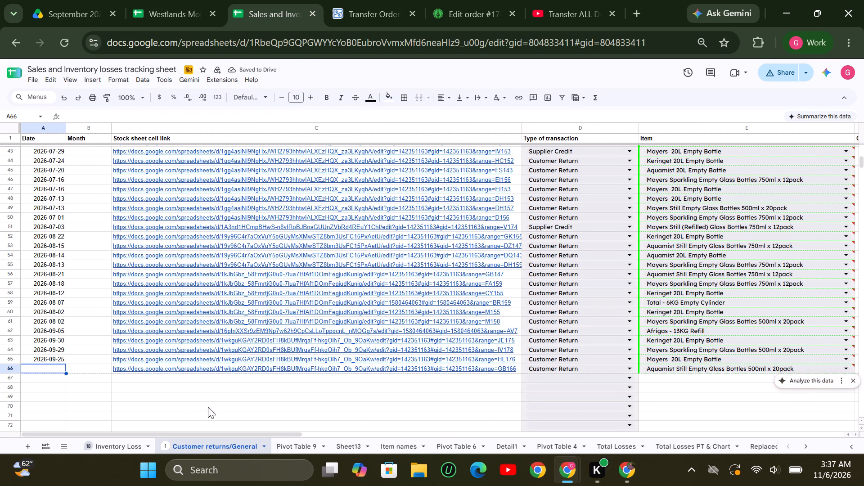
pyautogui.write('2026')
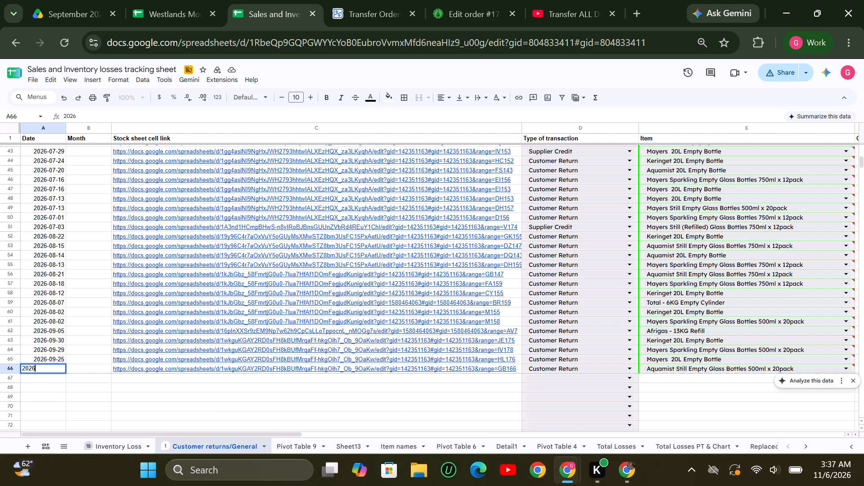
pyautogui.write('-09')
pyautogui.press('-')
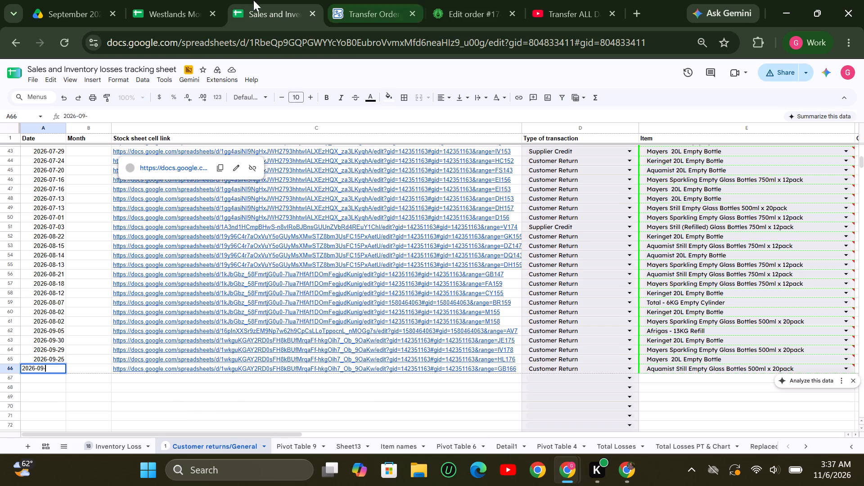
pyautogui.click(184, 8)
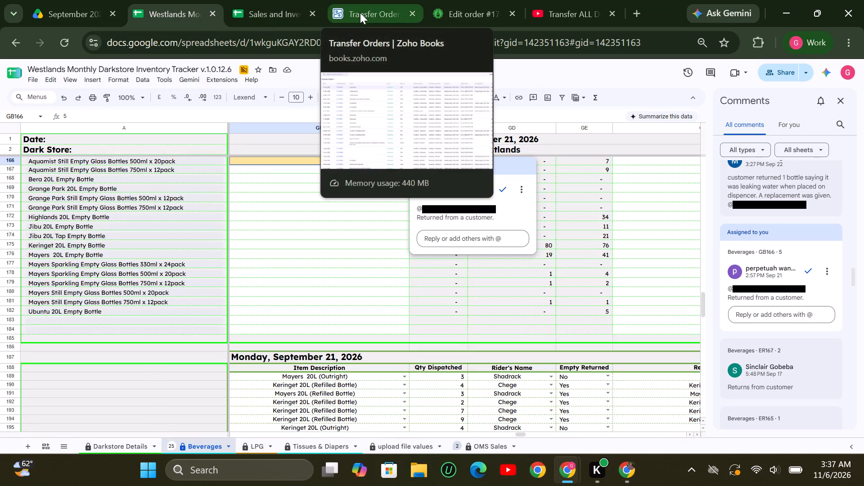
pyautogui.click(262, 7)
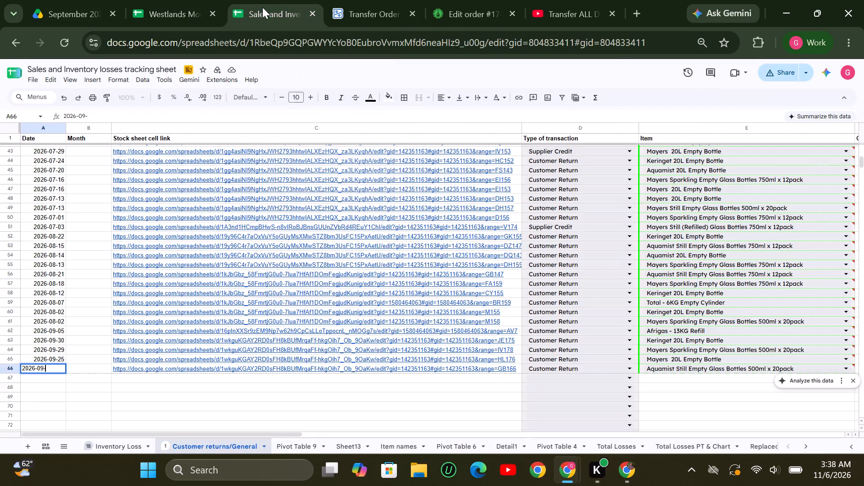
pyautogui.write('21')
pyautogui.click(57, 380)
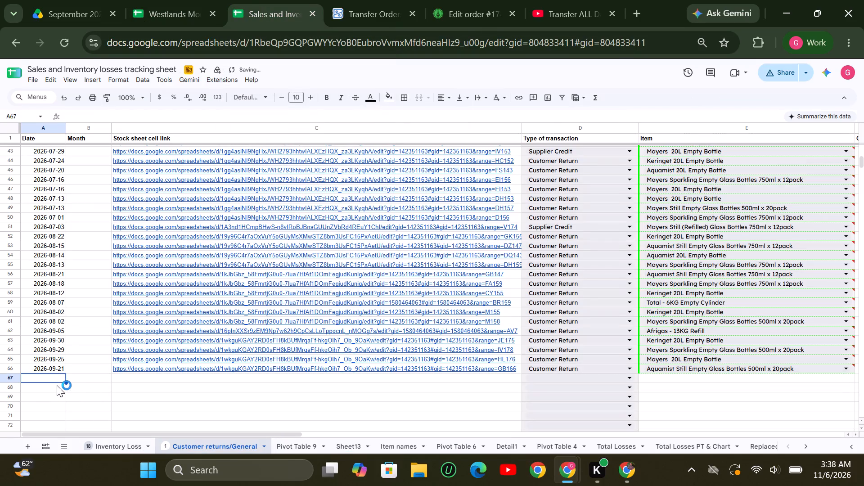
# Return to the Westlands tracker and open the next customer-return comment, attached to cell ER167 of the Beverages sheet.
pyautogui.click(352, 12)
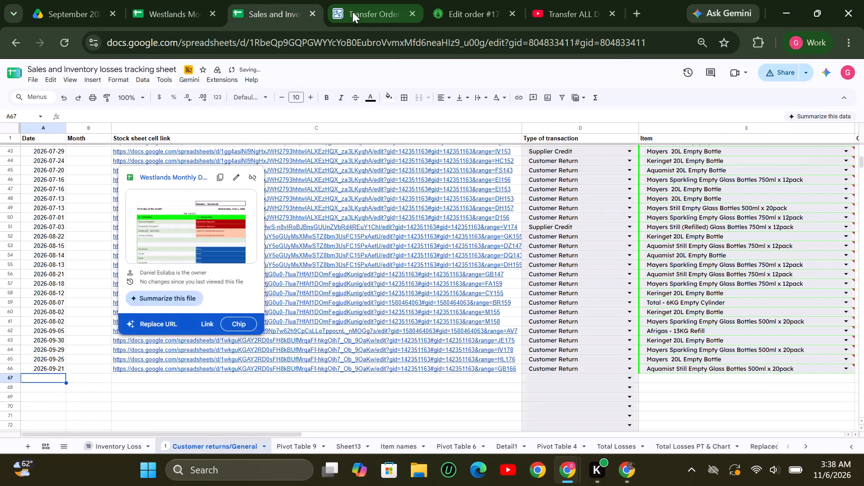
pyautogui.click(163, 12)
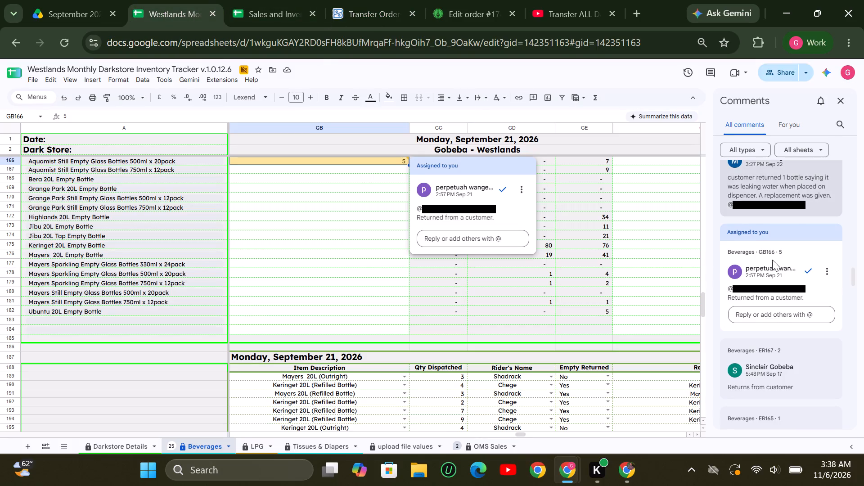
pyautogui.scroll(-1, 772, 263)
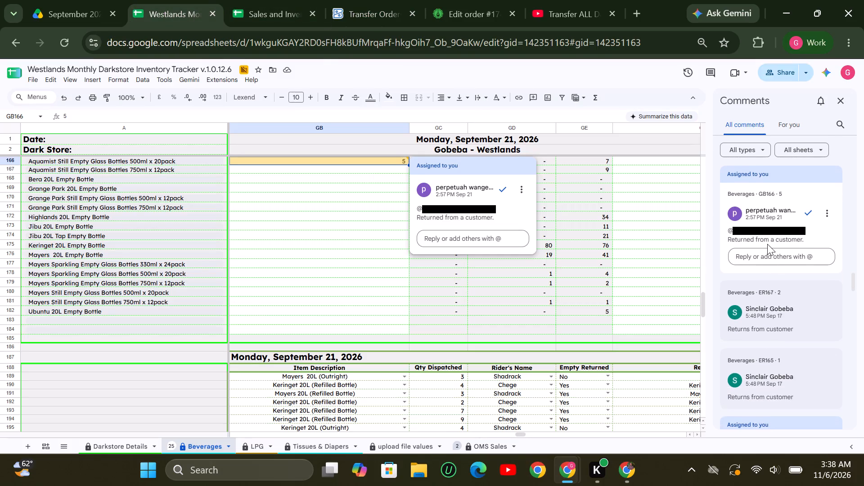
pyautogui.click(767, 242)
pyautogui.click(733, 239)
pyautogui.scroll(1, 733, 239)
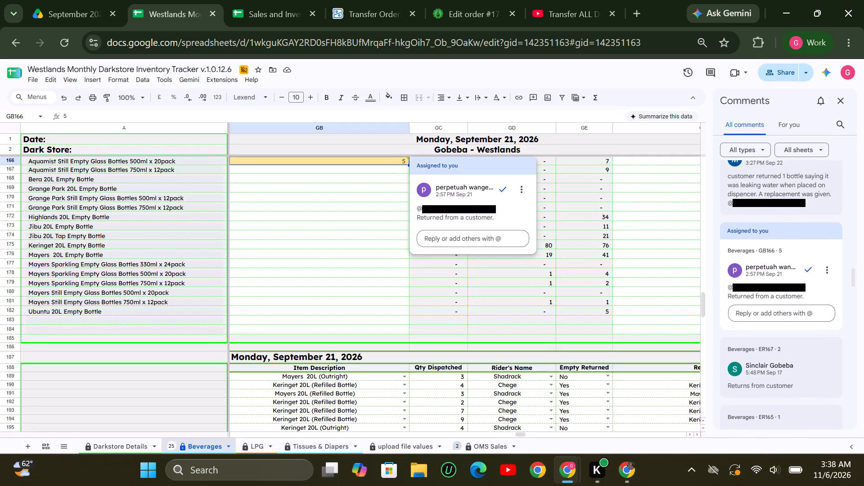
pyautogui.scroll(1, 733, 239)
pyautogui.scroll(-2, 733, 239)
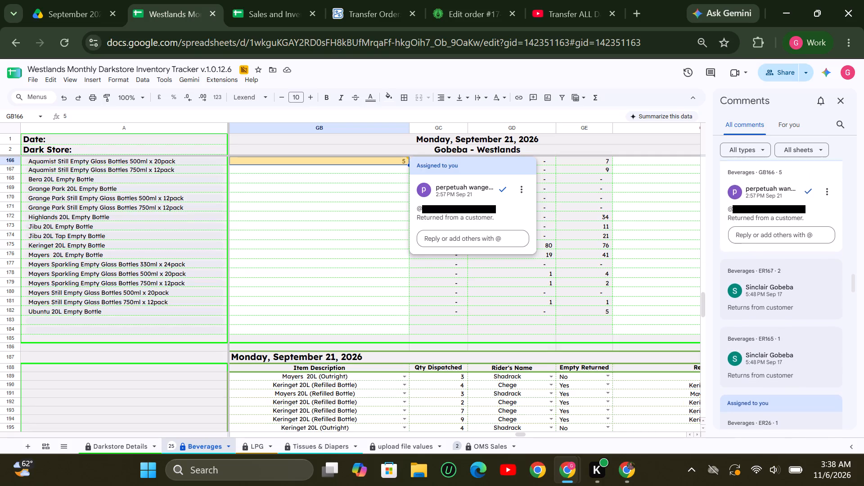
pyautogui.scroll(-1, 733, 239)
pyautogui.click(746, 257)
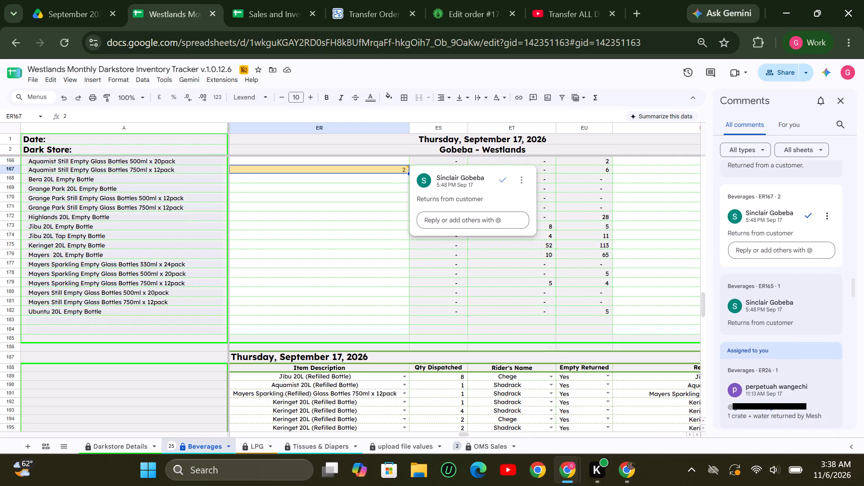
# Copy the item name Aquamist Still Empty Glass Bottles 750ml x 12pack from the tracker into the Item cell of row 67 in the losses sheet.
pyautogui.click(192, 170)
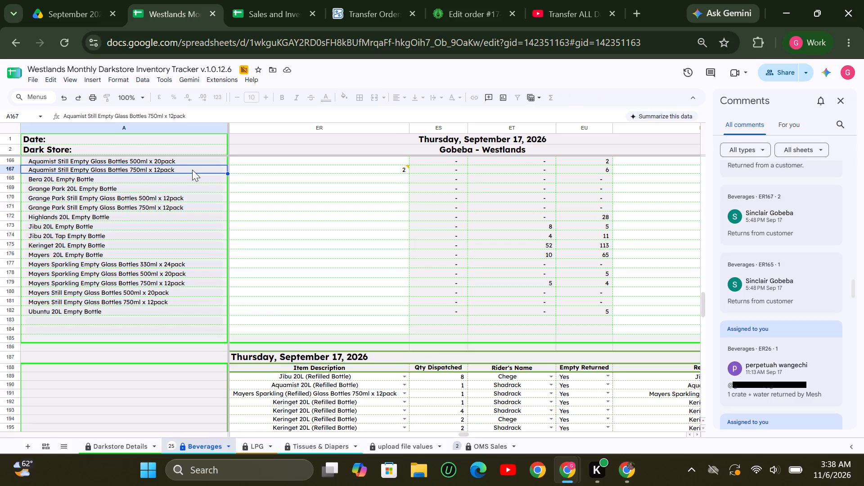
pyautogui.hotkey('ctrl', 'c')
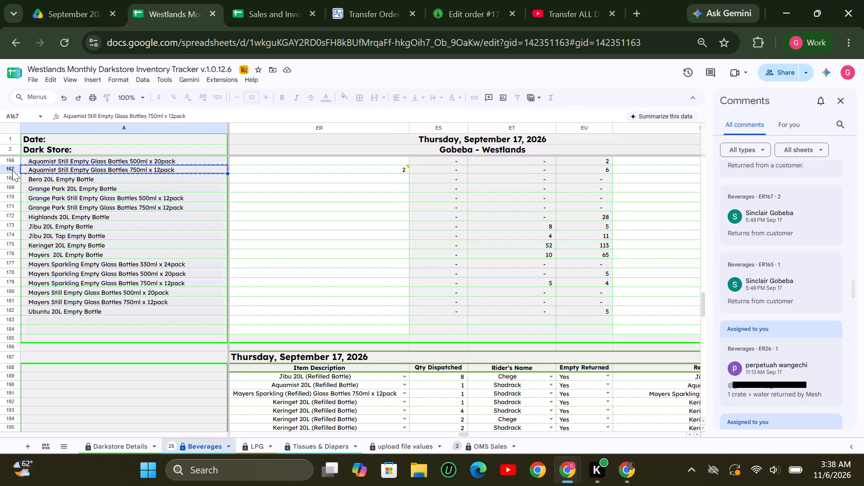
pyautogui.click(12, 170)
pyautogui.click(265, 9)
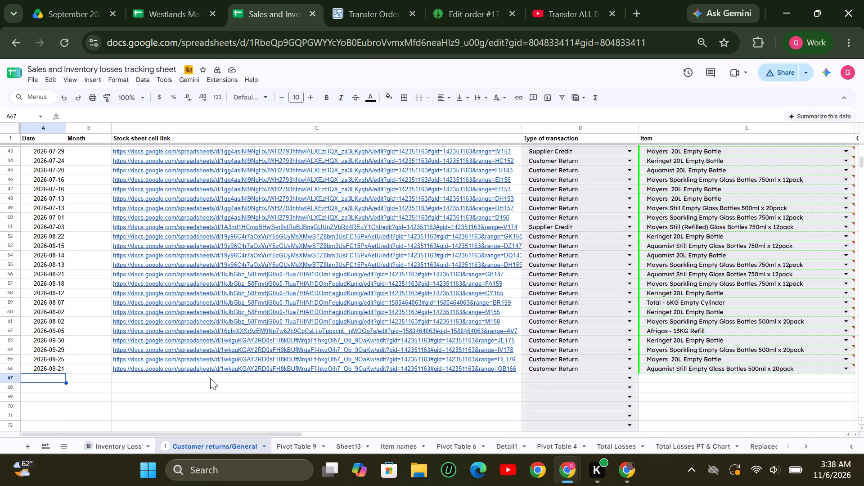
pyautogui.click(679, 379)
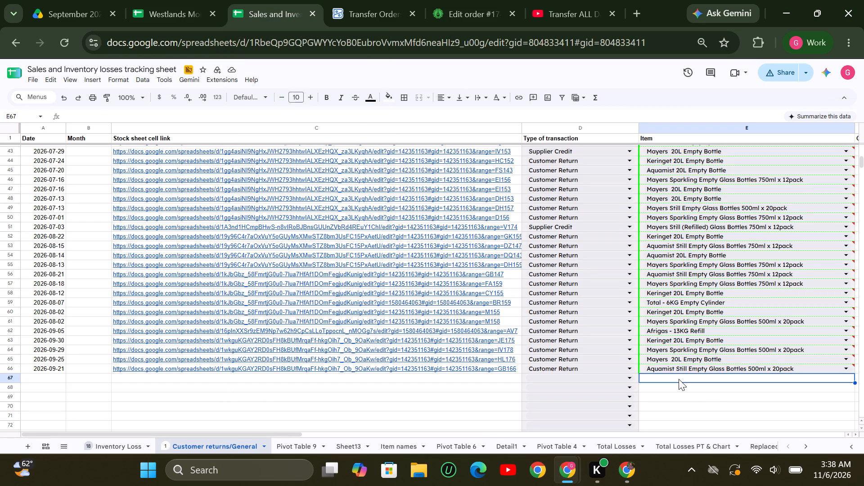
pyautogui.hotkey('ctrl', 'v')
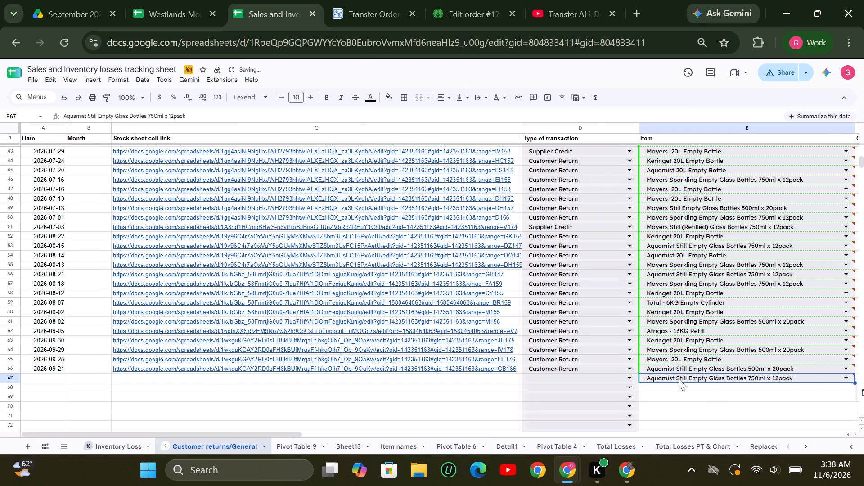
# Set row 67's quantity to 2 and its warehouse to Westlands.
pyautogui.press('Right')
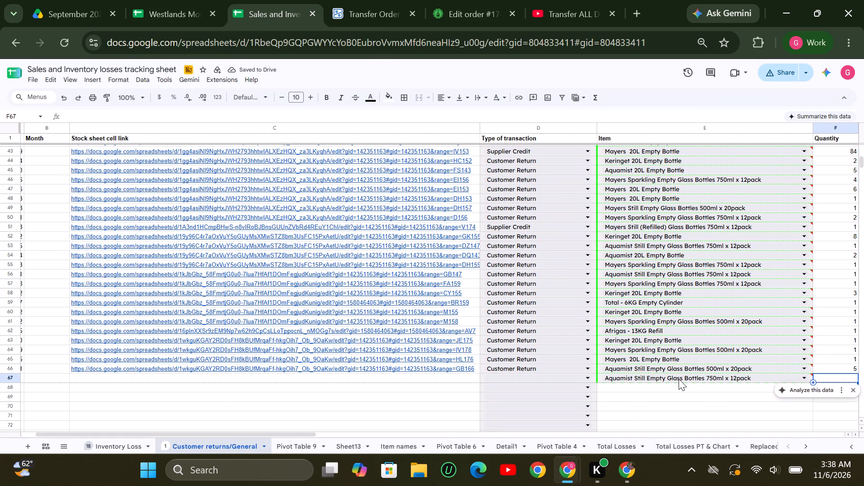
pyautogui.press('2')
pyautogui.press('Right')
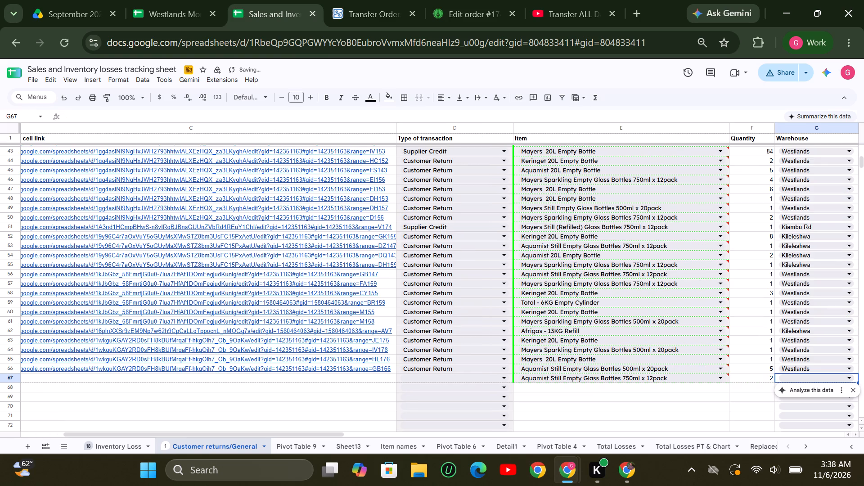
pyautogui.click(818, 378)
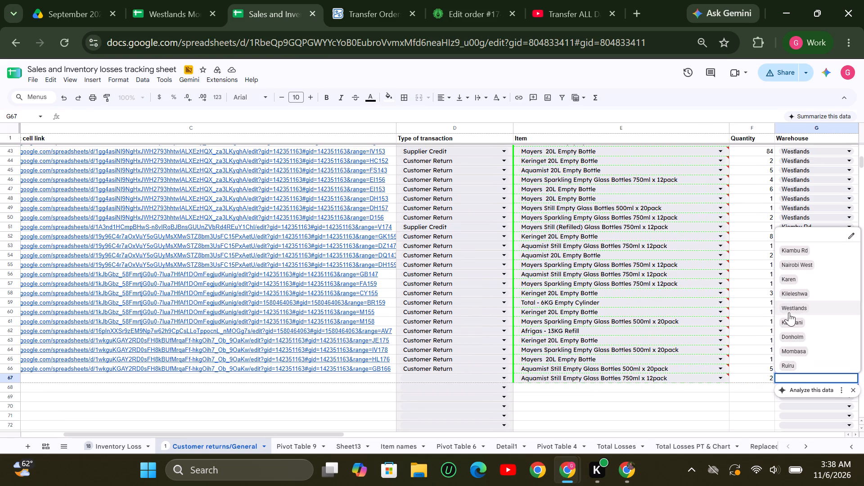
pyautogui.click(789, 312)
# Copy the comment "Deposit refund. Buy back on Zoho." from row 66 into the Comment cell of row 67.
pyautogui.press('Right')
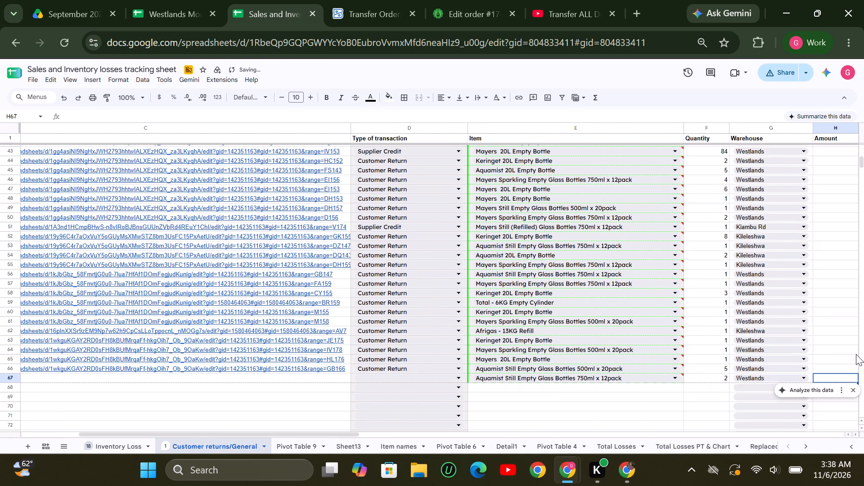
pyautogui.press('Right')
pyautogui.press('Right')
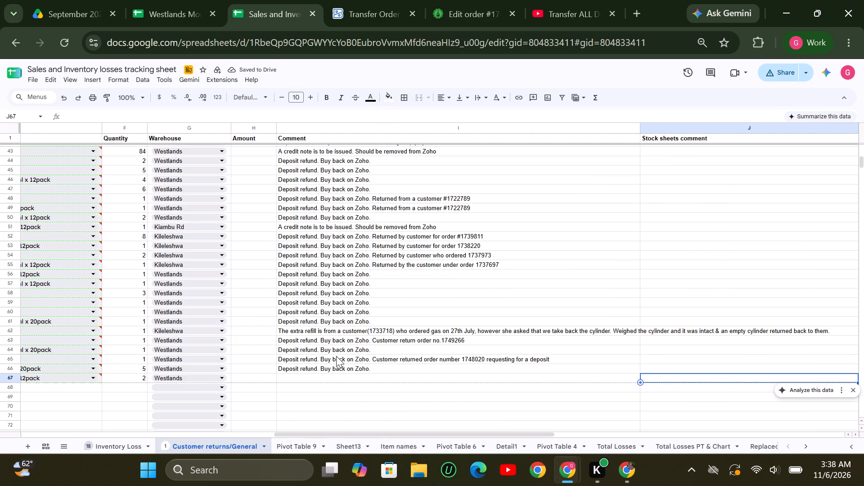
pyautogui.click(325, 369)
pyautogui.hotkey('ctrl', 'c')
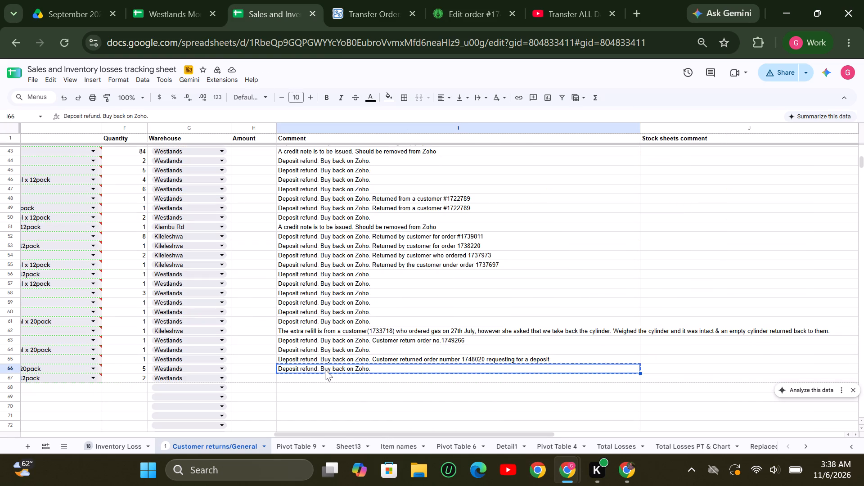
pyautogui.press('Down')
pyautogui.hotkey('ctrl', 'v')
# Set the type of transaction in row 67 to Customer Return.
pyautogui.press('Left')
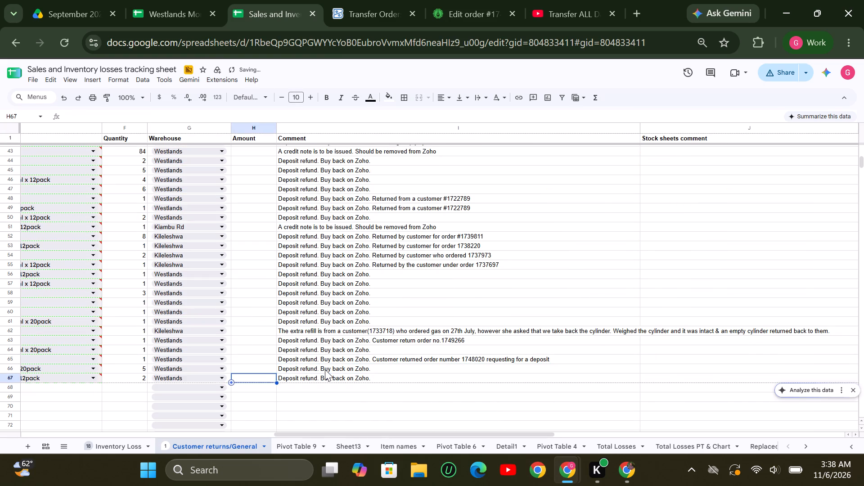
pyautogui.press('Left')
pyautogui.press('Left')
pyautogui.press('Left')
pyautogui.press('Left')
pyautogui.press('Left')
pyautogui.press('Left')
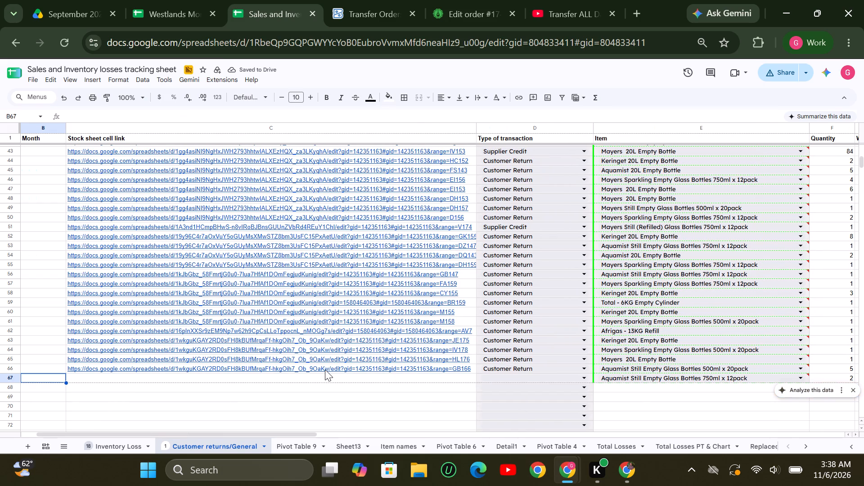
pyautogui.click(534, 379)
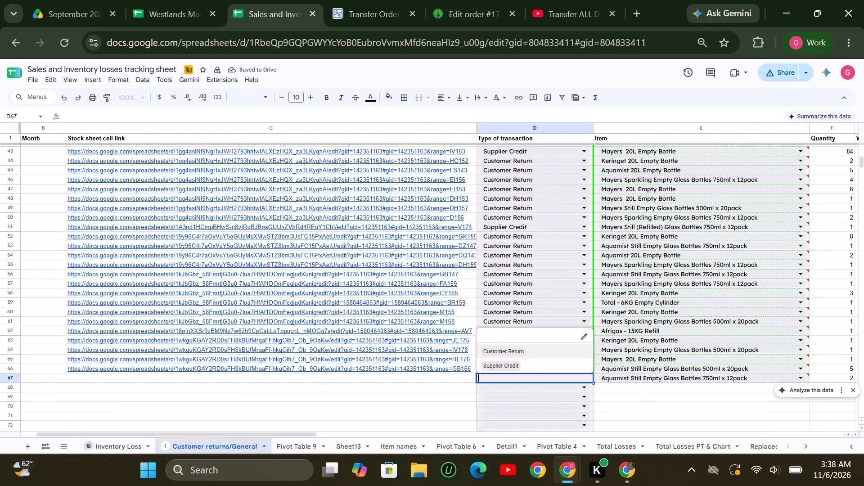
pyautogui.click(501, 355)
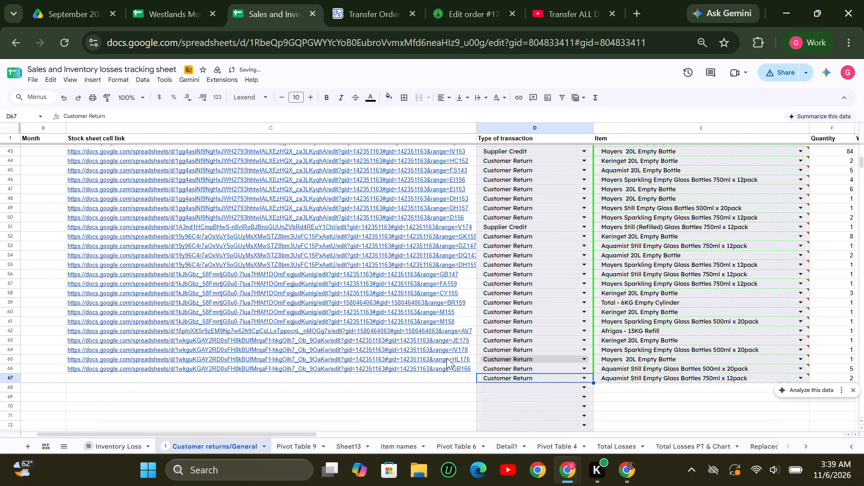
# Copy the link to cell ER167 of the Westlands tracker's Beverages sheet into row 67's Stock sheet cell link column.
pyautogui.click(428, 377)
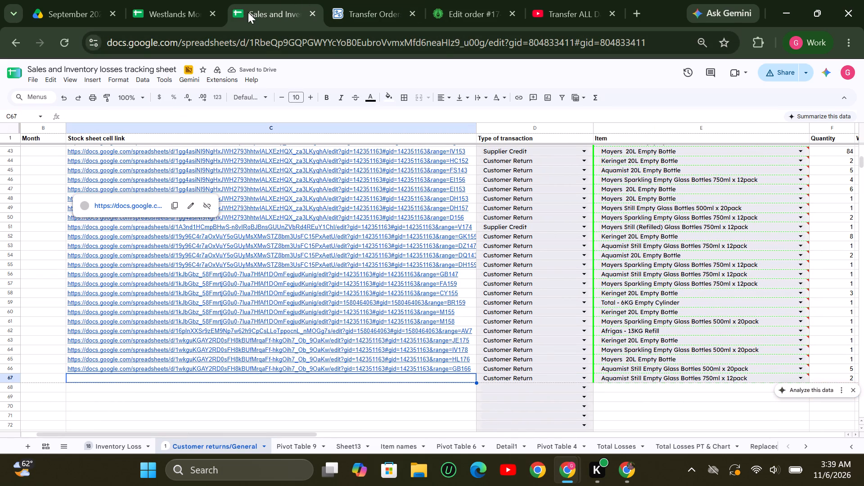
pyautogui.click(171, 11)
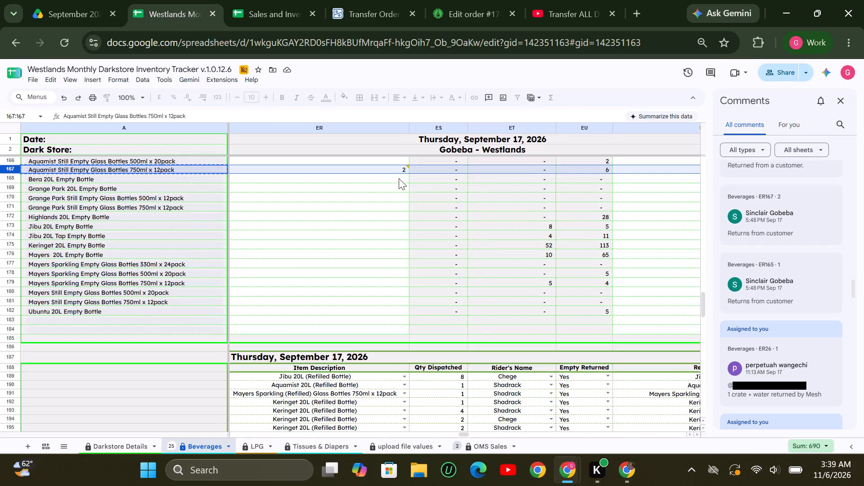
pyautogui.click(385, 166)
pyautogui.rightClick(385, 166)
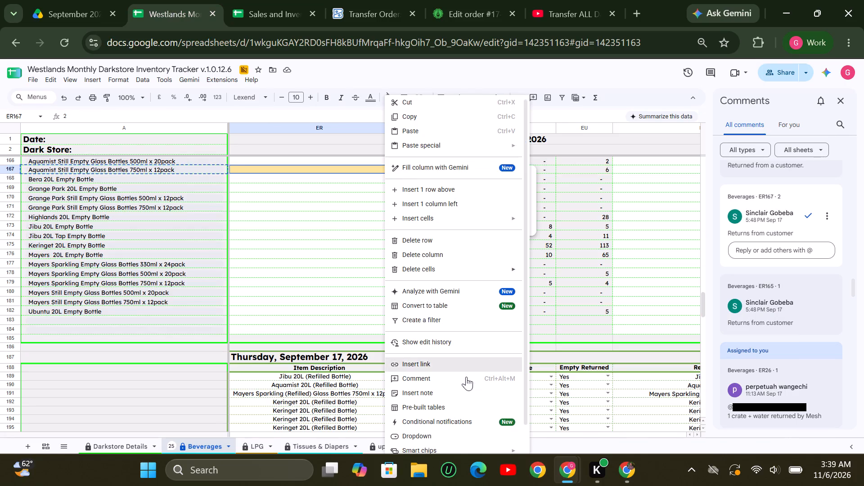
pyautogui.scroll(-4, 457, 373)
pyautogui.scroll(4, 457, 373)
pyautogui.scroll(-2, 457, 373)
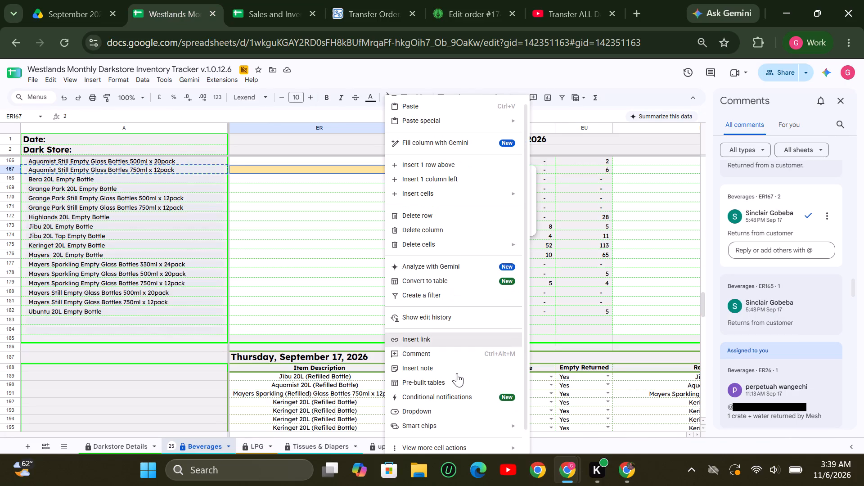
pyautogui.scroll(-2, 457, 373)
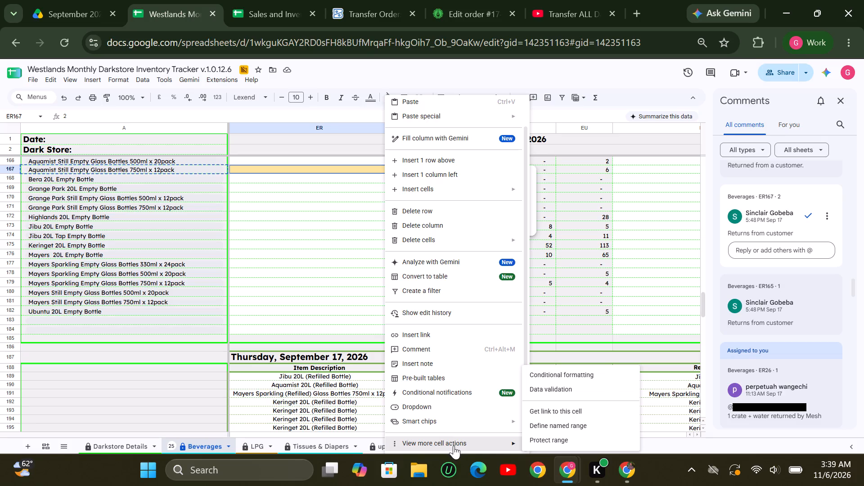
pyautogui.click(454, 445)
pyautogui.click(560, 408)
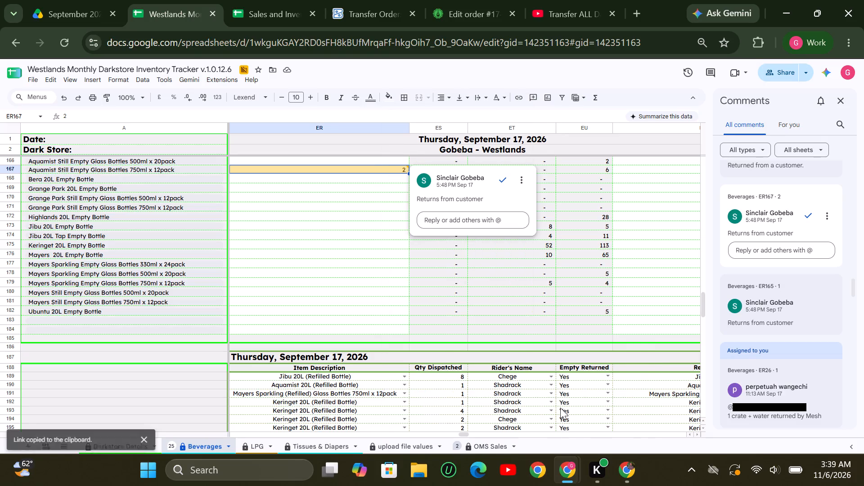
pyautogui.click(252, 13)
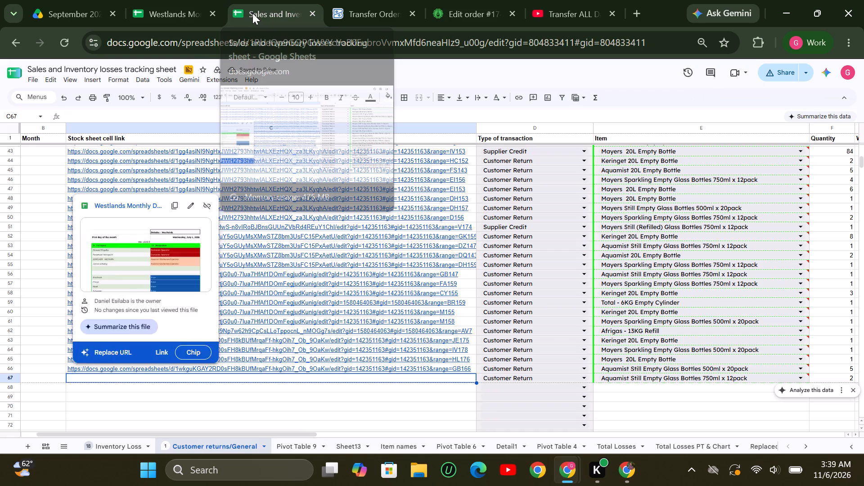
pyautogui.rightClick(266, 378)
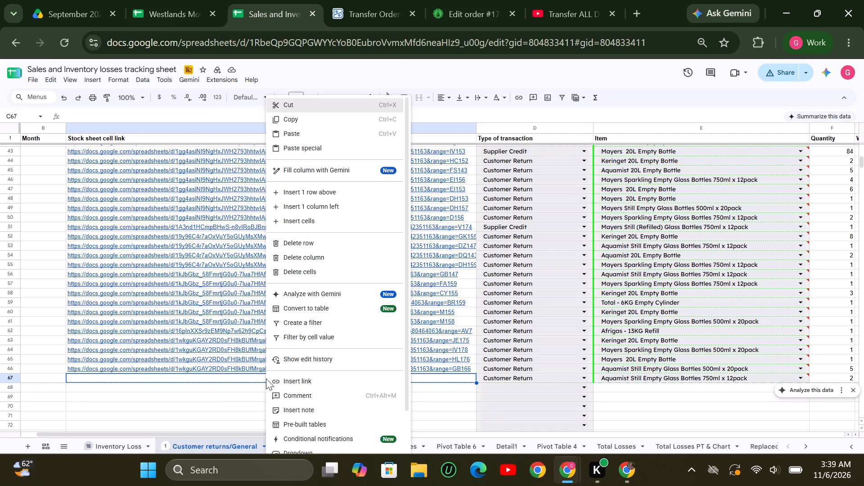
pyautogui.click(293, 135)
# Enter the date 2026-09-17 in row 67, matching the date of the return in the Westlands tracker.
pyautogui.press('Left')
pyautogui.press('Left')
pyautogui.press('Left')
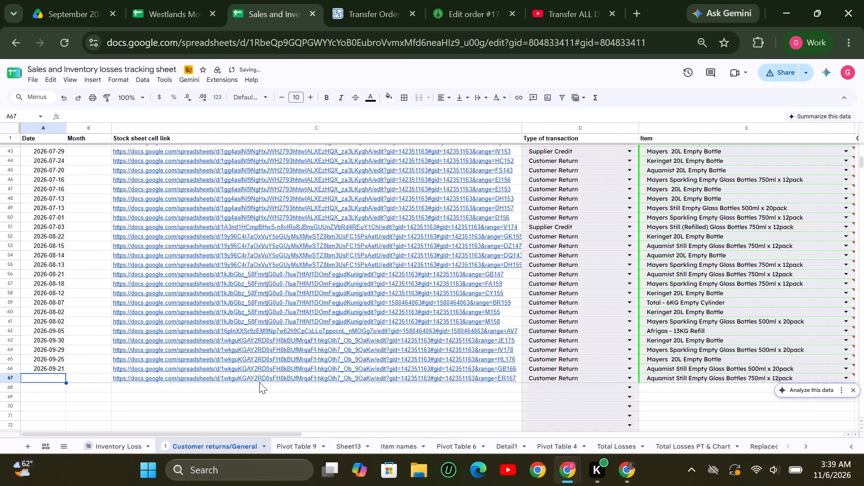
pyautogui.press('Left')
pyautogui.press('Left')
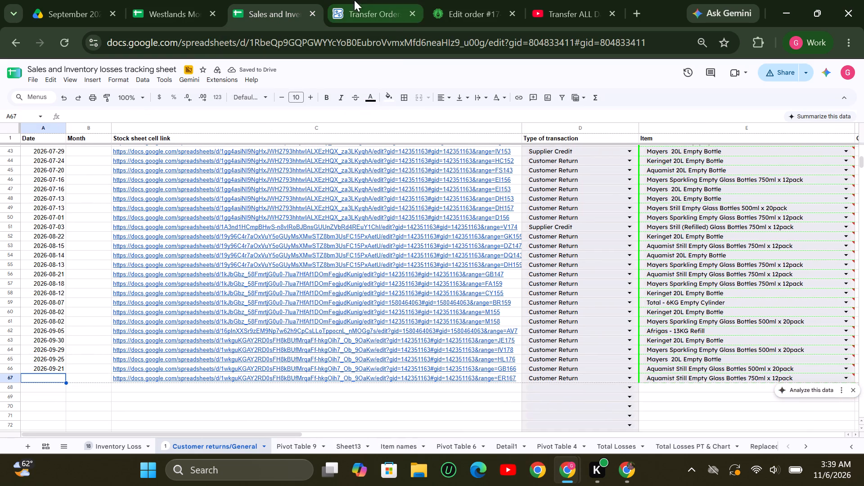
pyautogui.click(178, 9)
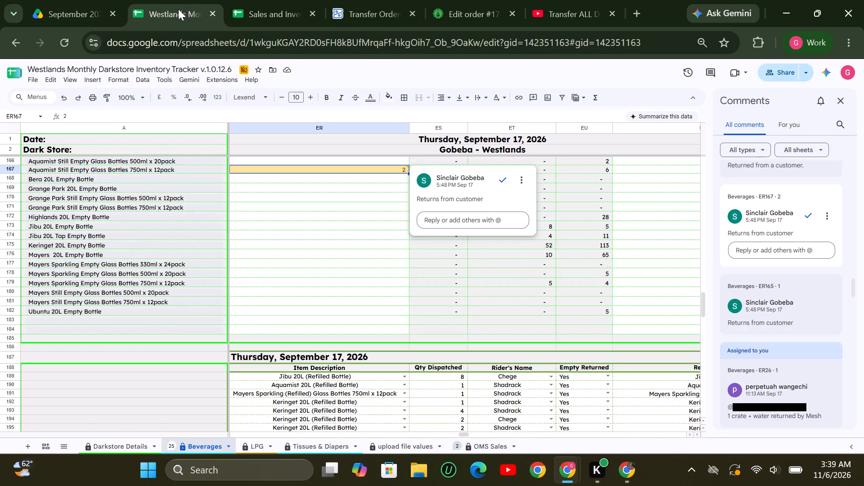
pyautogui.click(276, 17)
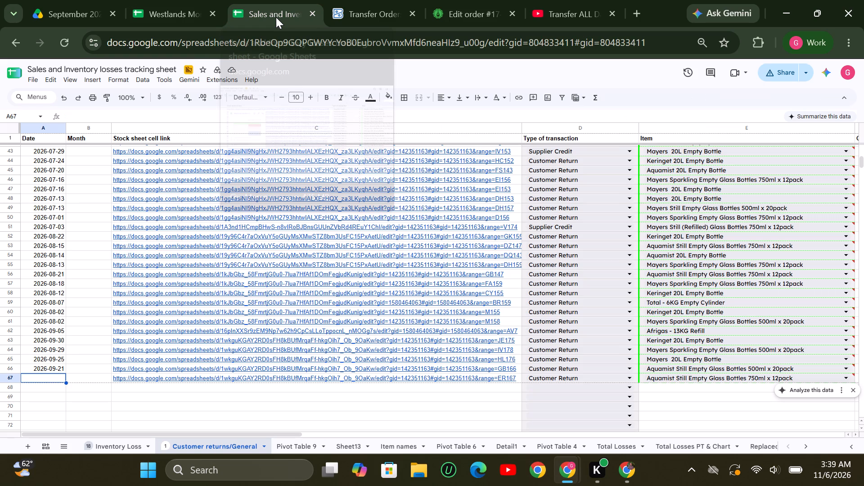
pyautogui.write('2026-09-17')
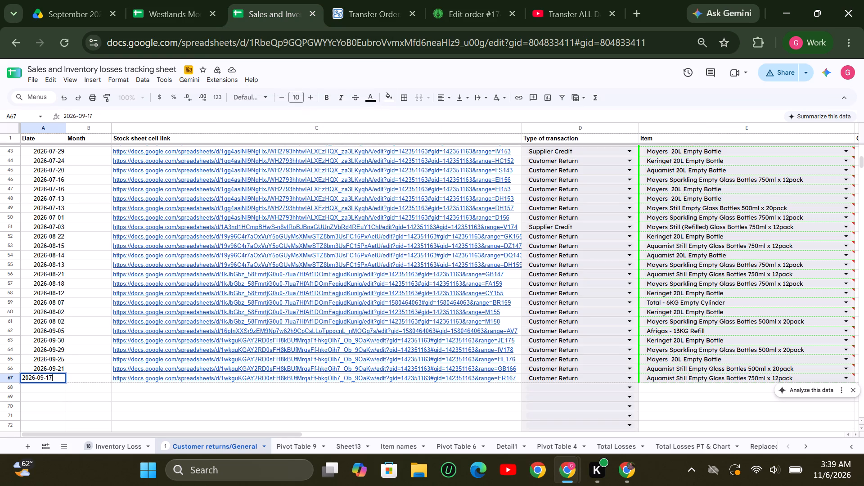
pyautogui.click(48, 390)
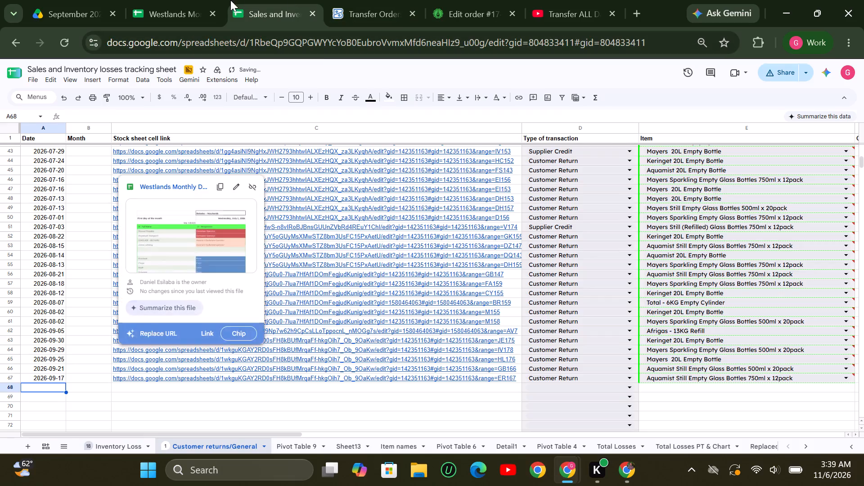
# Copy the item name for the ER165 return comment, Aquamist Sparkling Empty Glass Bottles 750ml x 12pack, from the Westlands tracker into row 68's Item cell.
pyautogui.click(173, 12)
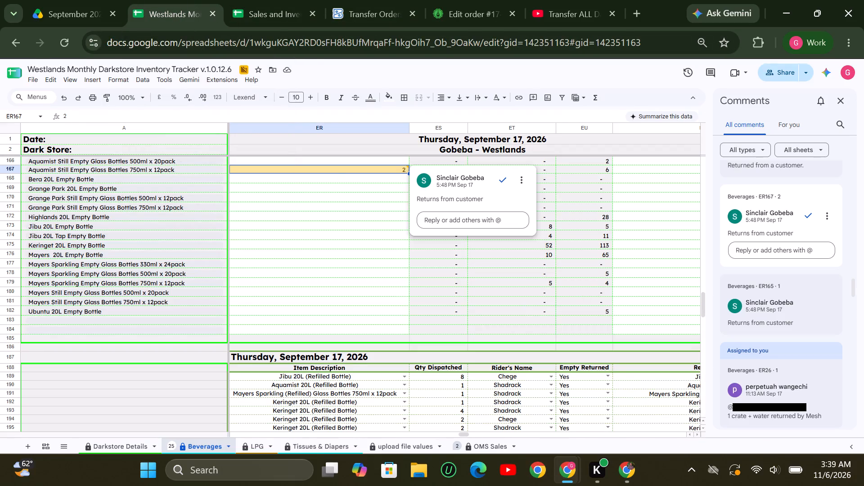
pyautogui.scroll(-1, 784, 300)
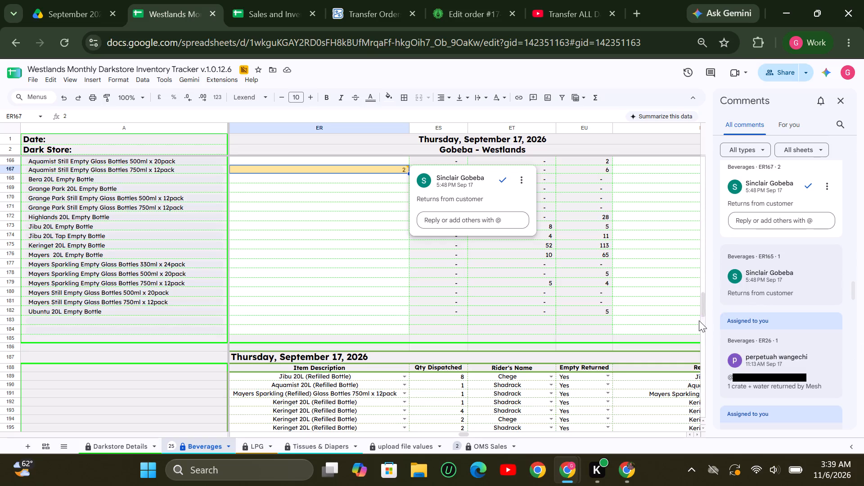
pyautogui.click(759, 290)
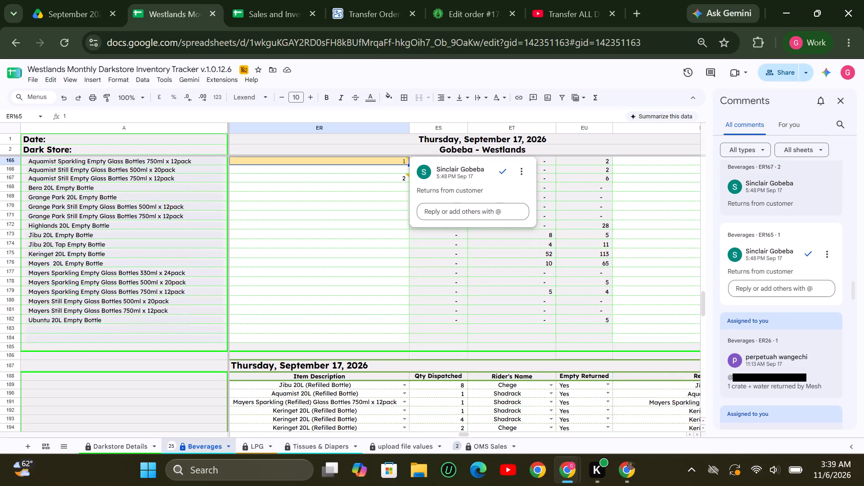
pyautogui.scroll(2, 265, 215)
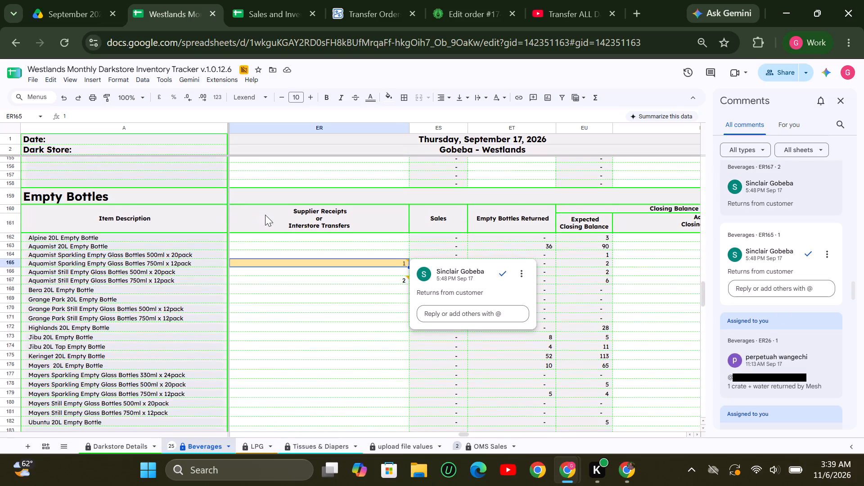
pyautogui.click(116, 265)
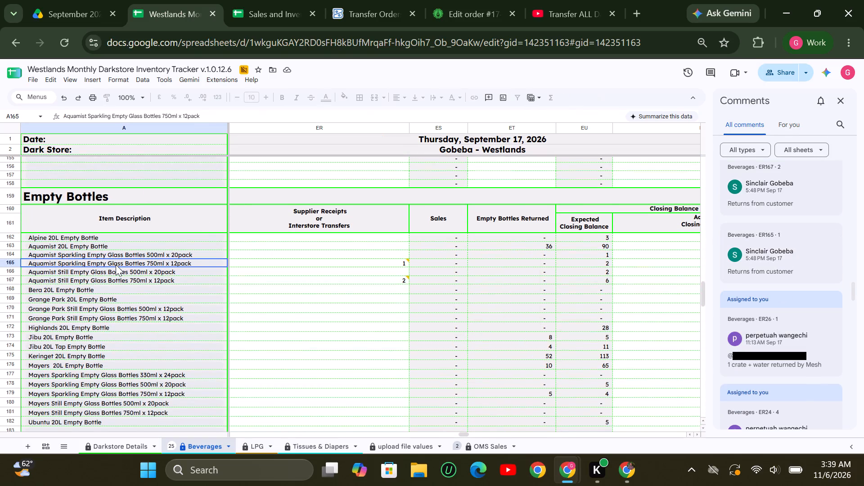
pyautogui.hotkey('ctrl', 'c')
pyautogui.click(247, 16)
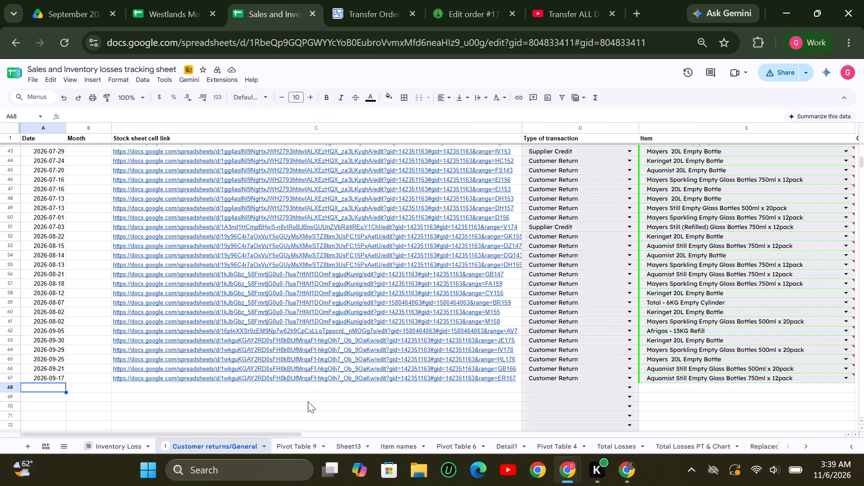
pyautogui.click(653, 390)
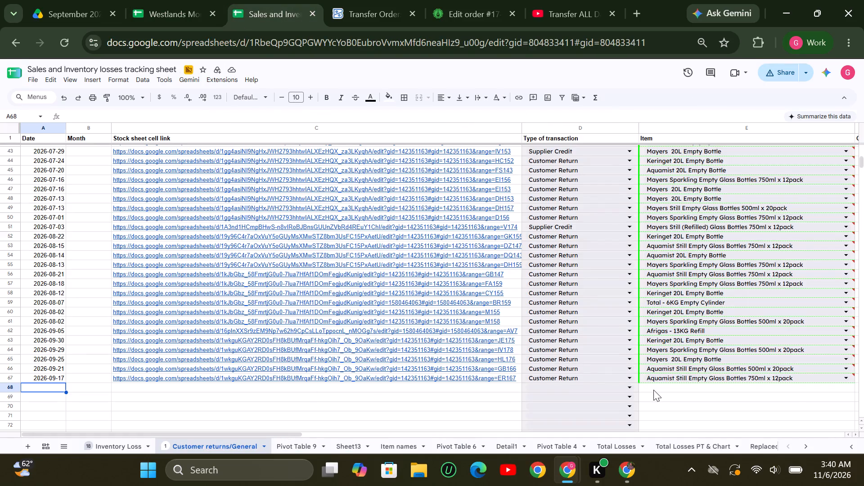
pyautogui.rightClick(653, 390)
pyautogui.click(689, 142)
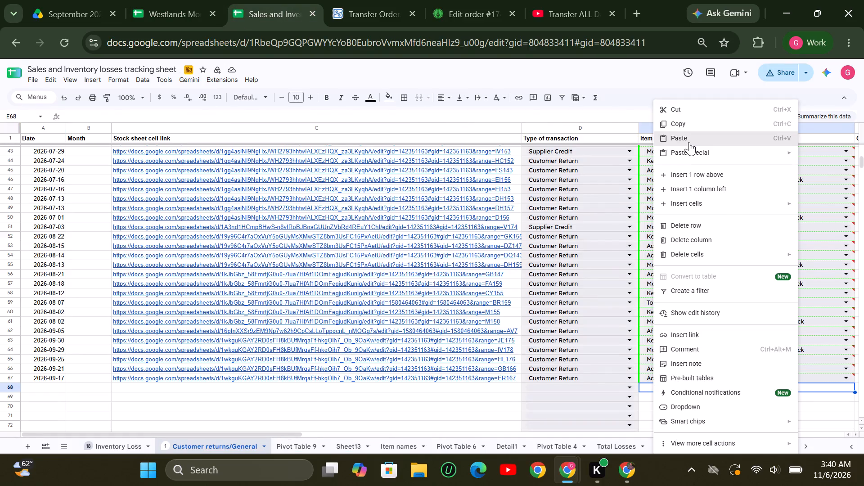
# Set the type of transaction in row 68 to Customer Return.
pyautogui.click(576, 388)
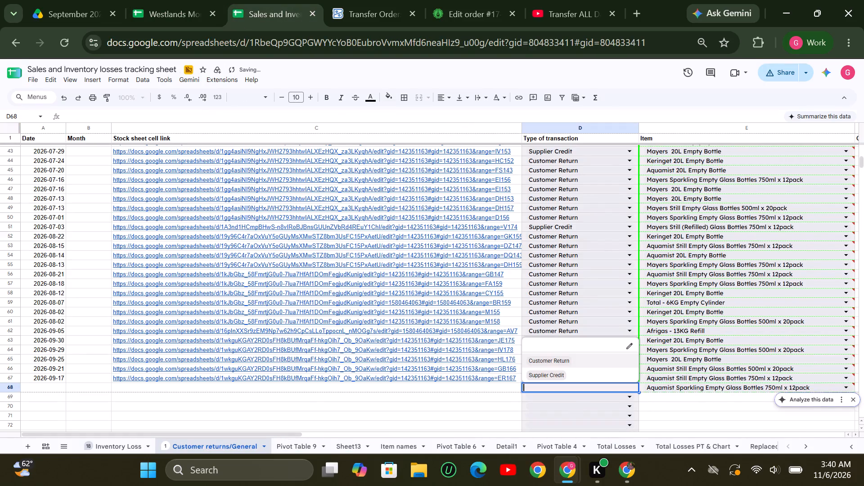
pyautogui.click(538, 363)
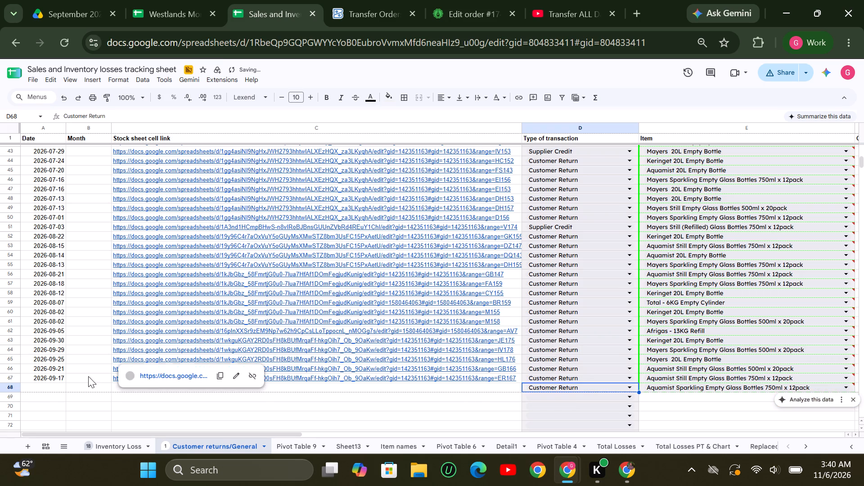
# Copy the date 2026-09-17 from row 67 into the Date cell of row 68.
pyautogui.click(40, 374)
pyautogui.hotkey('ctrl', 'c')
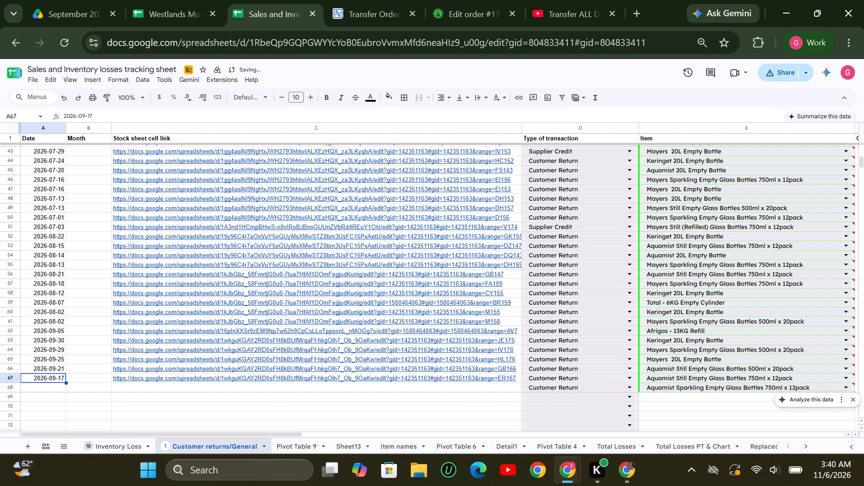
pyautogui.press('Down')
pyautogui.hotkey('ctrl', 'v')
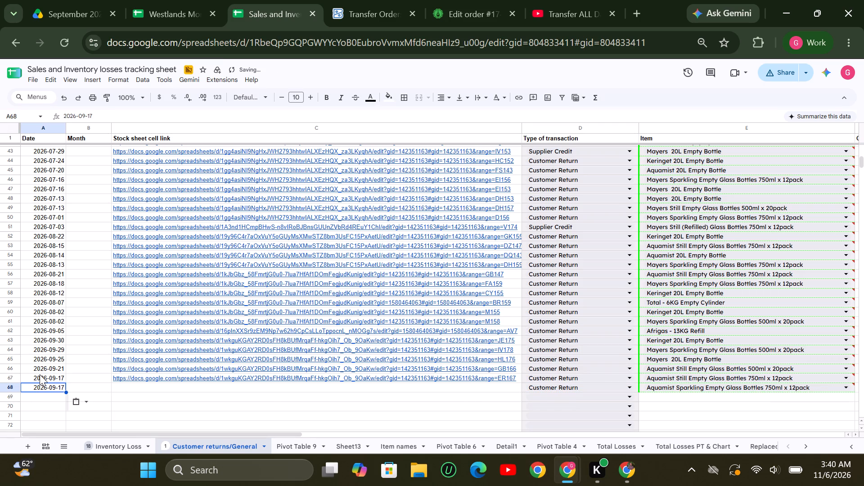
# Copy the link to cell ER165 of the Westlands tracker's Beverages sheet into row 68's Stock sheet cell link column.
pyautogui.click(146, 387)
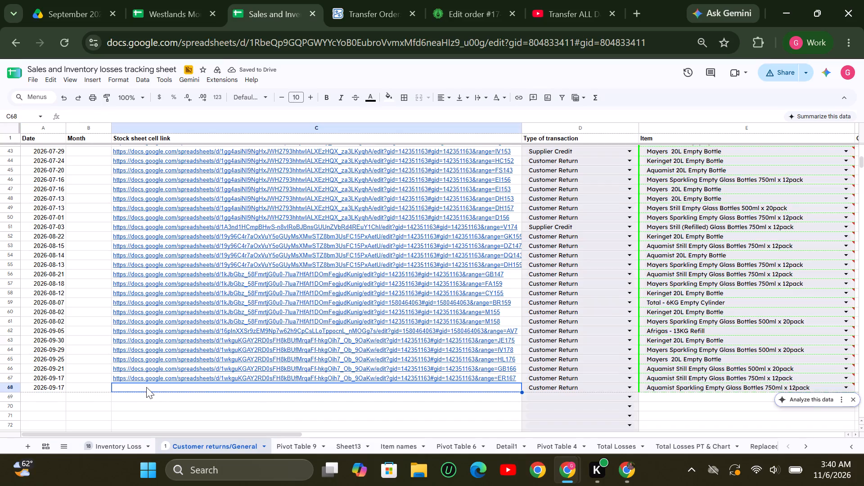
pyautogui.click(177, 11)
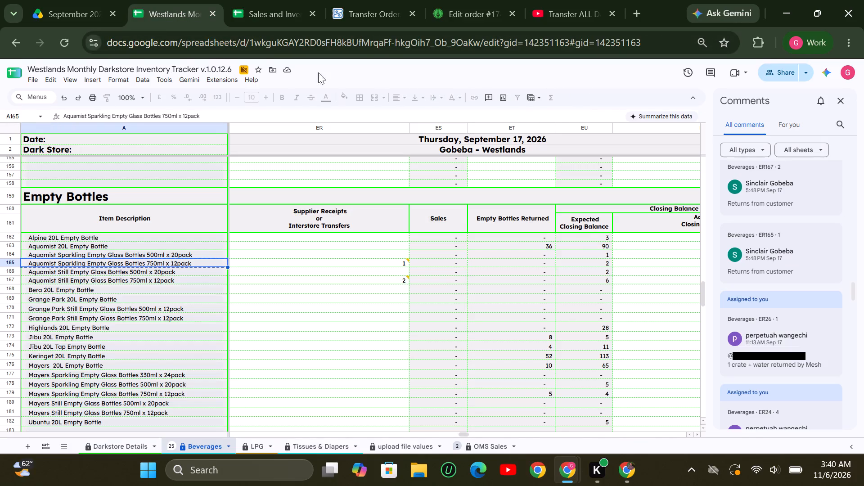
pyautogui.click(378, 261)
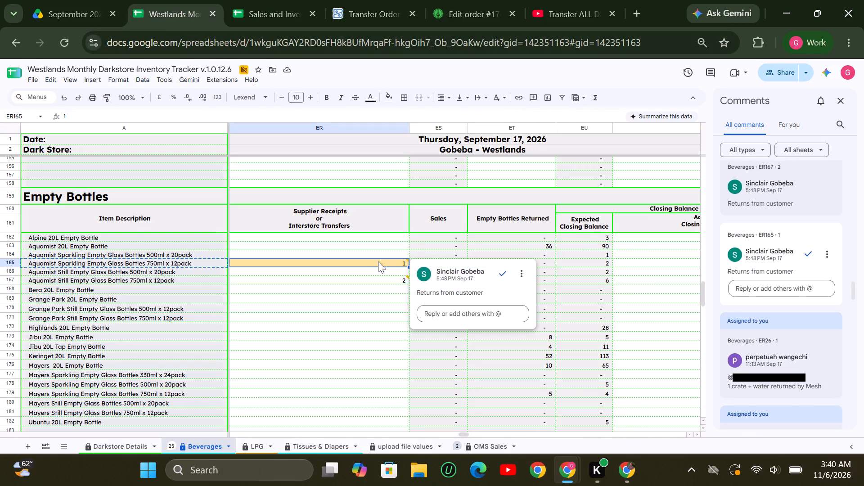
pyautogui.click(378, 261)
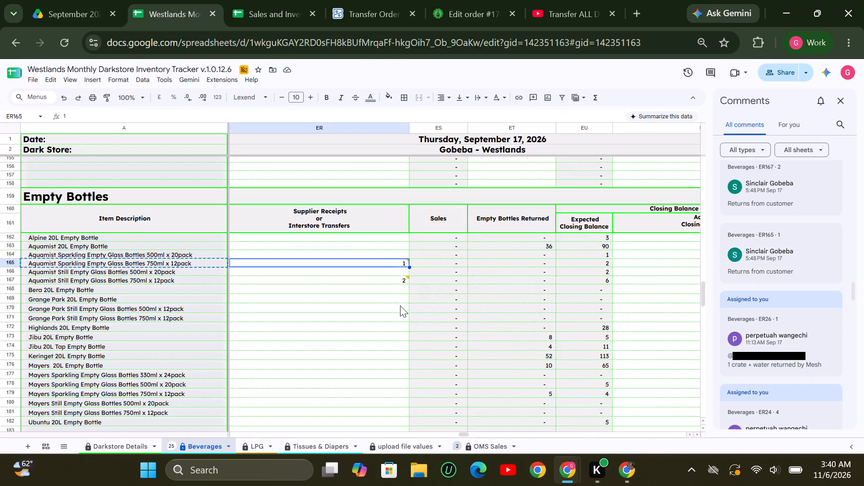
pyautogui.rightClick(376, 263)
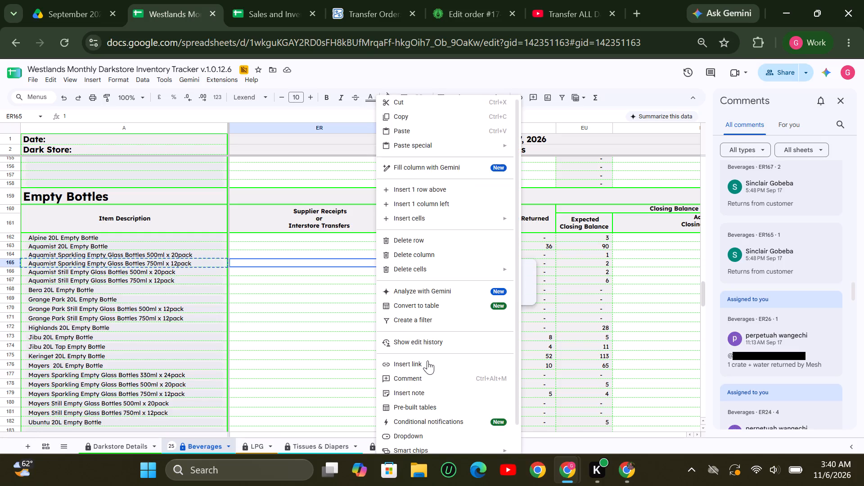
pyautogui.scroll(-5, 427, 360)
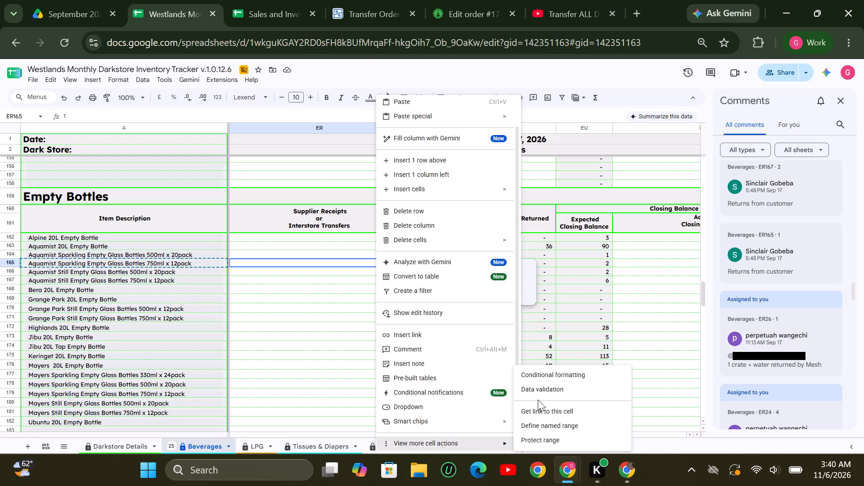
pyautogui.click(526, 410)
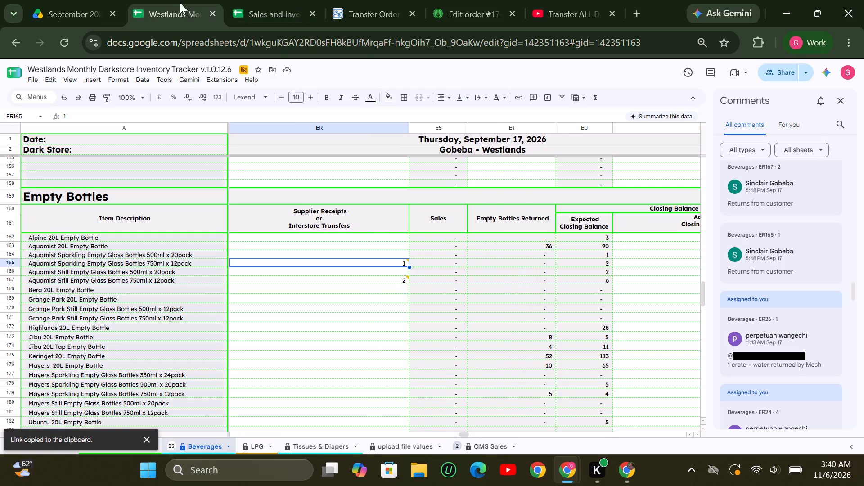
pyautogui.click(262, 22)
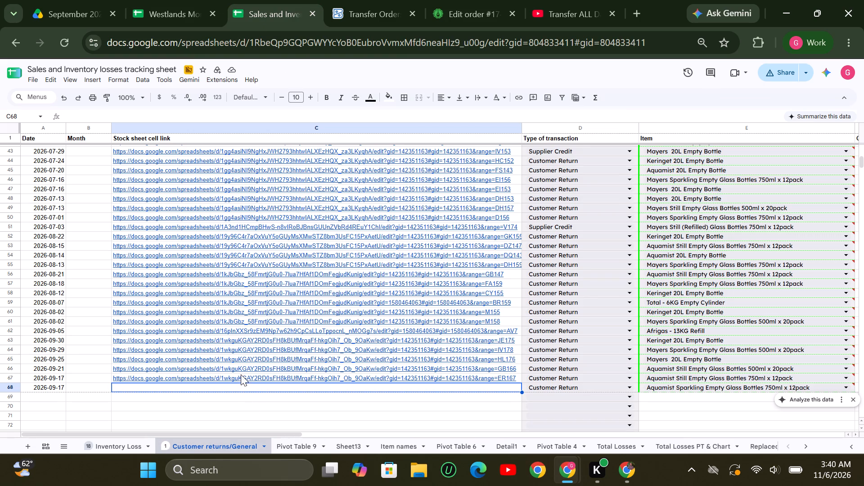
pyautogui.click(228, 390)
pyautogui.rightClick(228, 390)
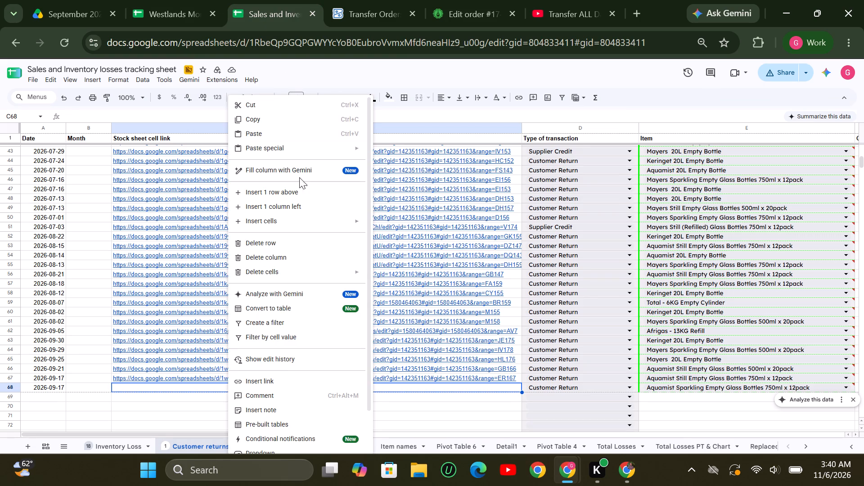
pyautogui.click(270, 132)
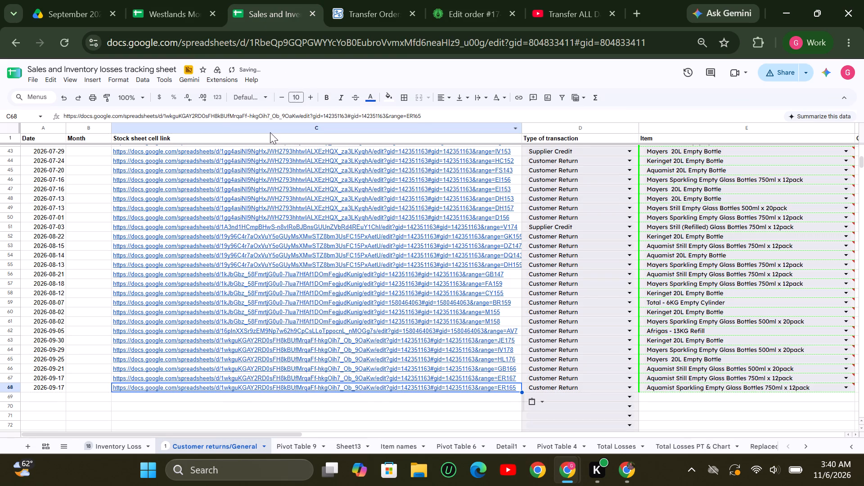
# Set row 68's quantity to 1 and its warehouse to Westlands.
pyautogui.tripleClick(857, 431)
pyautogui.click(857, 431)
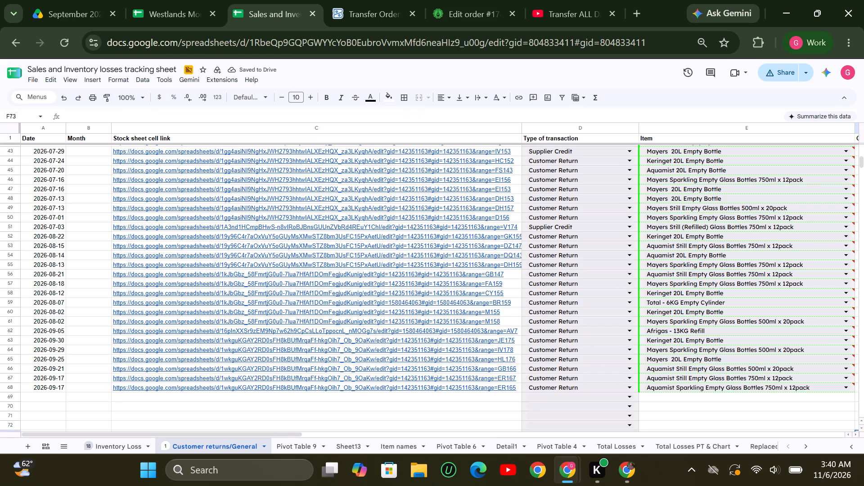
pyautogui.tripleClick(855, 436)
pyautogui.tripleClick(855, 436)
pyautogui.tripleClick(855, 436)
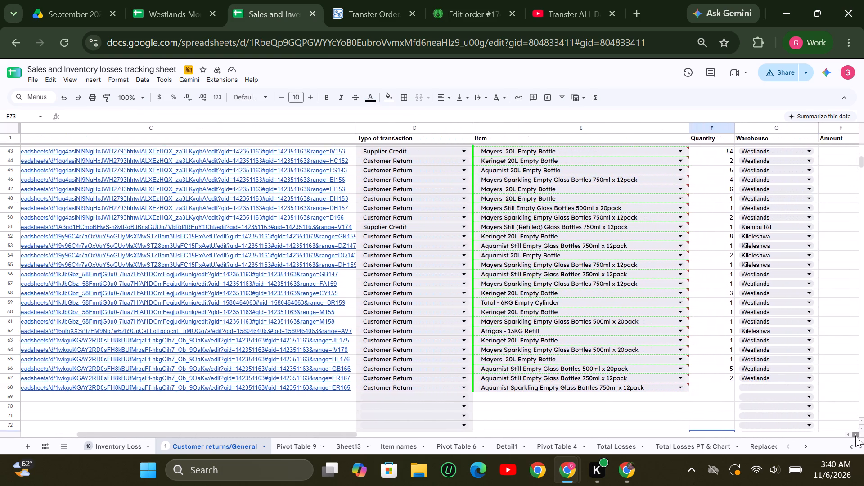
pyautogui.tripleClick(855, 436)
pyautogui.click(855, 436)
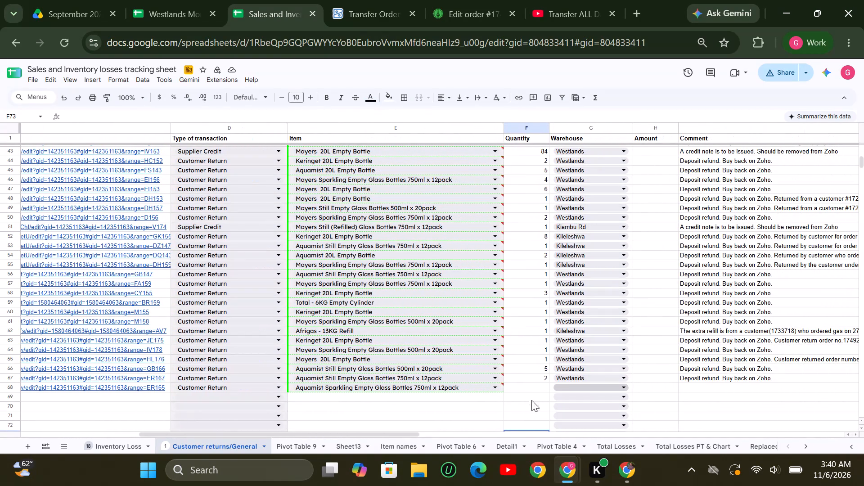
pyautogui.click(526, 386)
pyautogui.press('1')
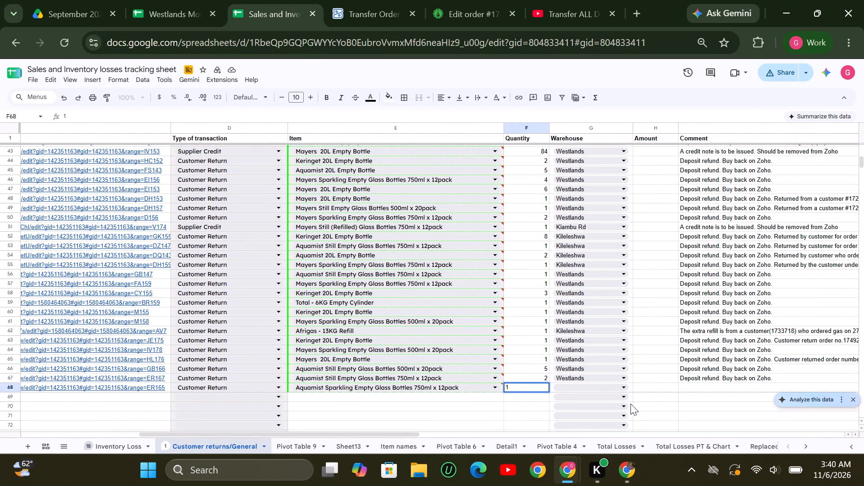
pyautogui.click(622, 390)
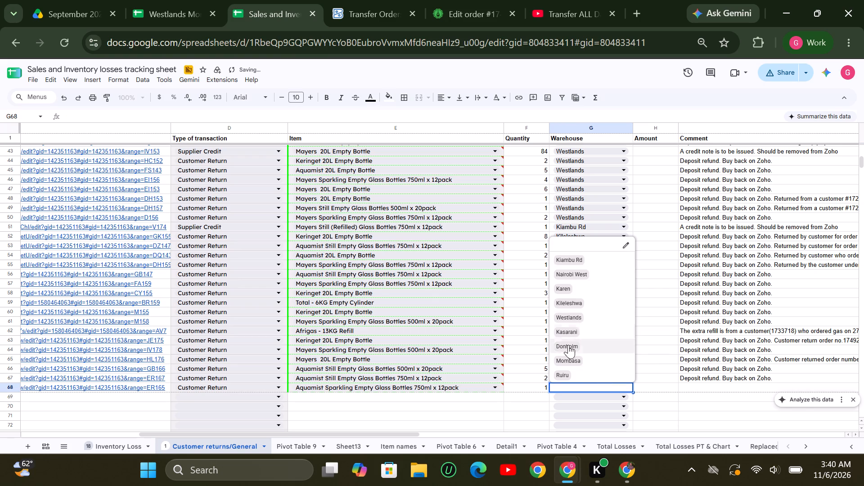
pyautogui.click(573, 314)
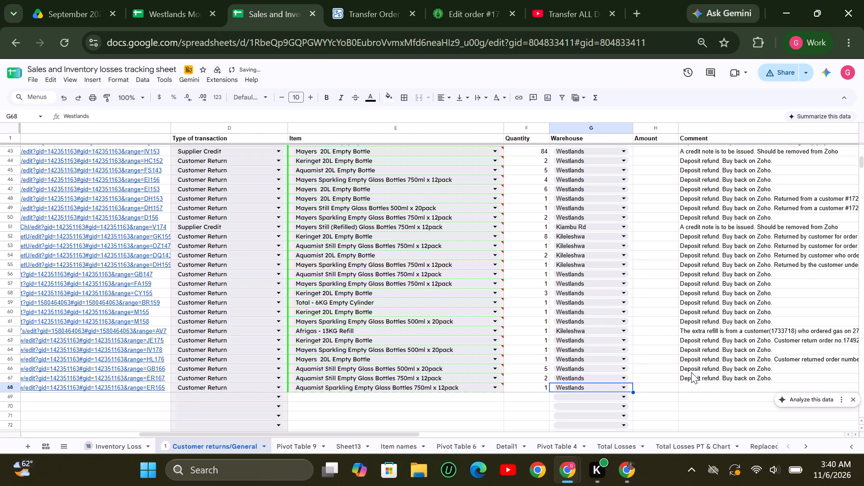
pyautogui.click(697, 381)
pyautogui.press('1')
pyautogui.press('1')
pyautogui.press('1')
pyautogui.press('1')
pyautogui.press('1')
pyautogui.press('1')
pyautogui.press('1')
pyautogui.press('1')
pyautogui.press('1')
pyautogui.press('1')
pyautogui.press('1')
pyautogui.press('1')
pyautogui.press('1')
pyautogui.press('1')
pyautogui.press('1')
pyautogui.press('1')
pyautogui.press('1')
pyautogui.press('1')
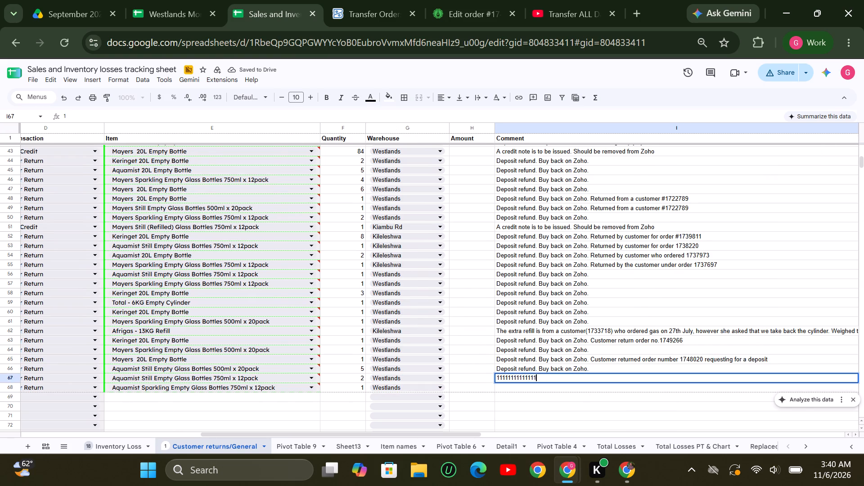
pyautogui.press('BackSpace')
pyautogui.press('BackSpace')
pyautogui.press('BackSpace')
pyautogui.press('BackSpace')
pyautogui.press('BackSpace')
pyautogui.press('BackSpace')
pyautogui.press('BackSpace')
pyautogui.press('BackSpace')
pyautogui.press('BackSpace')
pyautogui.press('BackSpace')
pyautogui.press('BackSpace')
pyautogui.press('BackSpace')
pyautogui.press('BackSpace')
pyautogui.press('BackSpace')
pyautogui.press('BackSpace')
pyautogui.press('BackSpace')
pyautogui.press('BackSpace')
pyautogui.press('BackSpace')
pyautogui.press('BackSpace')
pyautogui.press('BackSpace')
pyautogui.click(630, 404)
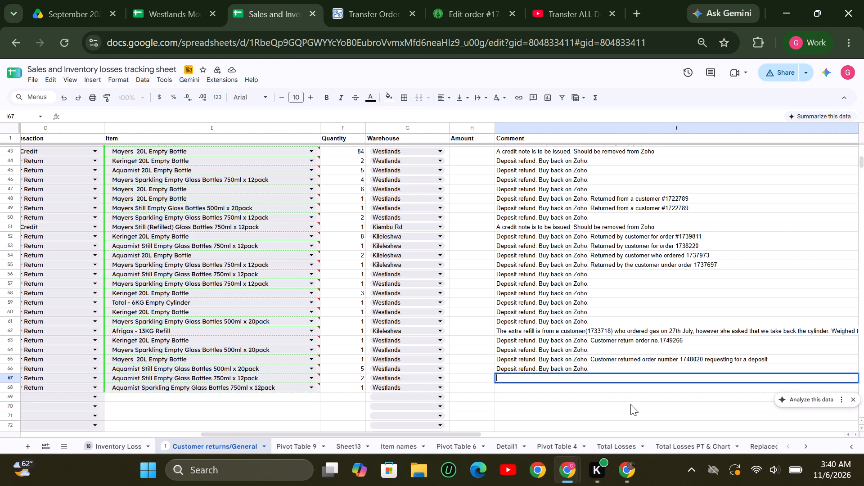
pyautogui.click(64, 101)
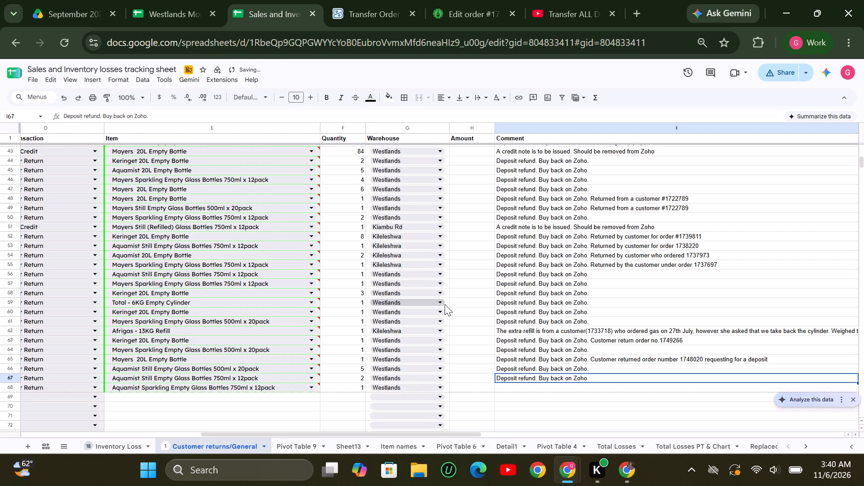
# Copy row 67's comment "Deposit refund. Buy back on Zoho." into the Comment cell of row 68.
pyautogui.hotkey('ctrl', 'c')
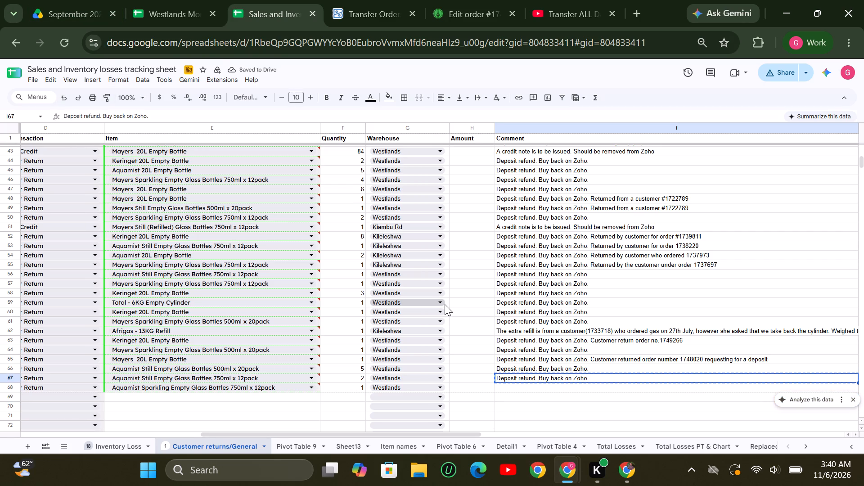
pyautogui.press('Down')
pyautogui.hotkey('ctrl', 'v')
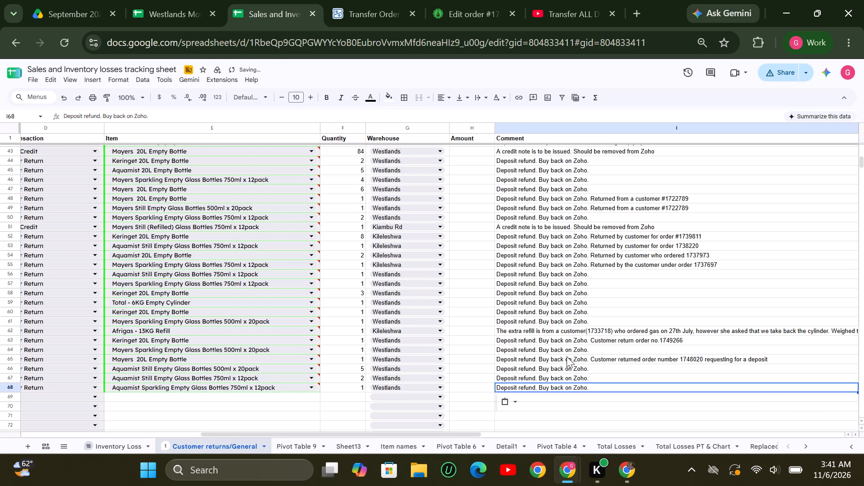
pyautogui.click(564, 396)
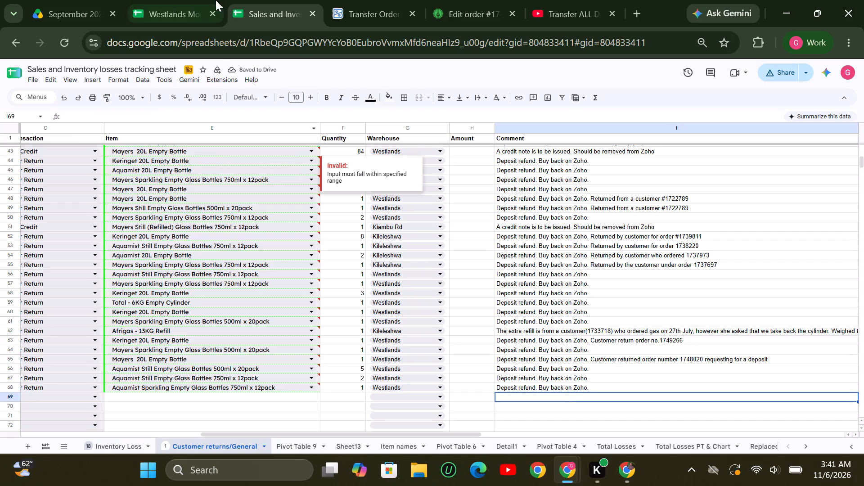
# Read through the Westlands tracker's comments following ER165, including the one on ER26, to look for the next customer return.
pyautogui.click(165, 4)
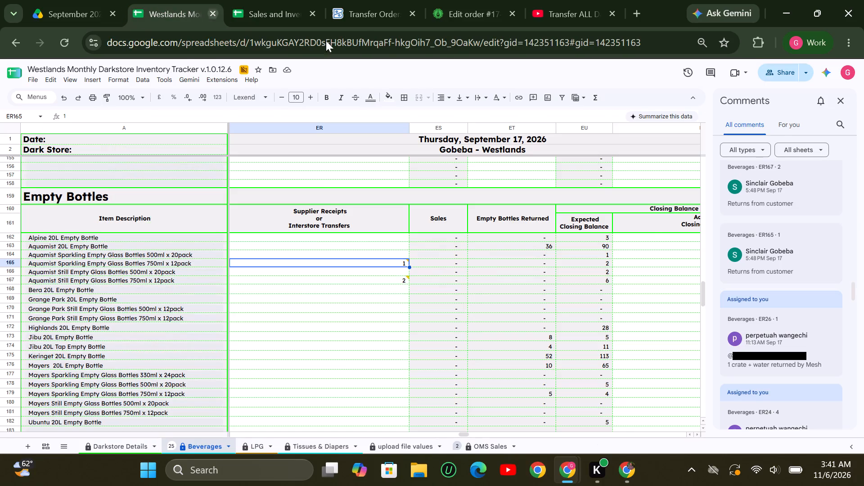
pyautogui.scroll(-1, 764, 225)
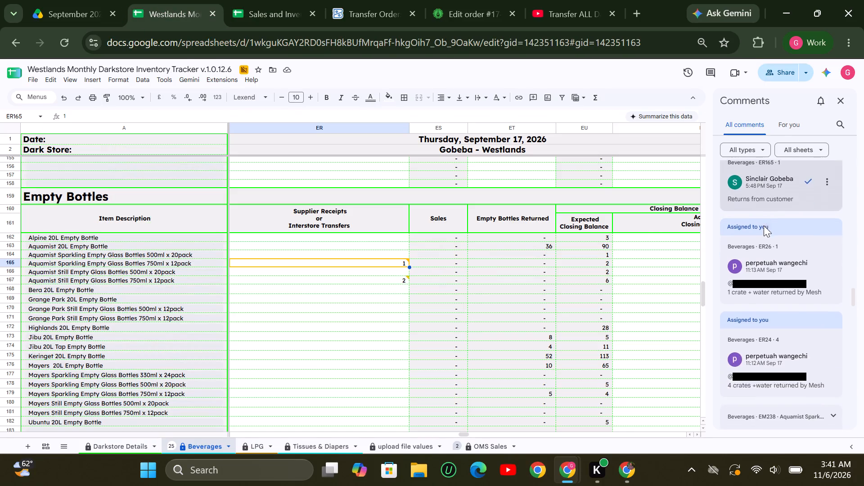
pyautogui.scroll(-2, 764, 225)
pyautogui.click(764, 225)
pyautogui.scroll(-1, 764, 225)
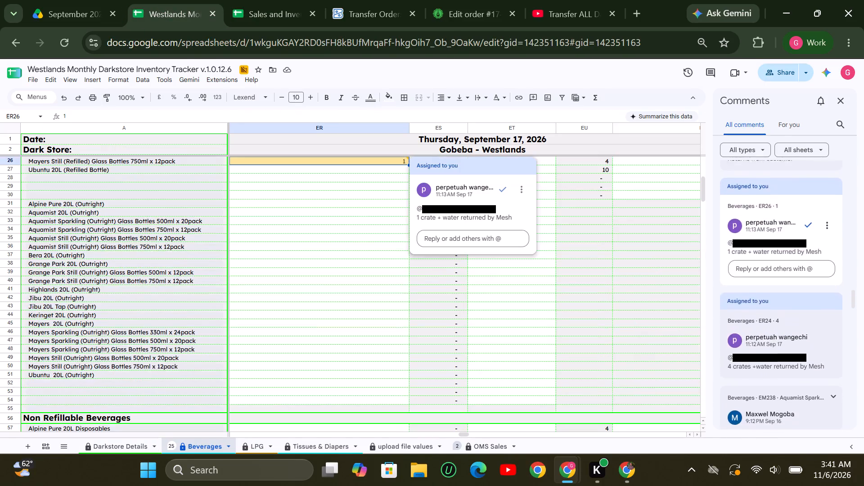
pyautogui.scroll(-1, 764, 225)
pyautogui.click(796, 251)
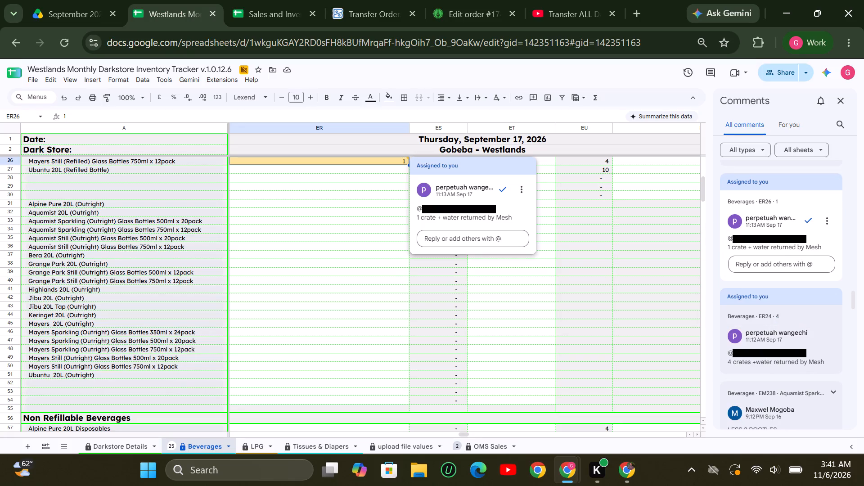
pyautogui.click(800, 248)
pyautogui.scroll(-2, 800, 248)
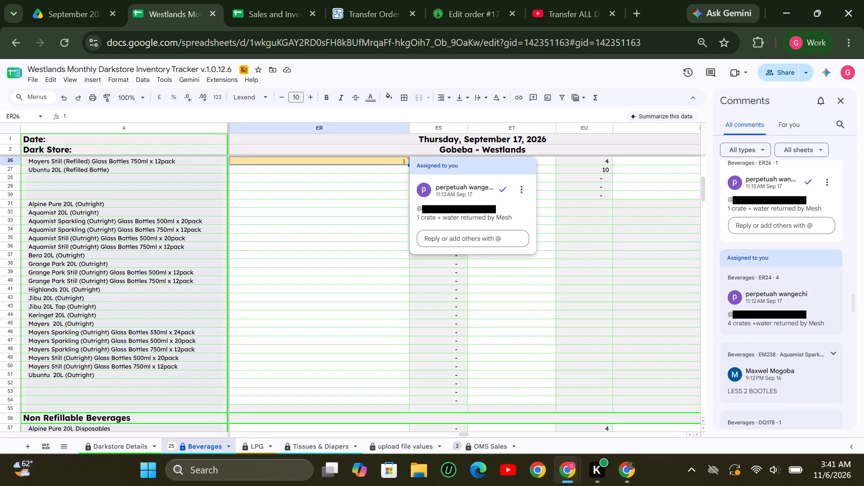
pyautogui.scroll(-1, 800, 248)
pyautogui.scroll(-1, 767, 314)
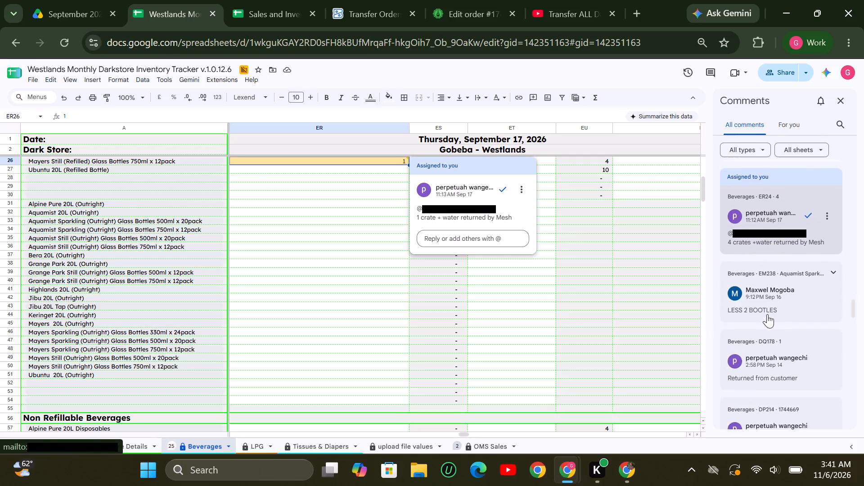
pyautogui.scroll(-2, 767, 314)
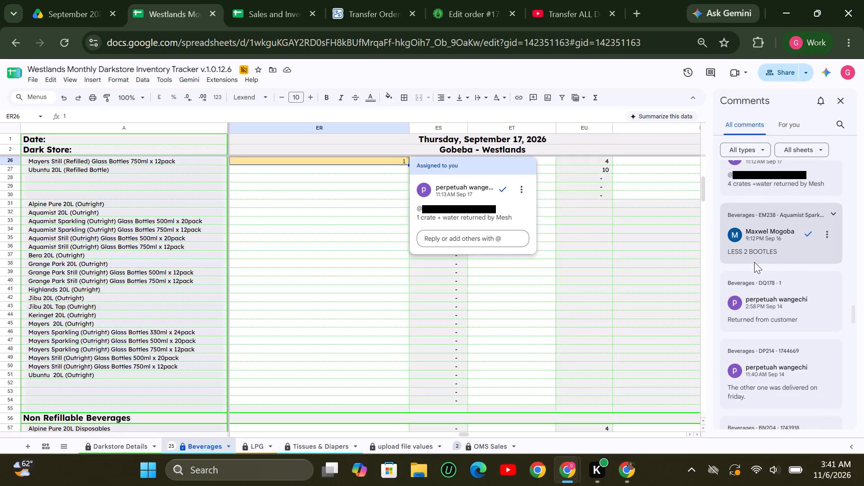
pyautogui.scroll(-1, 756, 286)
# Copy the item name Mayers Sparkling Empty Glass Bottles 500ml x 20pack, flagged by the DQ178 comment, into row 69's Item cell of the losses sheet.
pyautogui.click(763, 245)
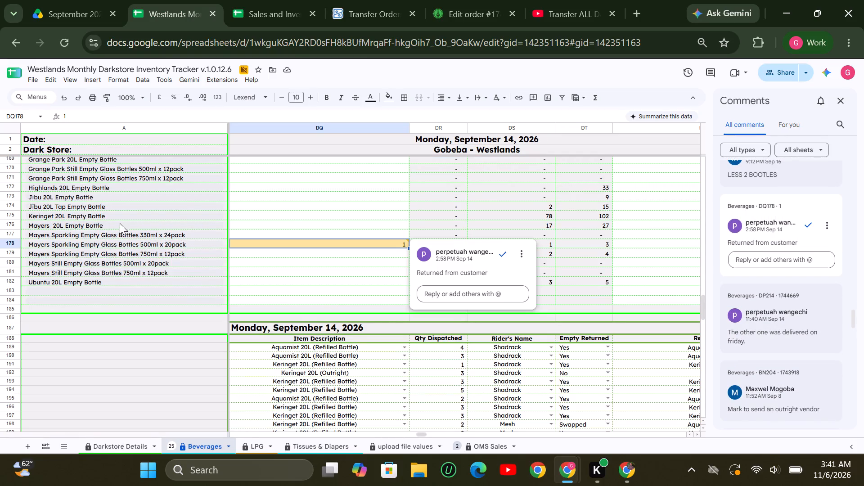
pyautogui.click(81, 247)
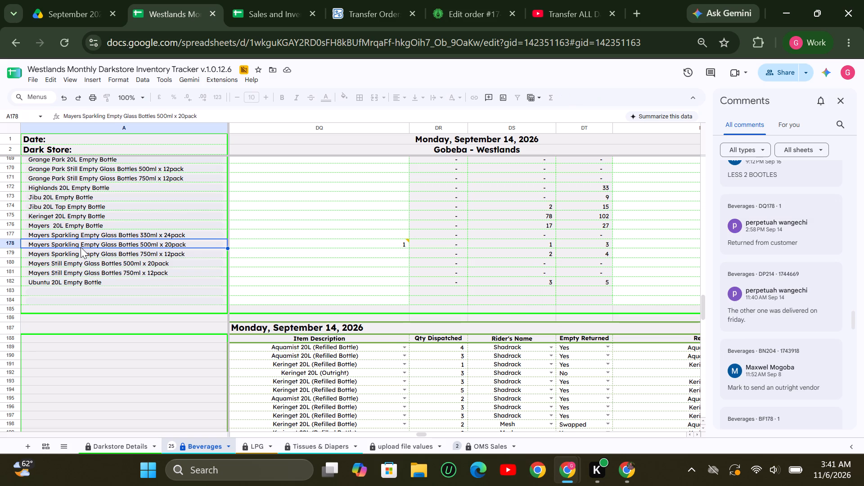
pyautogui.hotkey('ctrl', 'c')
pyautogui.click(257, 1)
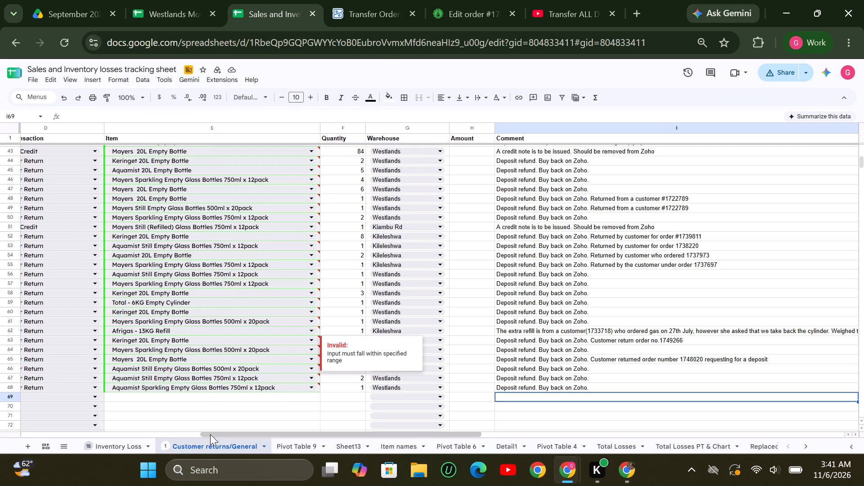
pyautogui.click(171, 400)
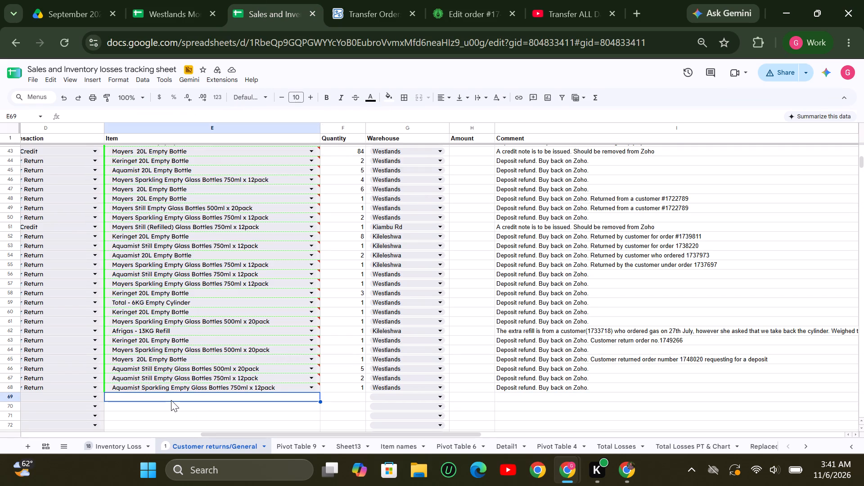
pyautogui.hotkey('ctrl', 'v')
# Set row 69's quantity to 1 and its warehouse to Westlands.
pyautogui.click(354, 396)
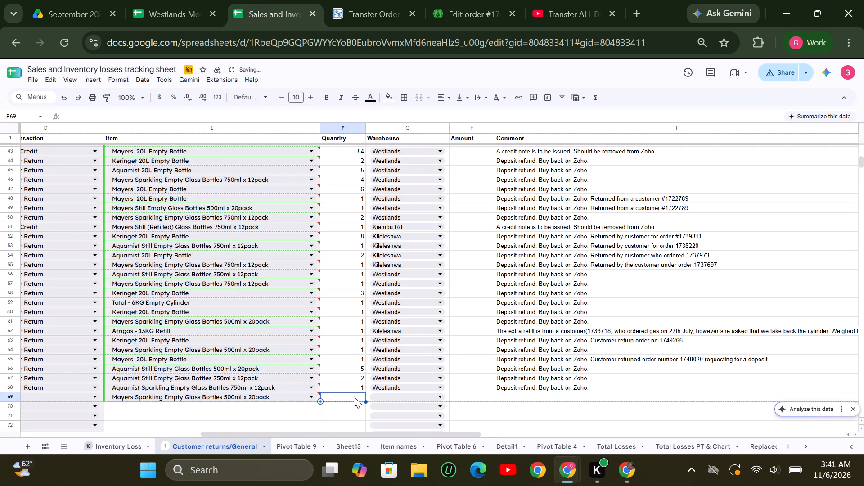
pyautogui.press('1')
pyautogui.click(433, 396)
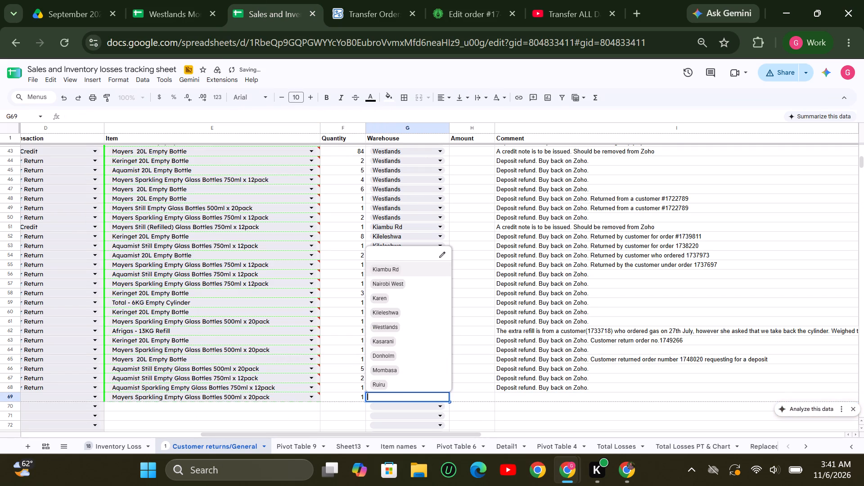
pyautogui.click(388, 325)
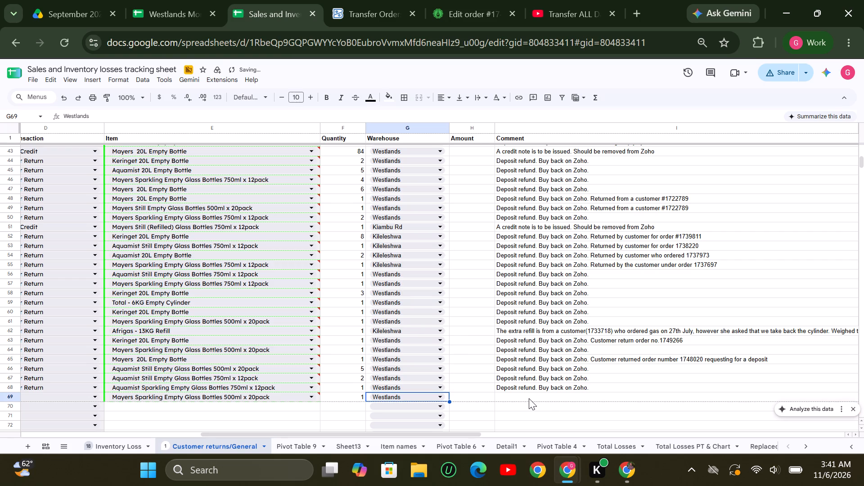
# Copy row 68's comment "Deposit refund. Buy back on Zoho." into the Comment cell of row 69.
pyautogui.click(529, 398)
pyautogui.click(528, 388)
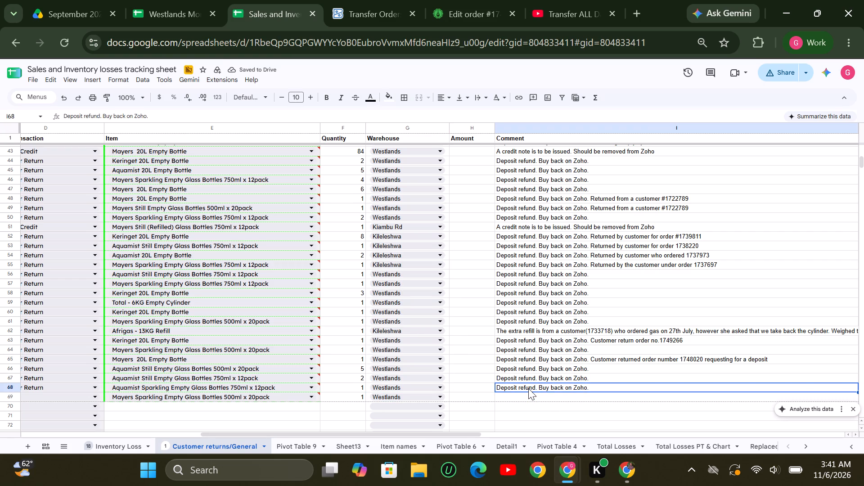
pyautogui.hotkey('ctrl', 'c')
pyautogui.press('Down')
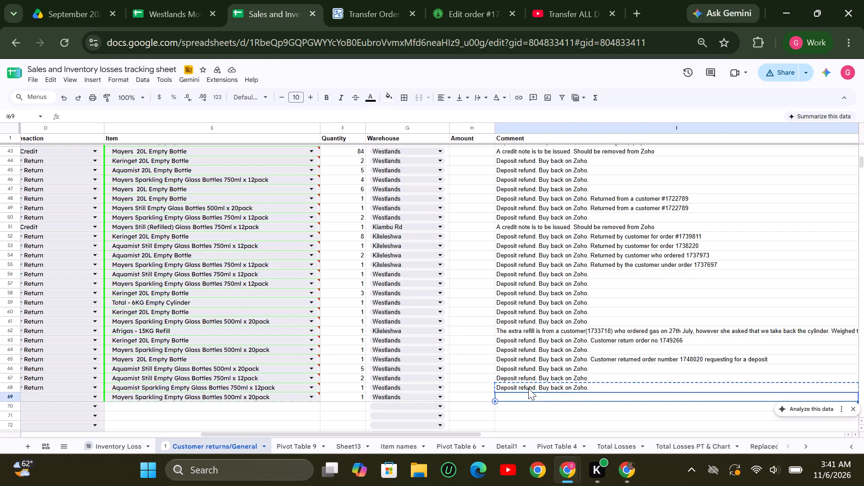
pyautogui.hotkey('ctrl', 'v')
# Set the type of transaction in row 69 to Customer Return.
pyautogui.press('Left')
pyautogui.press('Left')
pyautogui.press('Left')
pyautogui.press('Left')
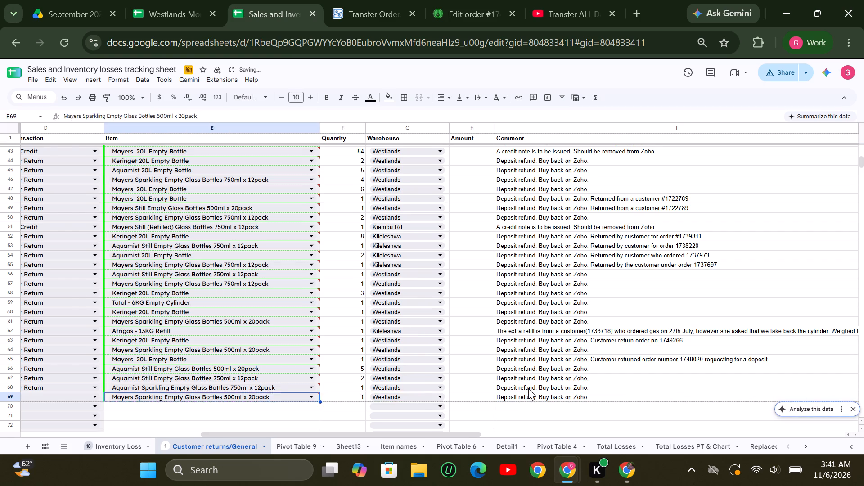
pyautogui.press('Left')
pyautogui.press('Left')
pyautogui.press('Left')
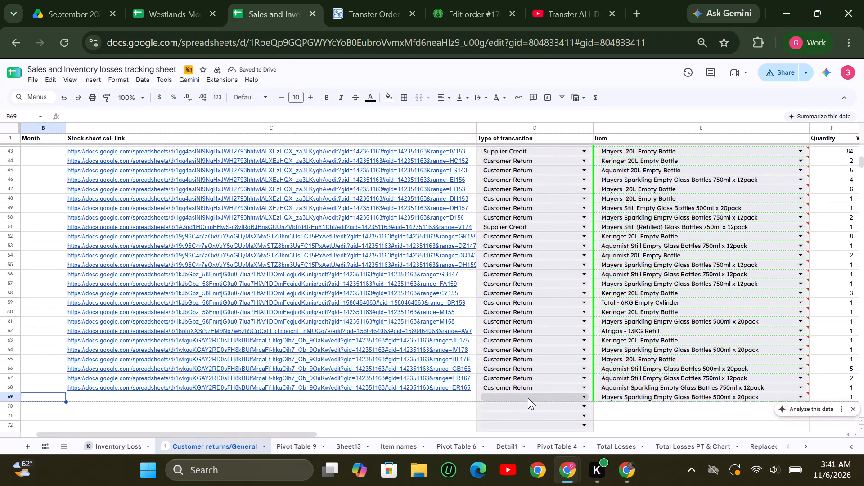
pyautogui.click(528, 398)
pyautogui.click(506, 371)
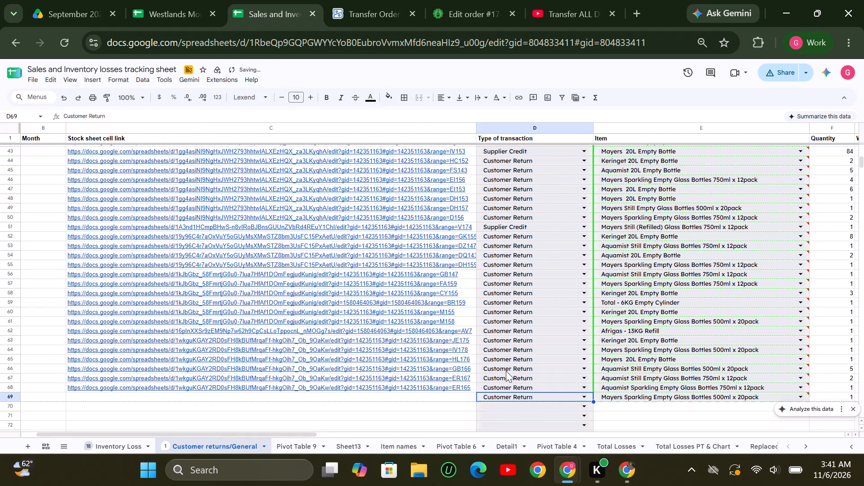
# Copy the link to cell DQ178 of the Westlands tracker's Beverages sheet into row 69's Stock sheet cell link column.
pyautogui.click(420, 392)
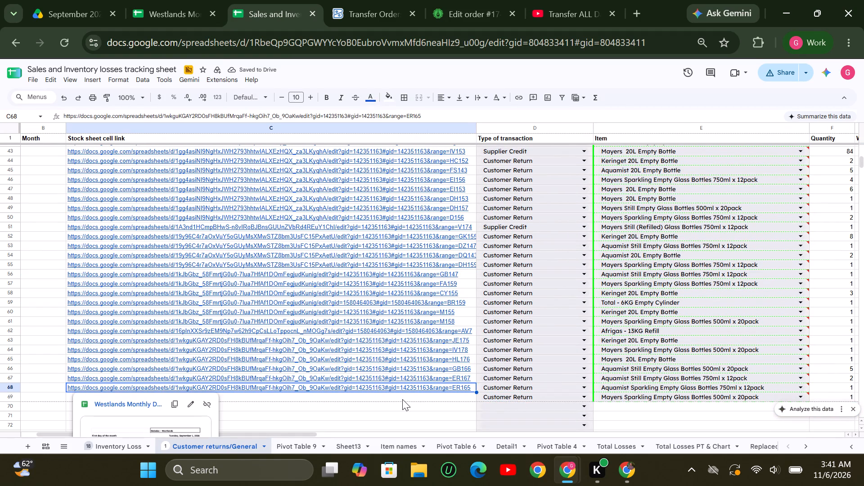
pyautogui.click(402, 399)
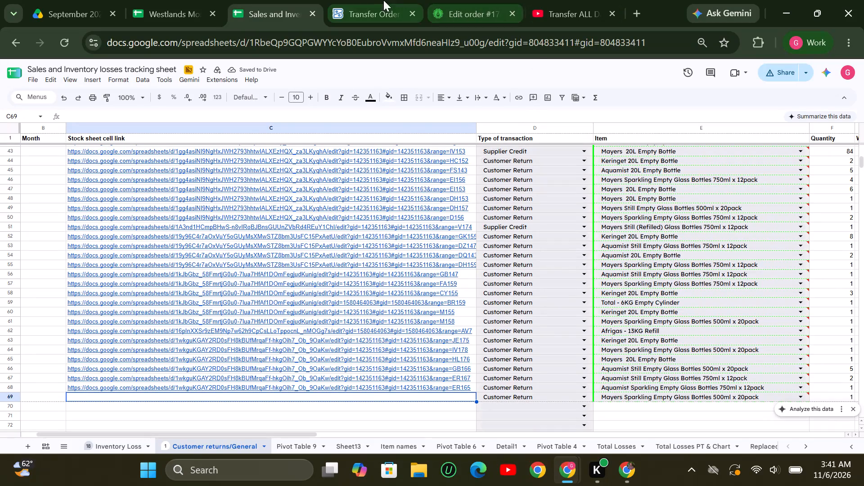
pyautogui.click(163, 8)
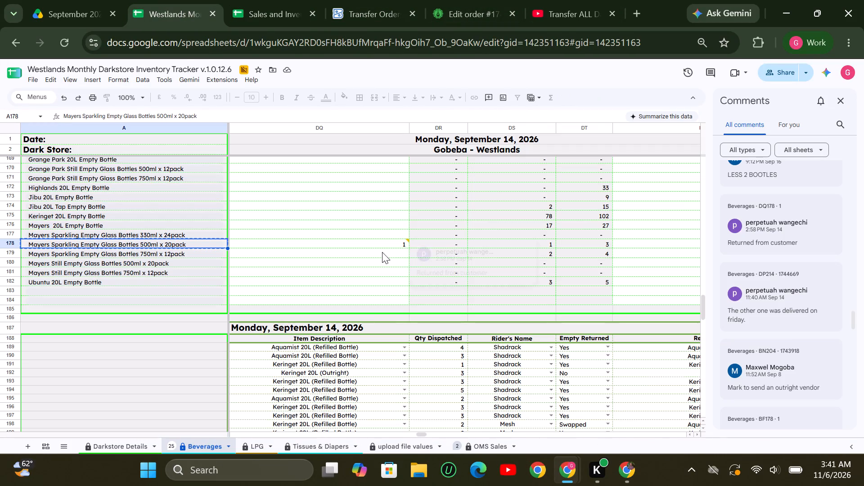
pyautogui.click(382, 246)
pyautogui.rightClick(382, 246)
pyautogui.scroll(-5, 484, 405)
pyautogui.click(444, 446)
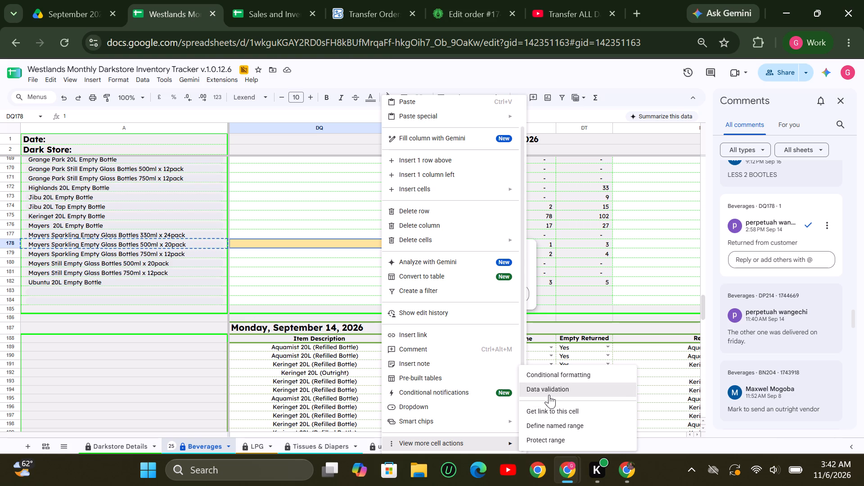
pyautogui.click(549, 408)
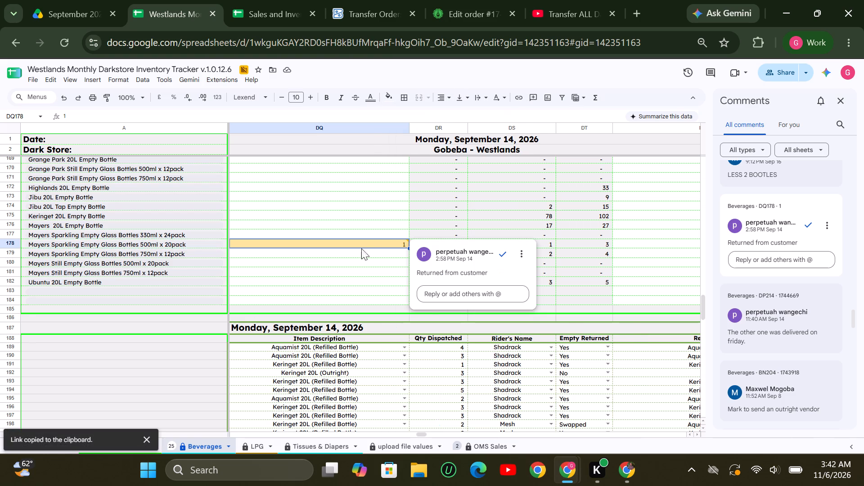
pyautogui.click(269, 9)
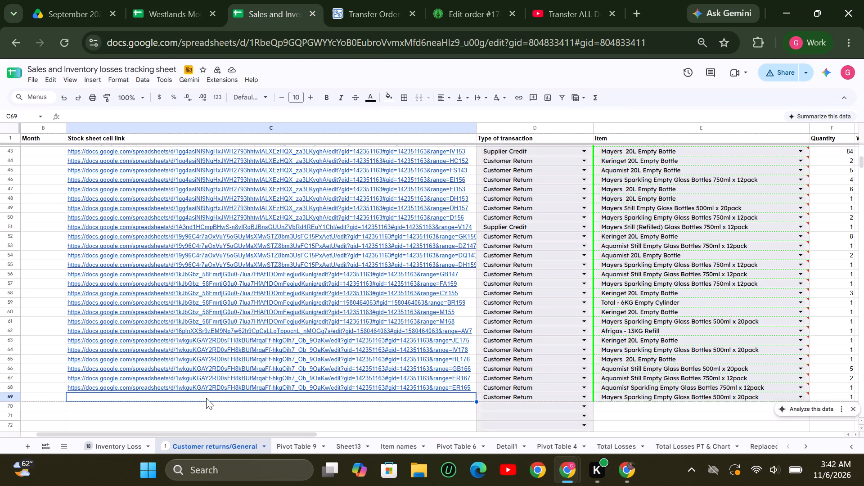
pyautogui.hotkey('ctrl', 'v')
# Enter 2026-09-14 as the date of row 69, matching the tracker's date for the DQ178 return.
pyautogui.press('Left')
pyautogui.press('Left')
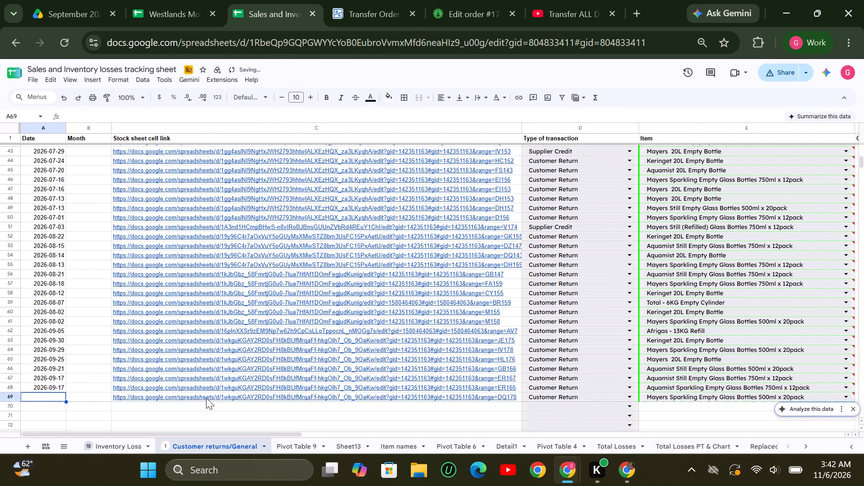
pyautogui.click(356, 13)
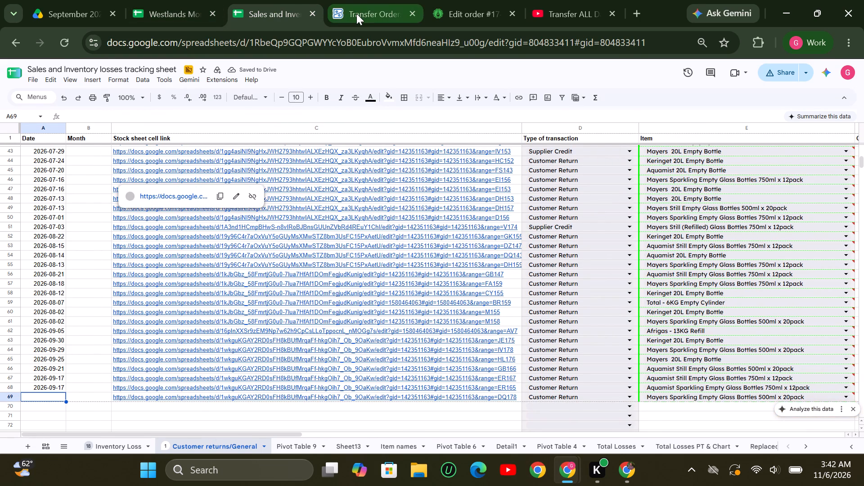
pyautogui.click(166, 13)
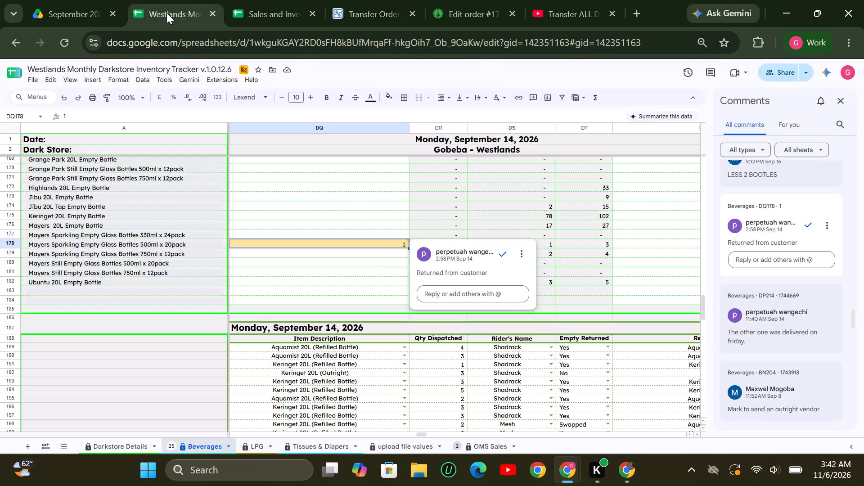
pyautogui.click(272, 12)
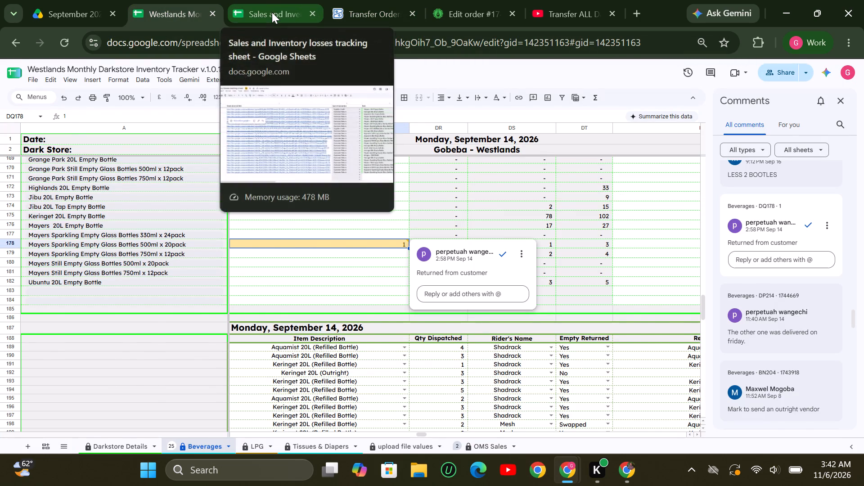
pyautogui.write('2026')
pyautogui.write('-09-14')
pyautogui.press('Down')
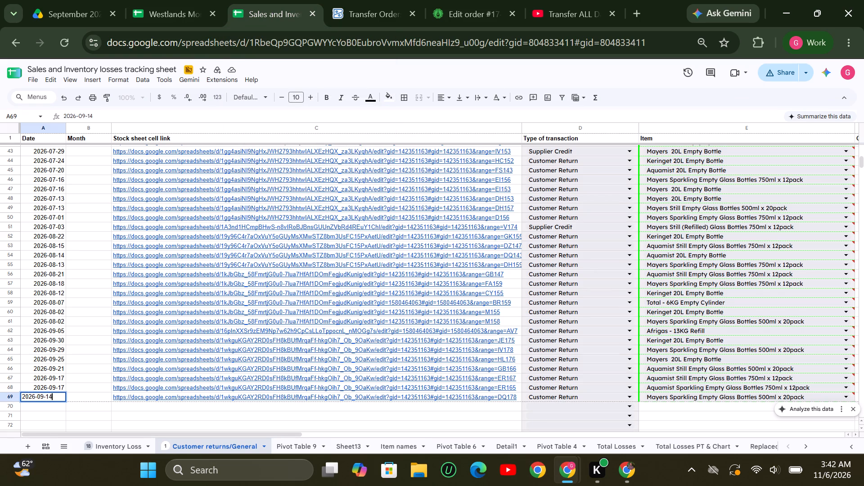
# Examine the remaining comments in the Westlands tracker for customer returns, including those on Beverages cells DP214 and BF178.
pyautogui.click(162, 13)
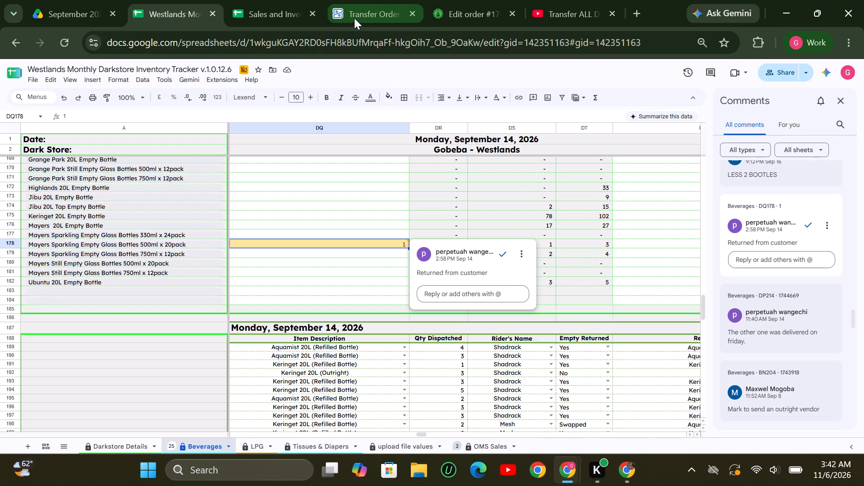
pyautogui.click(355, 18)
pyautogui.click(296, 13)
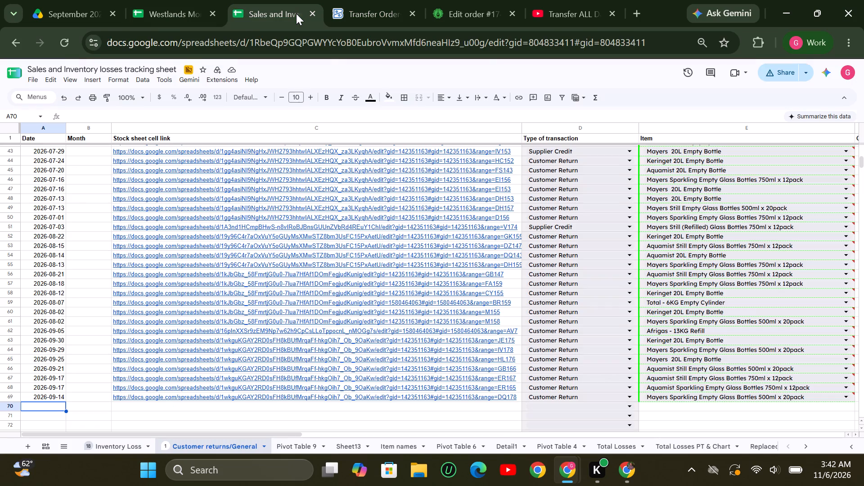
pyautogui.click(178, 13)
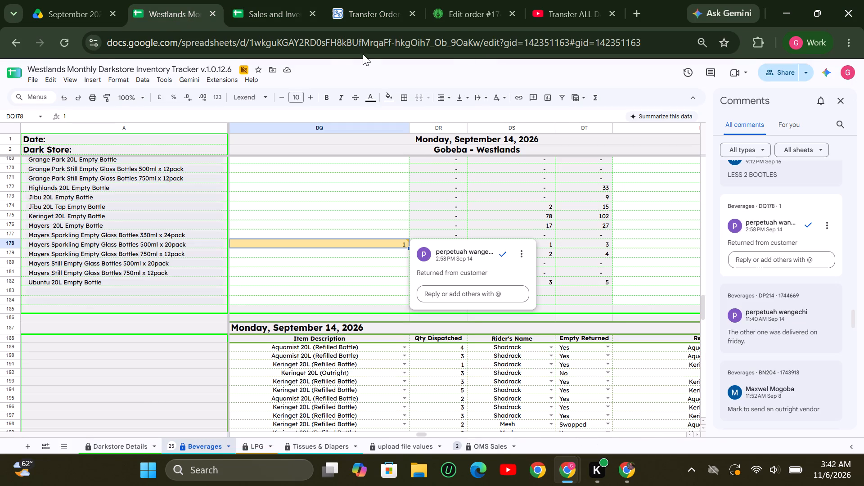
pyautogui.scroll(-1, 754, 299)
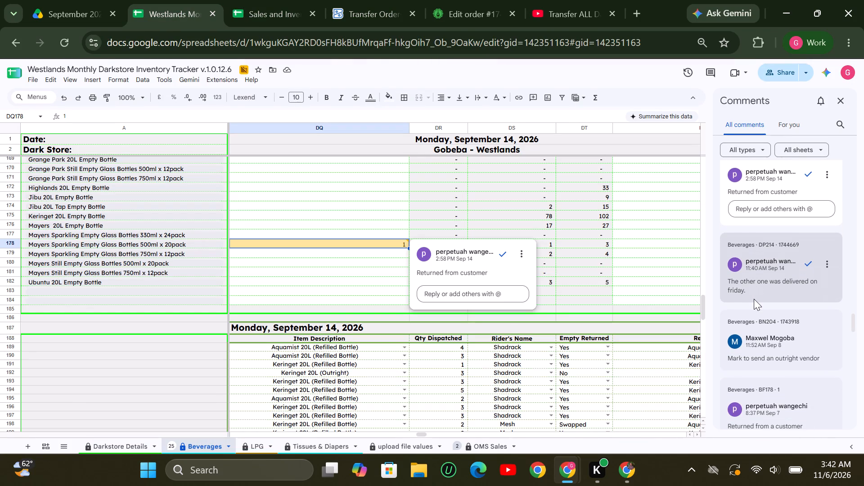
pyautogui.click(770, 284)
pyautogui.scroll(-1, 770, 284)
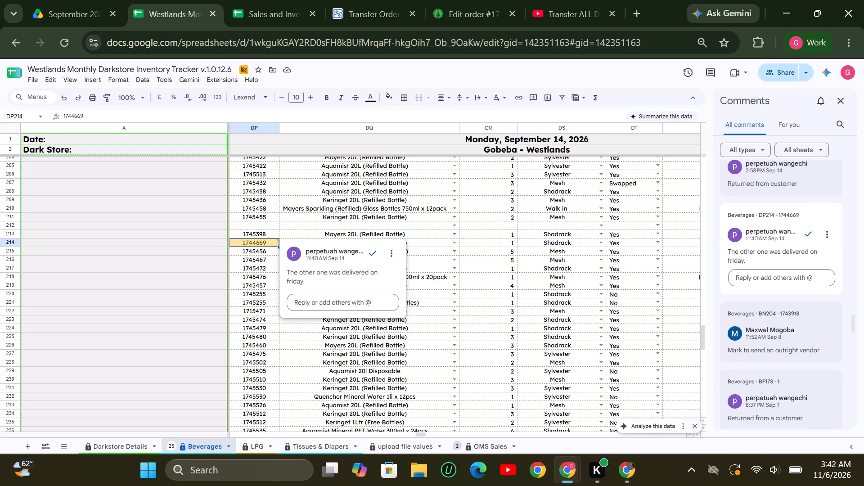
pyautogui.scroll(-1, 770, 284)
pyautogui.scroll(-1, 771, 328)
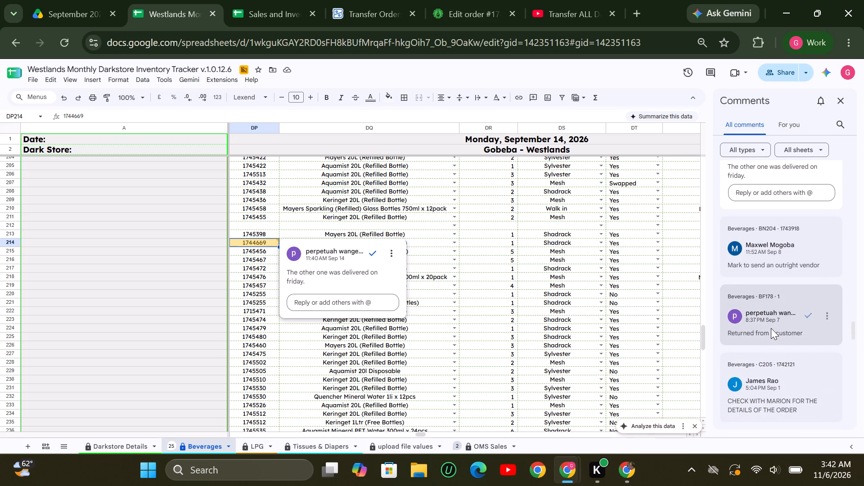
pyautogui.scroll(-2, 771, 328)
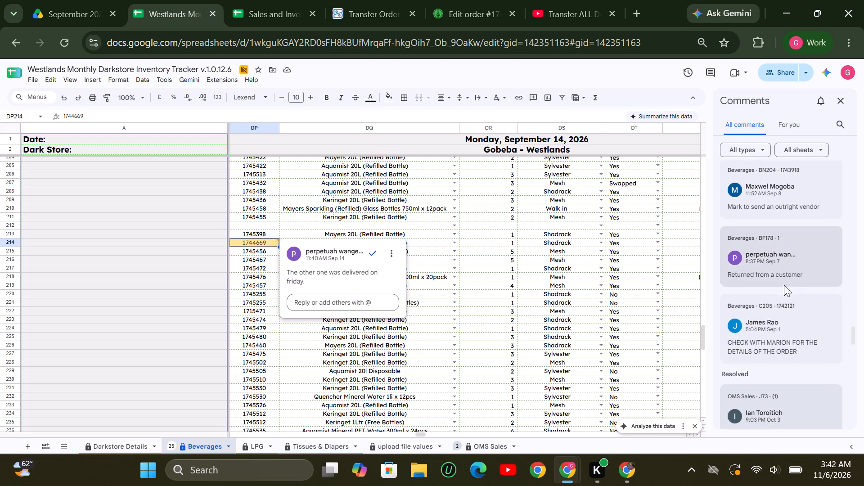
pyautogui.click(773, 279)
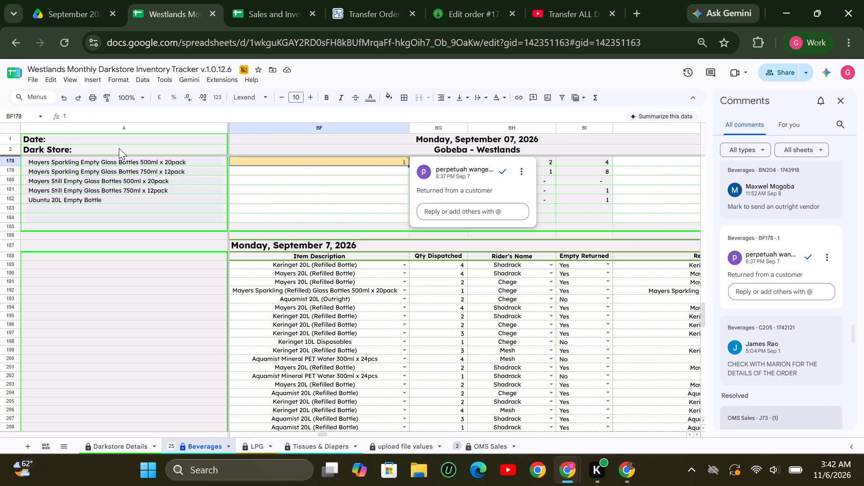
# Copy the item "Mayers Sparkling Empty Glass Bottles 500ml x 20pack" from the tracker's row 178 into the Item cell of row 70.
pyautogui.click(96, 160)
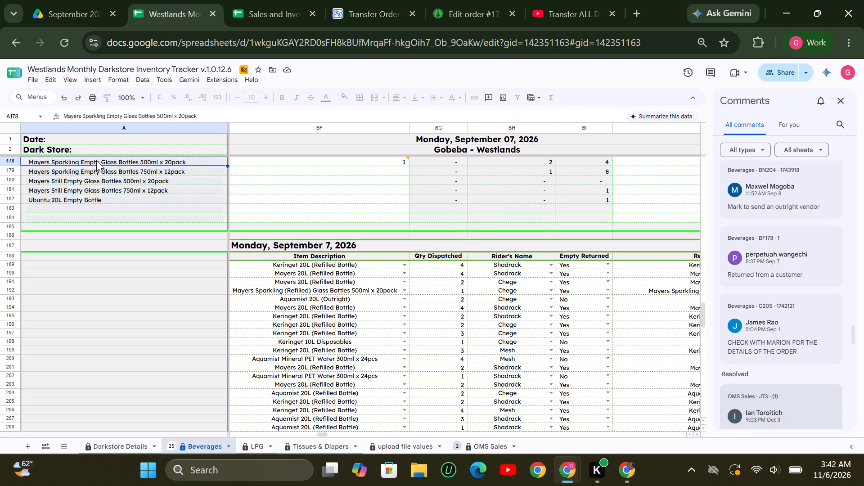
pyautogui.hotkey('ctrl', 'c')
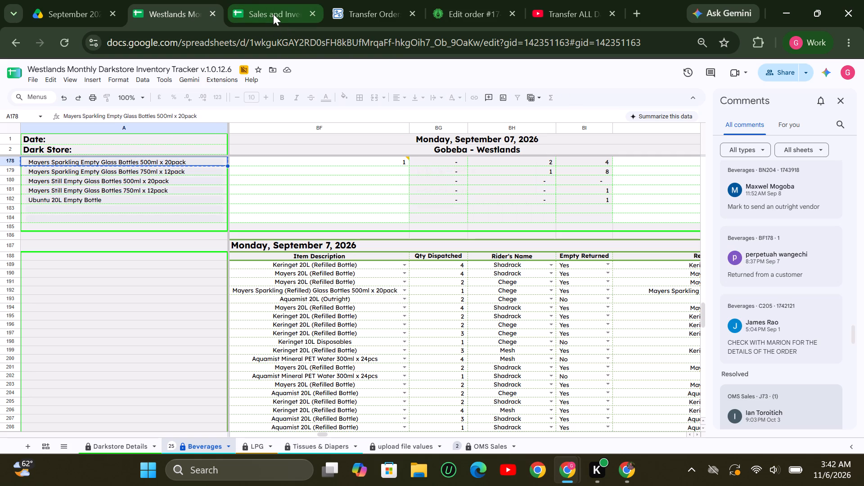
pyautogui.click(273, 14)
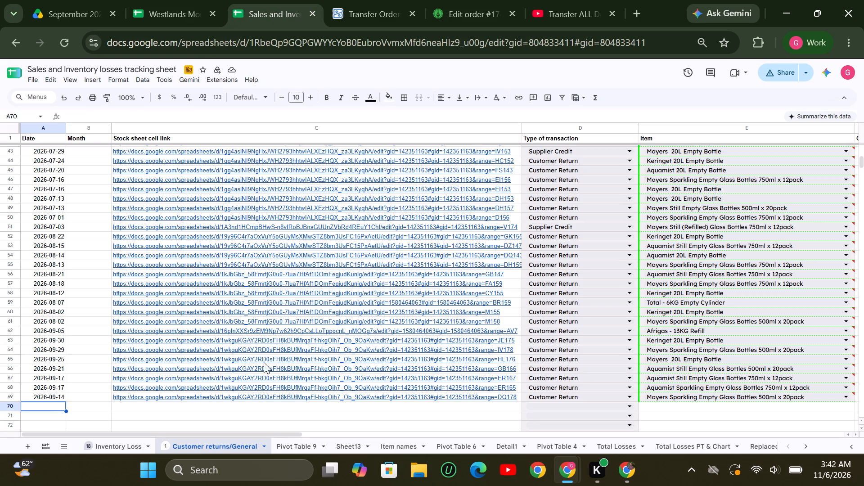
pyautogui.click(663, 407)
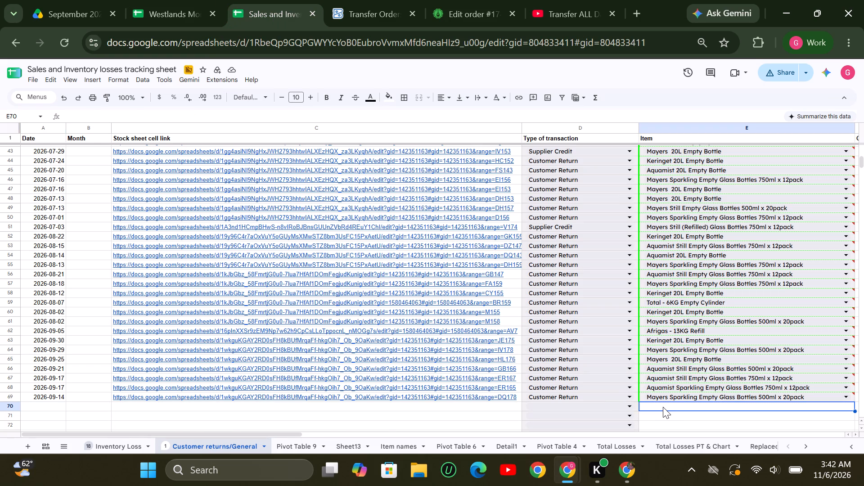
pyautogui.hotkey('ctrl', 'v')
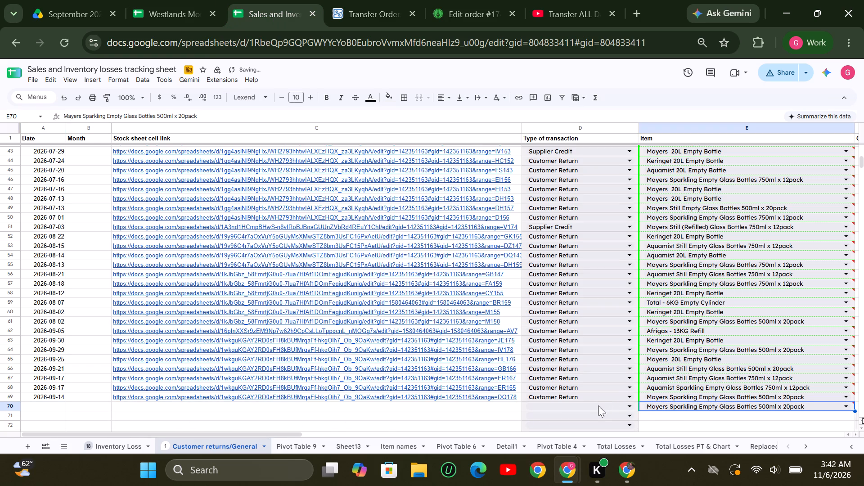
# Set the type of transaction in row 70 to Customer Return.
pyautogui.click(596, 407)
pyautogui.click(551, 377)
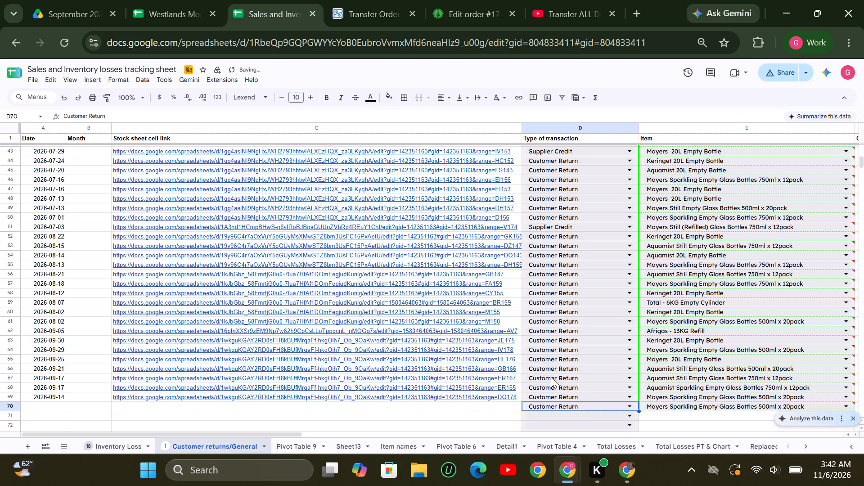
# Enter 2026-09-07 as the date of row 70, matching the tracker's date for the BF178 return.
pyautogui.click(59, 409)
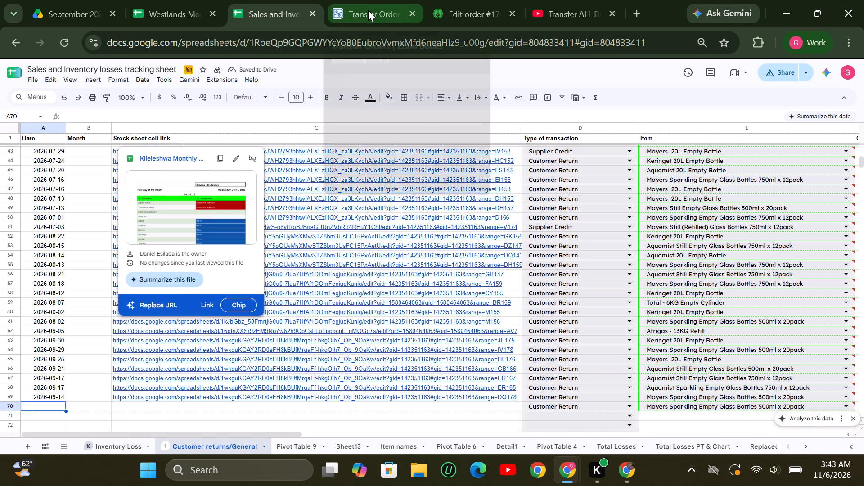
pyautogui.click(368, 10)
pyautogui.click(277, 7)
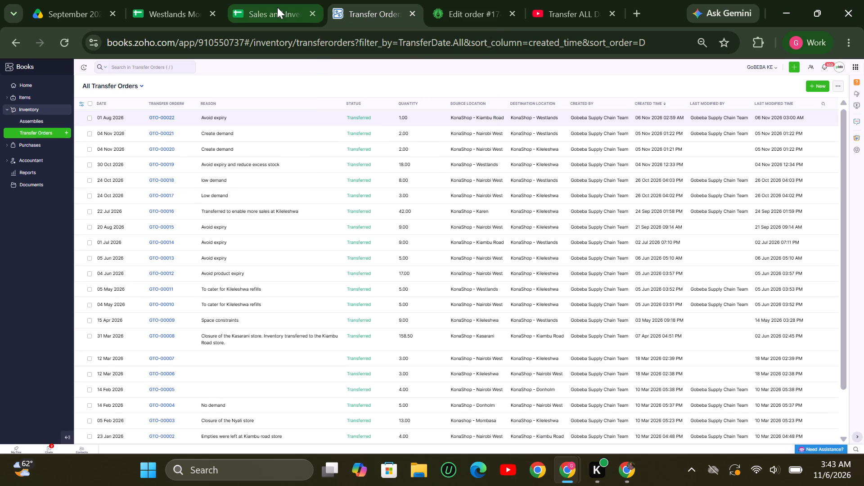
pyautogui.click(166, 5)
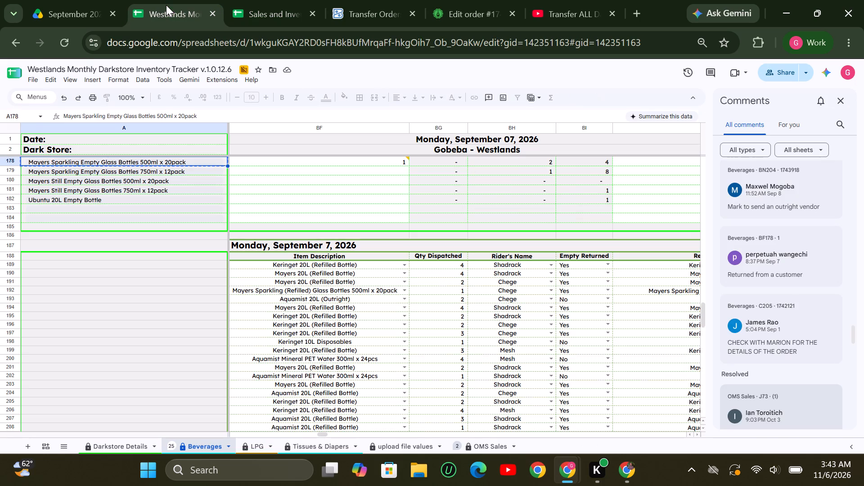
pyautogui.click(277, 15)
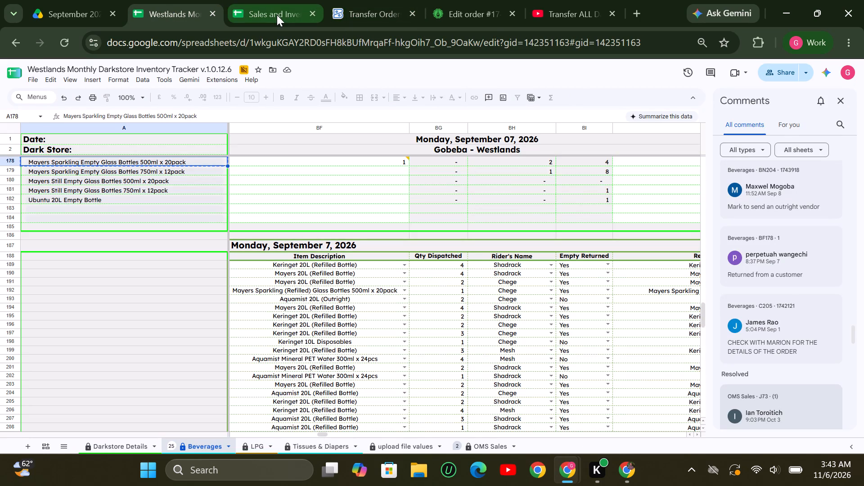
pyautogui.write('2026')
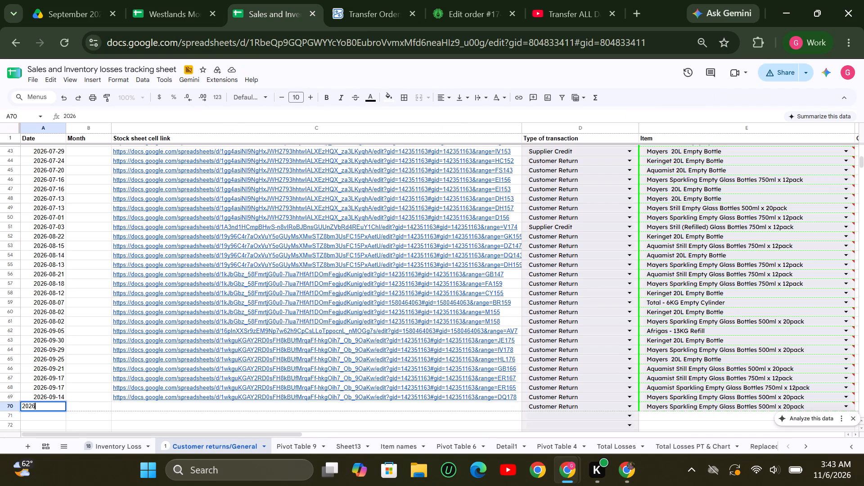
pyautogui.write('-09-07')
# Copy the link to cell BF178 of the Westlands tracker's Beverages sheet into row 70's Stock sheet cell link column.
pyautogui.click(337, 407)
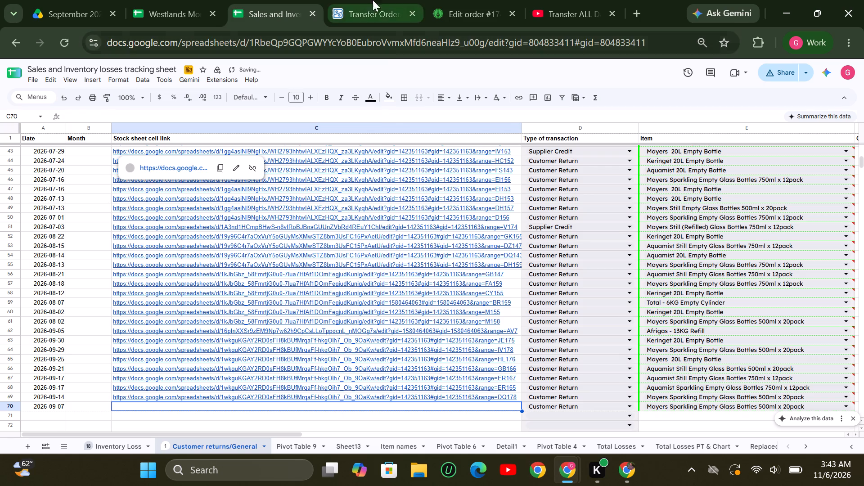
pyautogui.click(171, 14)
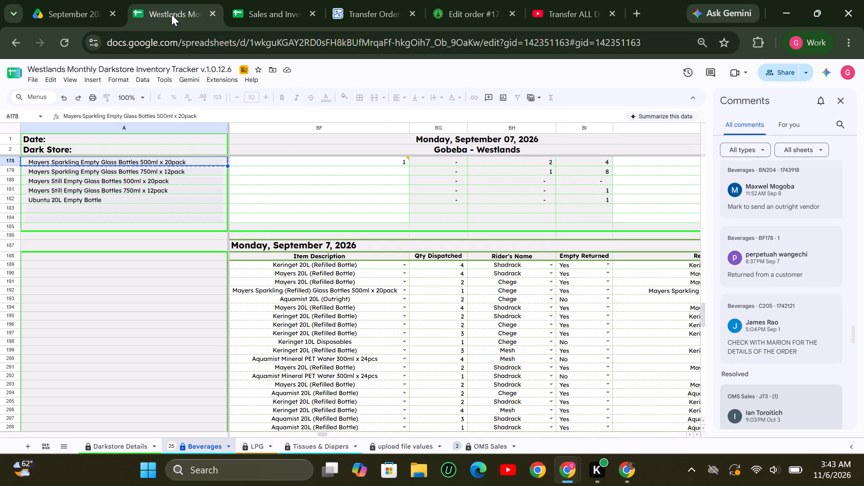
pyautogui.click(329, 163)
pyautogui.rightClick(329, 163)
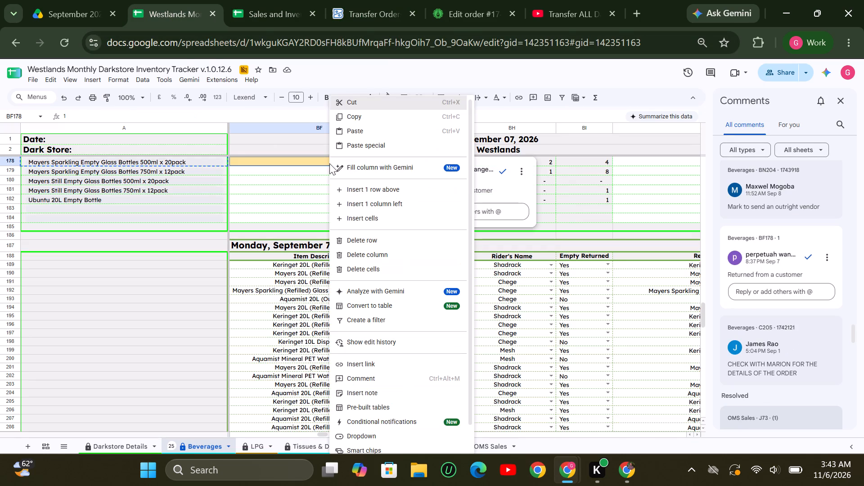
pyautogui.scroll(-3, 425, 423)
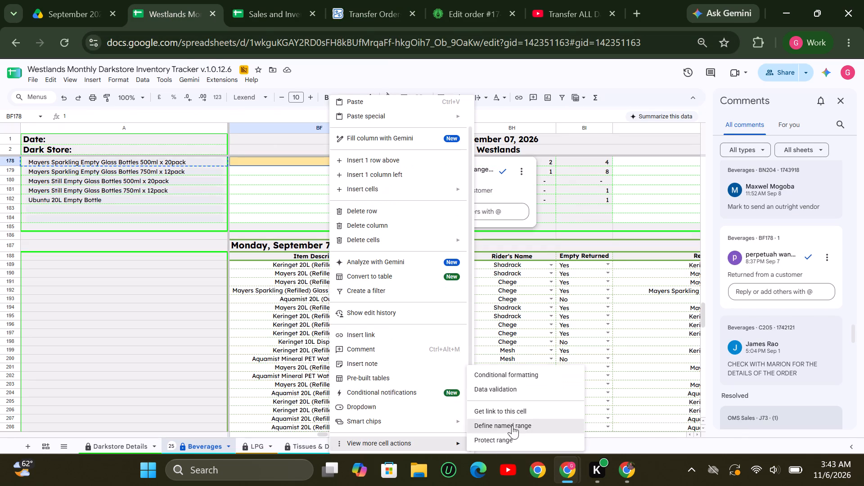
pyautogui.click(490, 414)
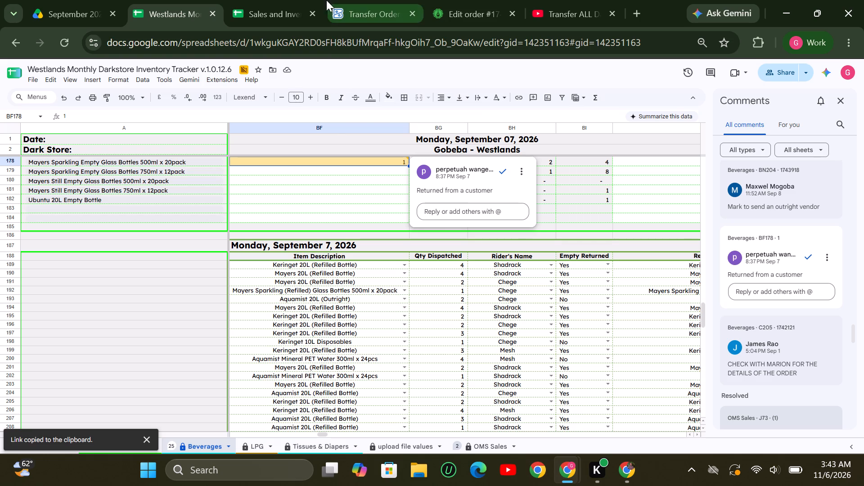
pyautogui.click(273, 7)
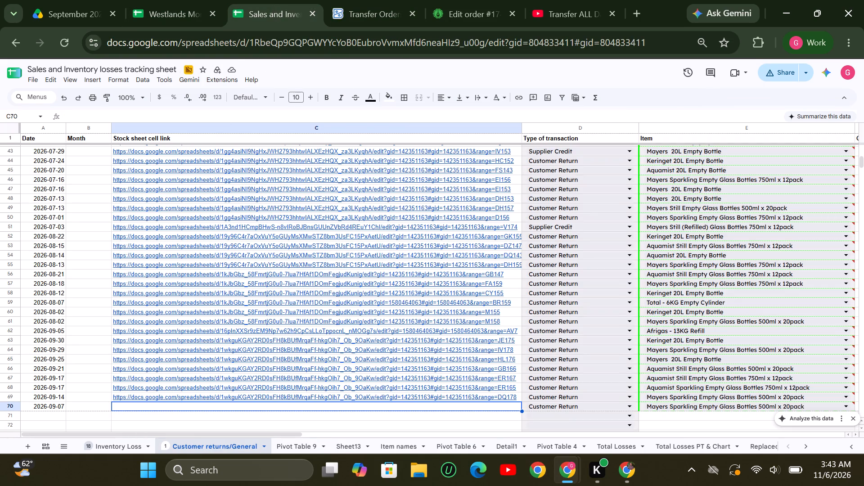
pyautogui.click(285, 405)
pyautogui.rightClick(285, 405)
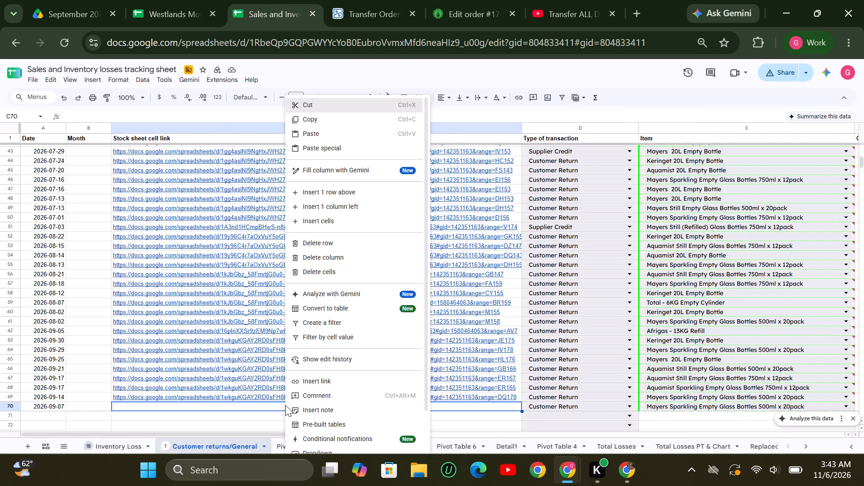
pyautogui.click(308, 136)
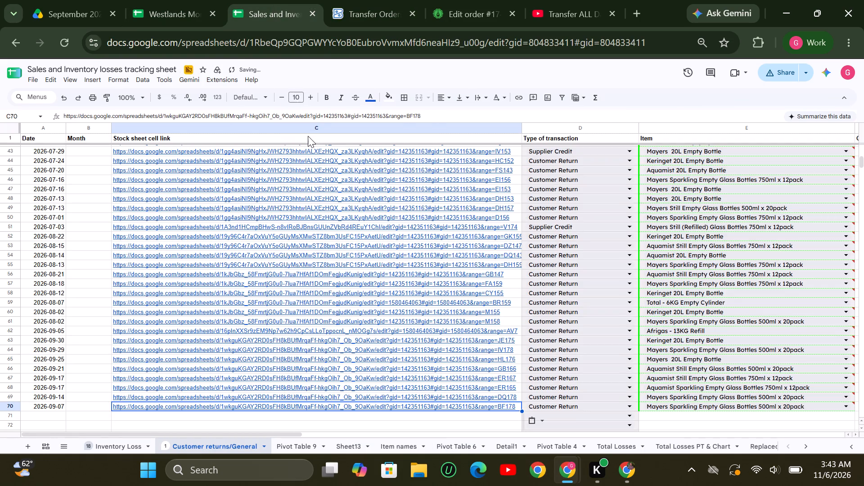
pyautogui.tripleClick(856, 434)
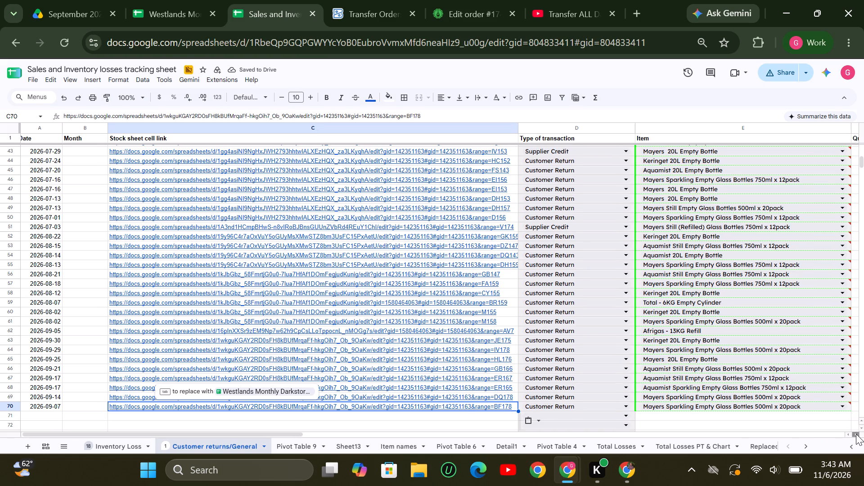
# Set row 70's quantity to 1 and its warehouse to Westlands.
pyautogui.tripleClick(856, 434)
pyautogui.tripleClick(856, 434)
pyautogui.tripleClick(856, 434)
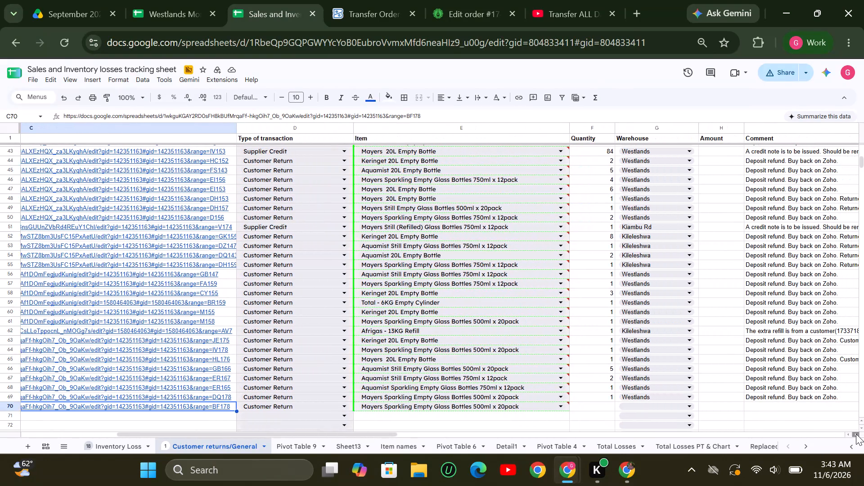
pyautogui.click(552, 407)
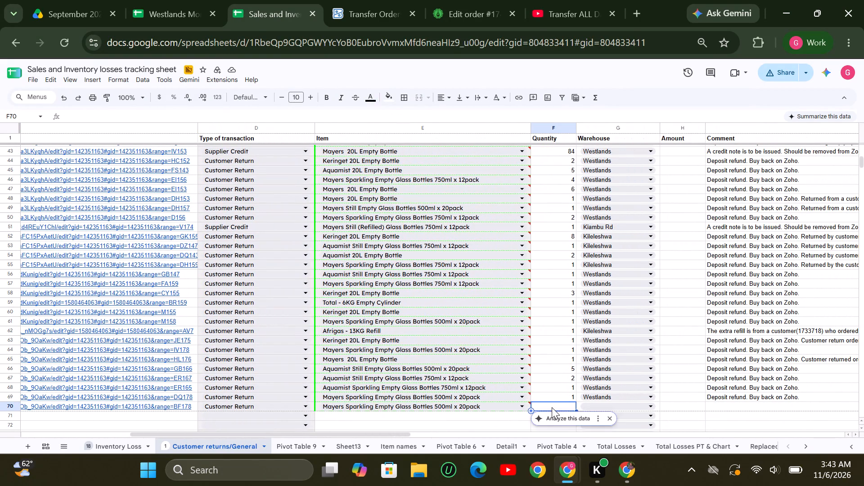
pyautogui.press('1')
pyautogui.click(625, 406)
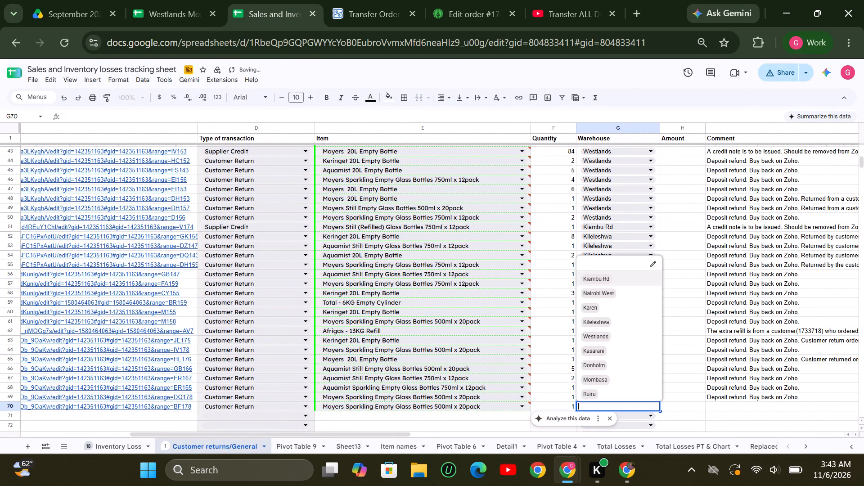
pyautogui.click(588, 335)
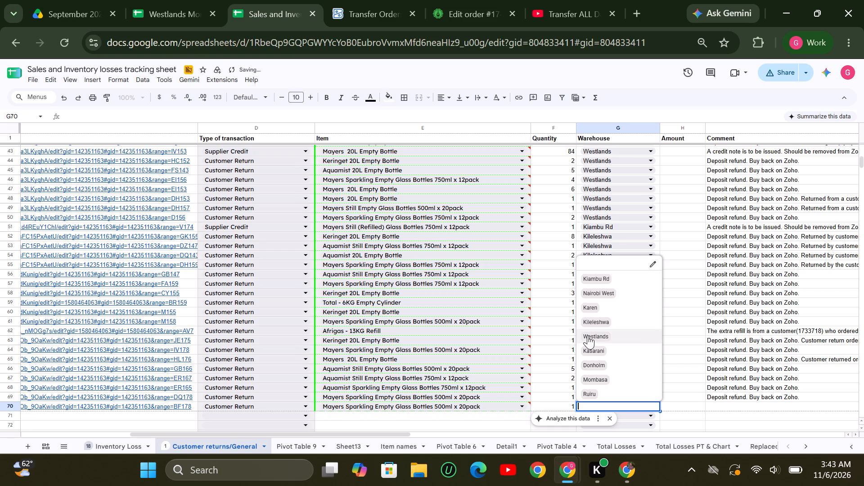
# Copy the comment "Deposit refund. Buy back on Zoho." from row 69 into row 70's Comment cell.
pyautogui.click(742, 399)
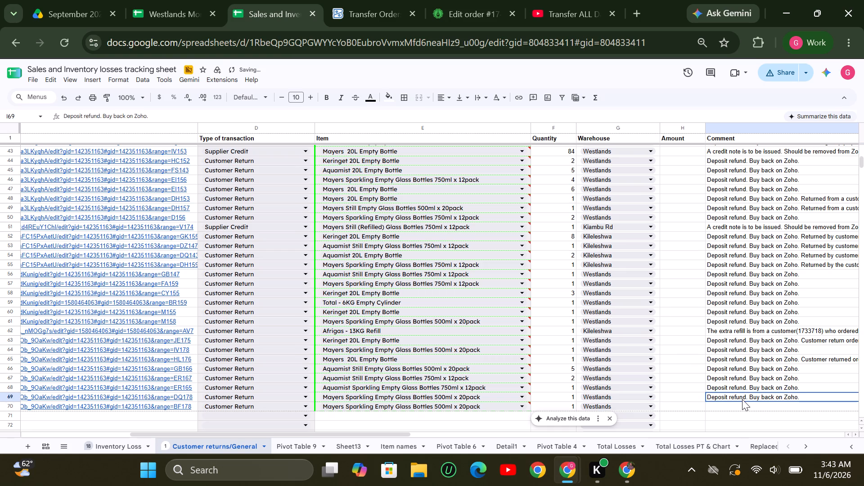
pyautogui.hotkey('ctrl', 'c')
pyautogui.press('Down')
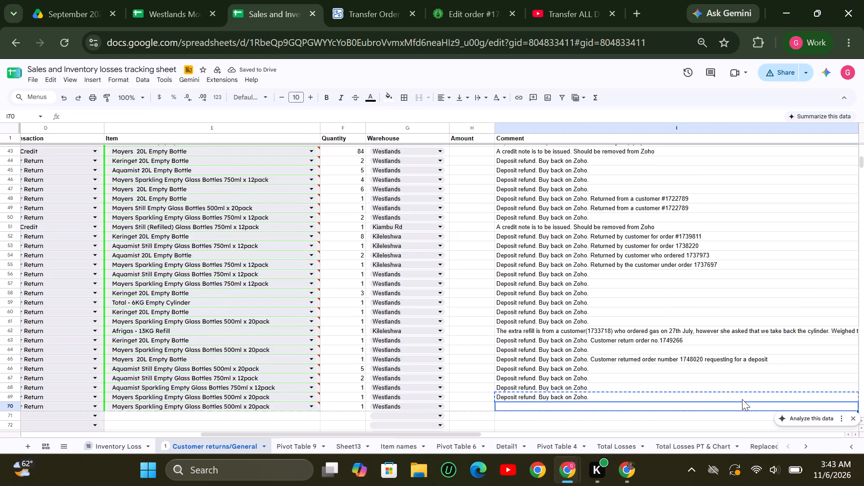
pyautogui.hotkey('ctrl', 'v')
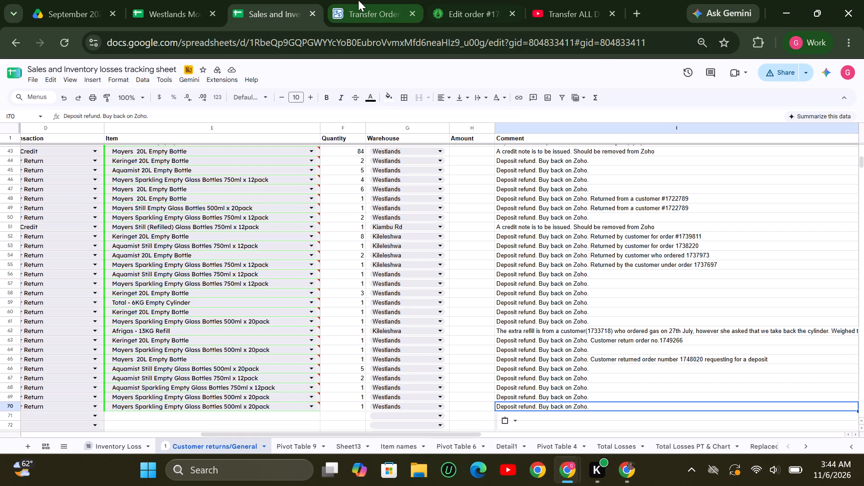
# In the Westlands tracker, recheck the open comments from BF178 up to the customer return comment on DQ178.
pyautogui.click(166, 9)
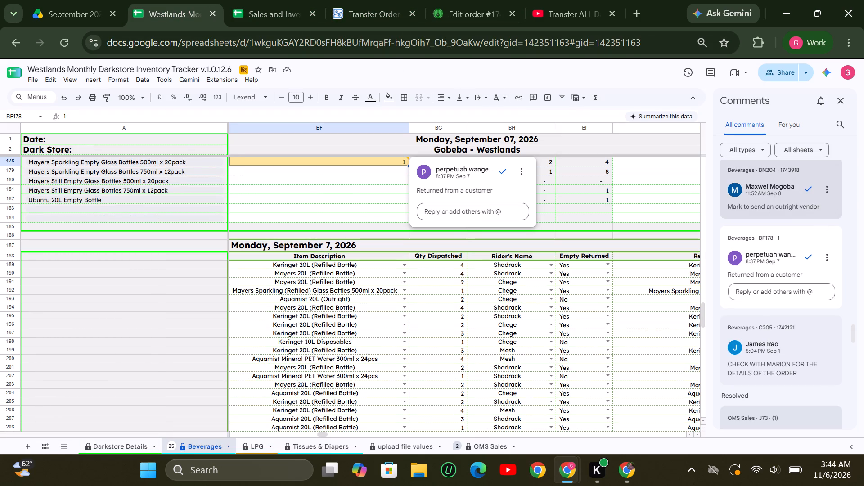
pyautogui.scroll(2, 765, 204)
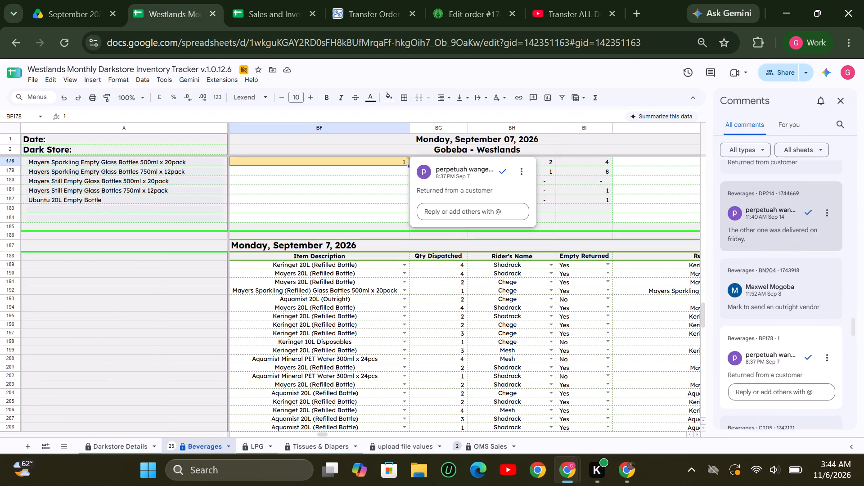
pyautogui.scroll(2, 765, 204)
pyautogui.click(744, 216)
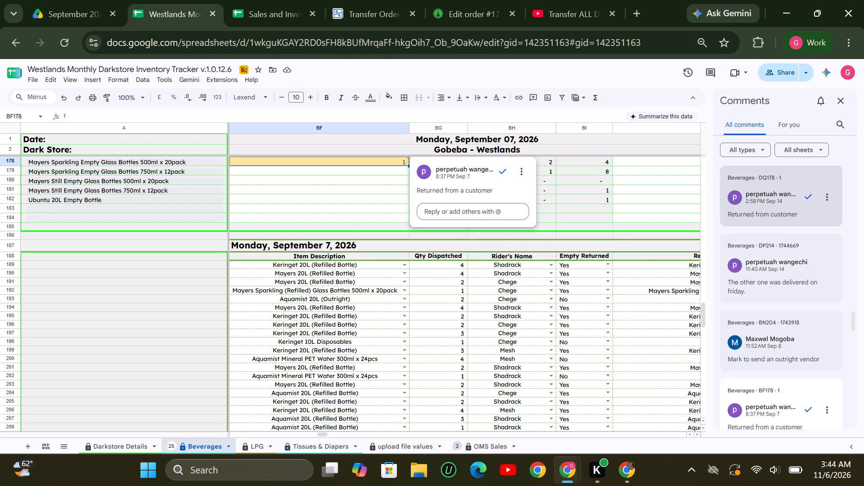
pyautogui.scroll(1, 603, 220)
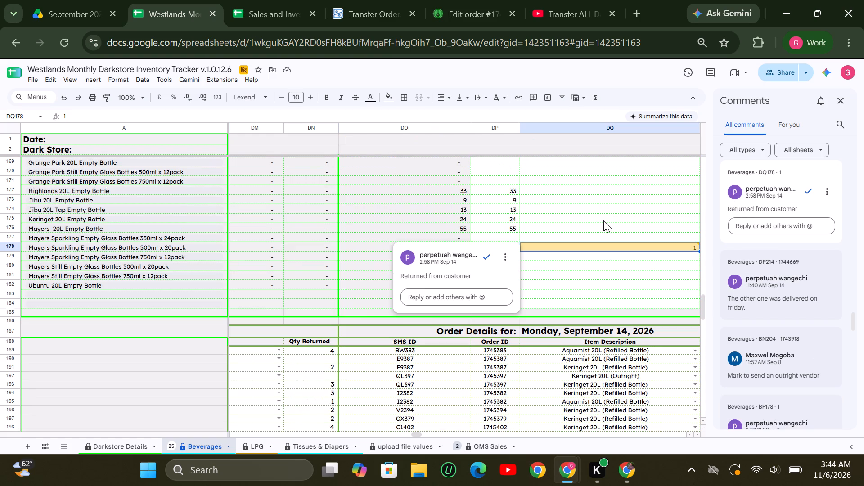
pyautogui.scroll(4, 603, 220)
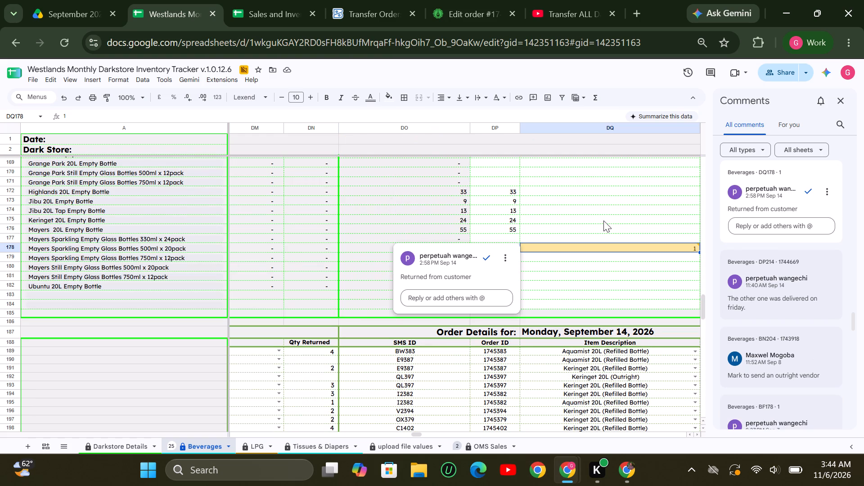
pyautogui.scroll(1, 603, 220)
# Examine the Westlands tracker's remaining older and resolved comments for unrecorded customer returns, and close the tracker.
pyautogui.scroll(-2, 603, 220)
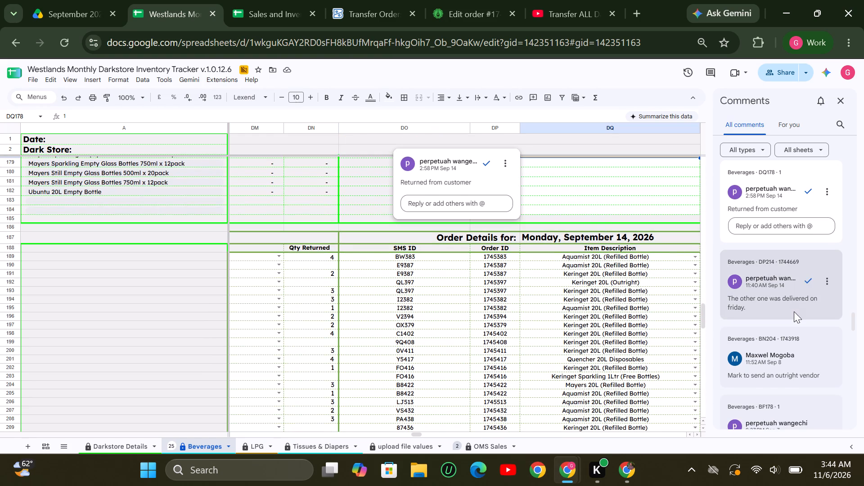
pyautogui.scroll(-3, 794, 311)
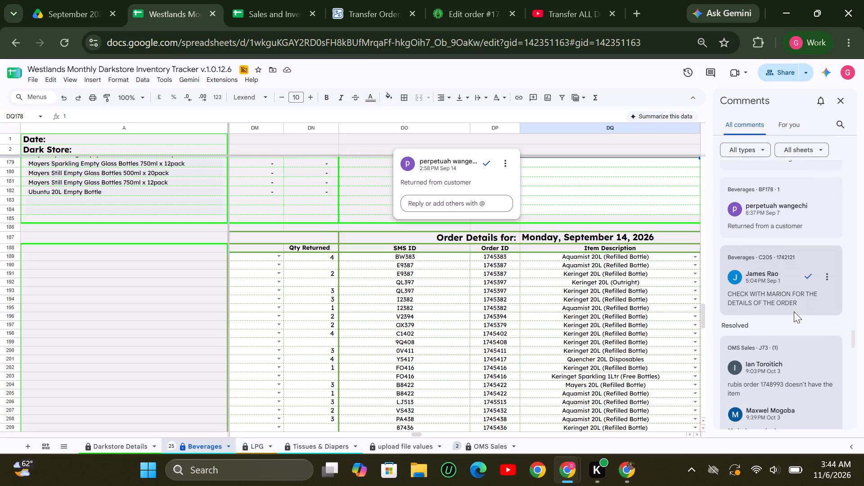
pyautogui.scroll(-2, 794, 311)
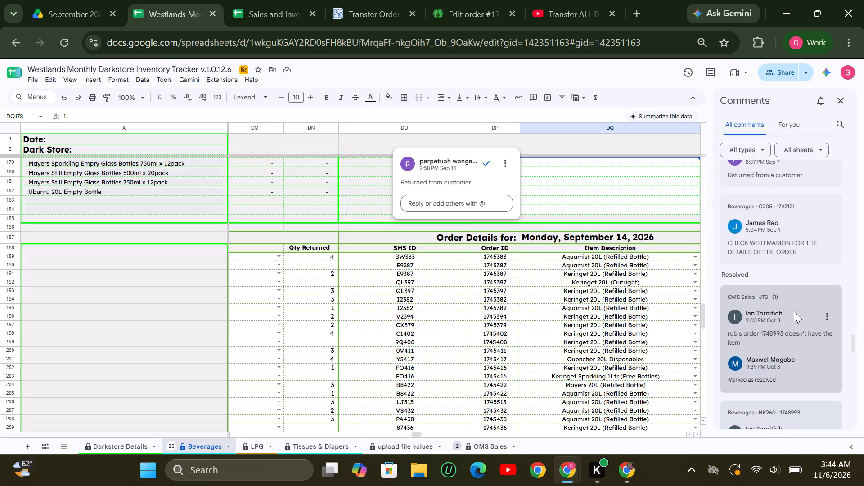
pyautogui.scroll(-3, 794, 311)
pyautogui.scroll(1, 794, 311)
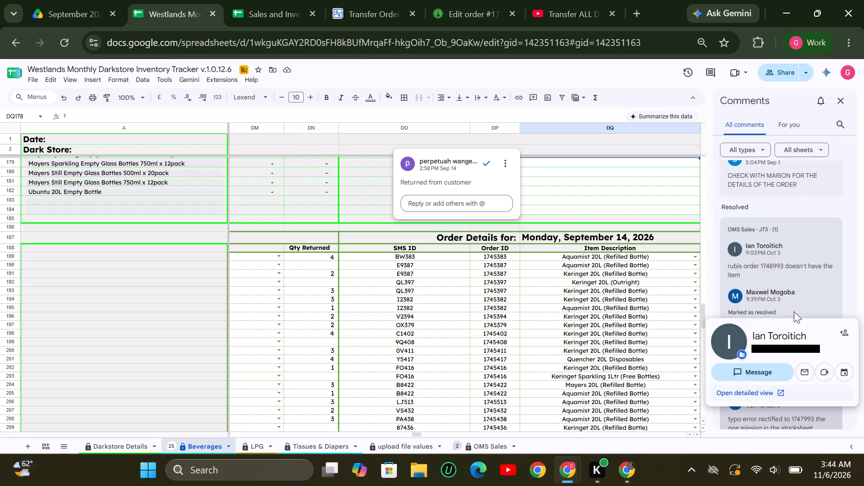
pyautogui.scroll(1, 794, 311)
pyautogui.scroll(-1, 794, 311)
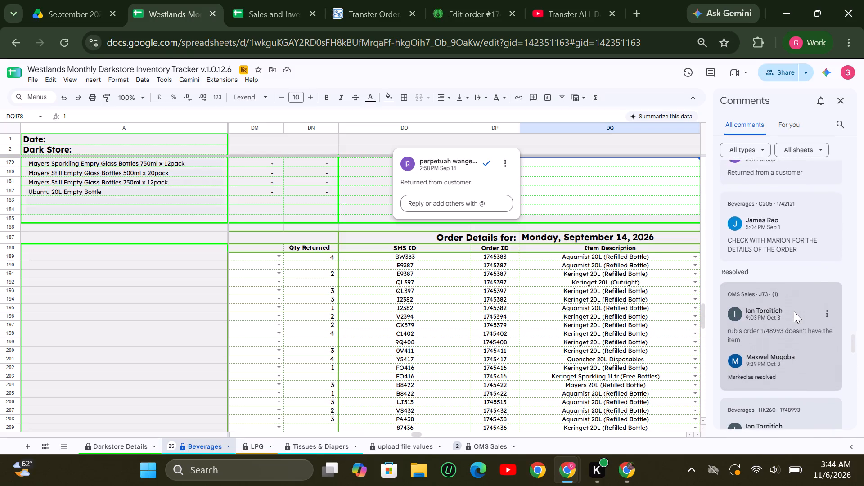
pyautogui.scroll(-1, 794, 311)
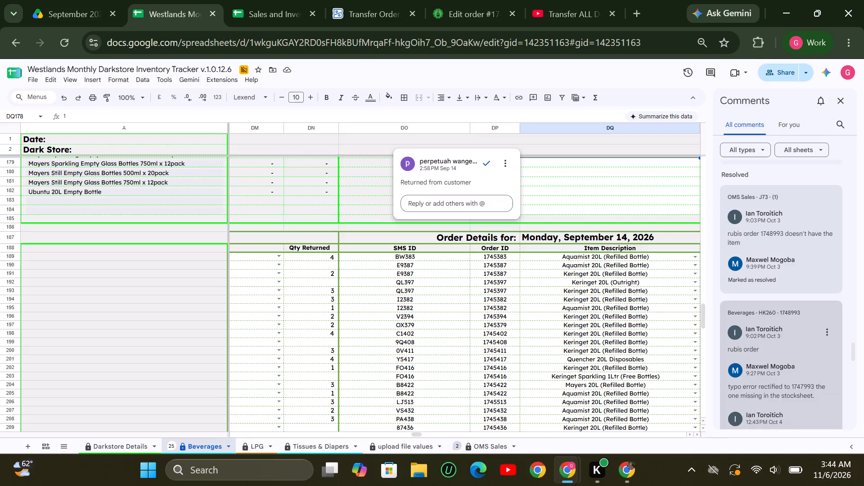
pyautogui.scroll(-3, 794, 311)
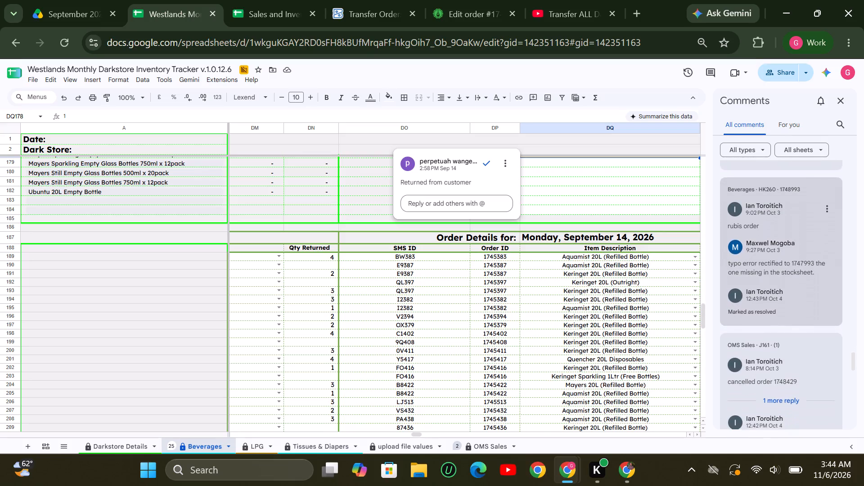
pyautogui.scroll(-1, 794, 311)
pyautogui.hscroll(3, 794, 311)
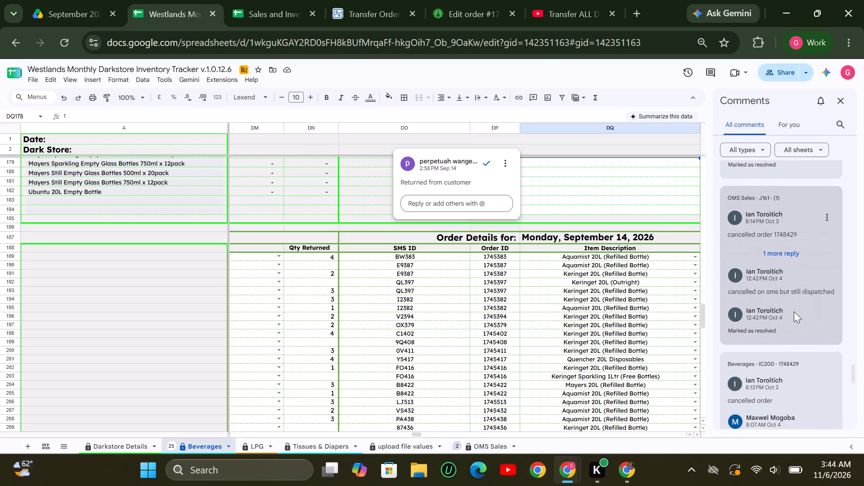
pyautogui.scroll(-2, 794, 311)
pyautogui.hscroll(1, 794, 311)
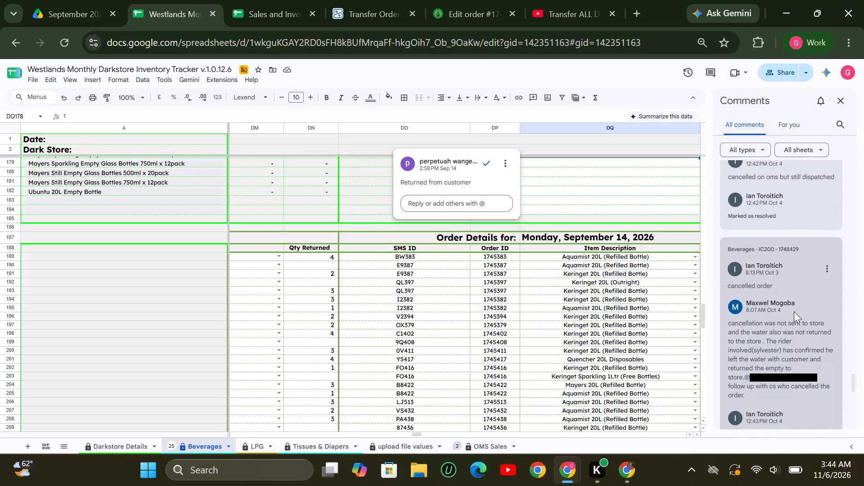
pyautogui.scroll(-3, 794, 311)
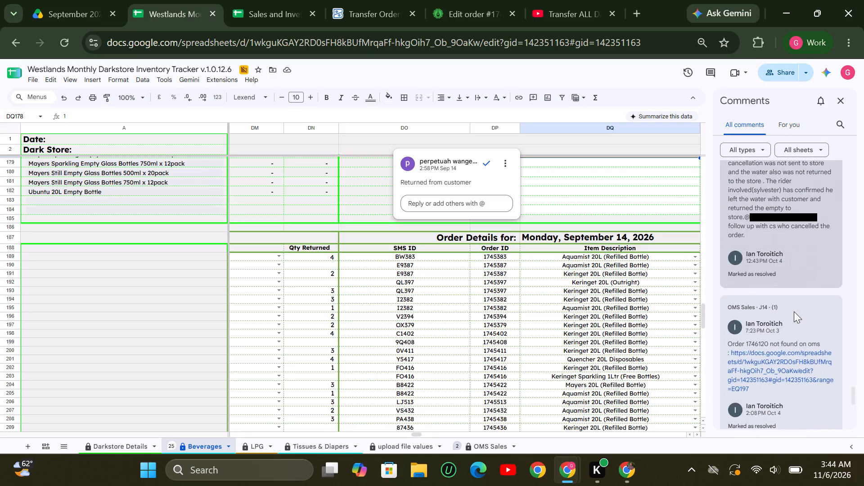
pyautogui.scroll(-1, 794, 311)
pyautogui.hscroll(1, 794, 311)
pyautogui.scroll(-2, 794, 311)
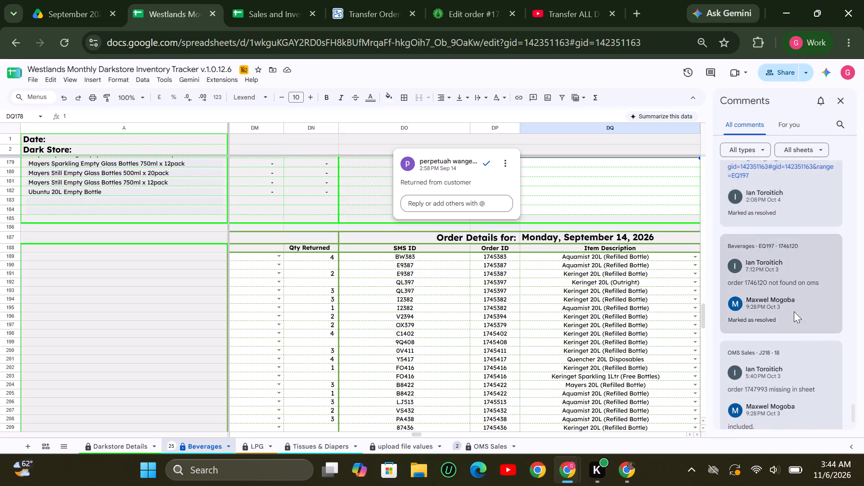
pyautogui.scroll(-3, 794, 311)
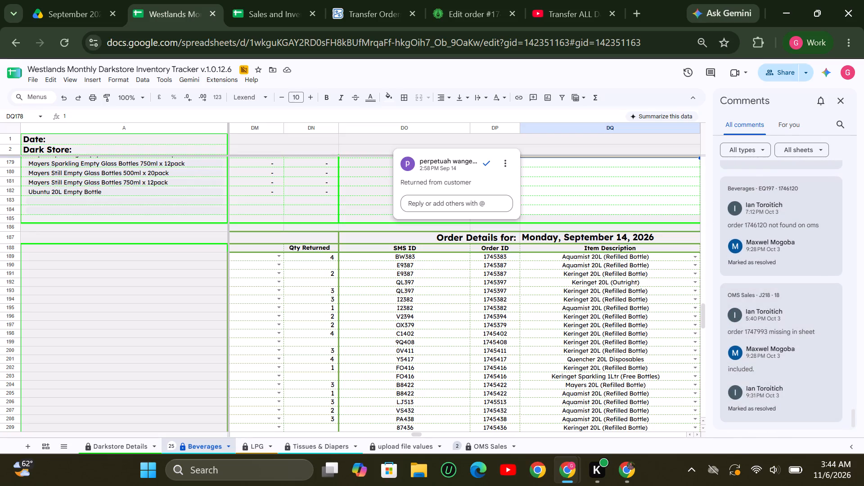
pyautogui.click(370, 319)
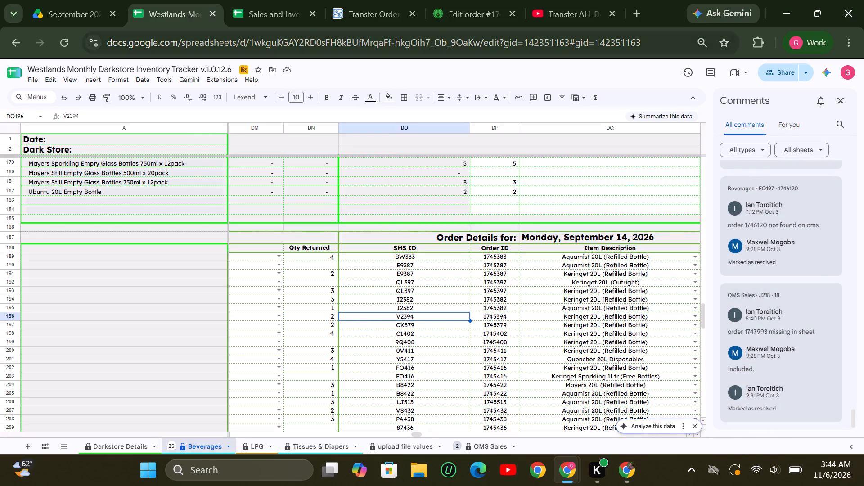
pyautogui.click(209, 9)
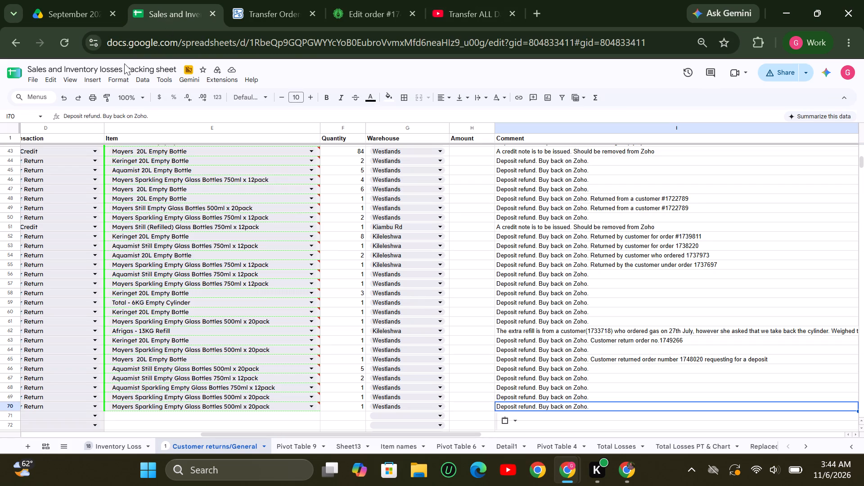
# Open the Nairobi West and Kiambu Road Monthly Darkstore Inventory Trackers from the September 2026 Drive folder, and return to the folder.
pyautogui.click(62, 14)
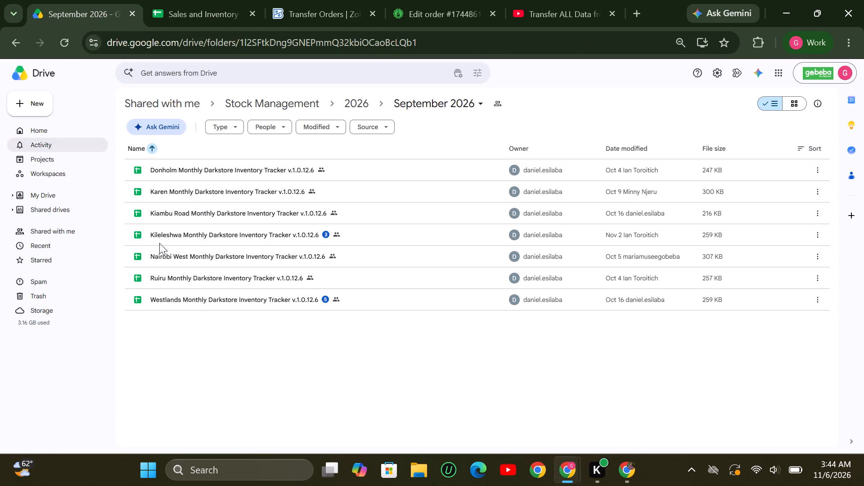
pyautogui.doubleClick(158, 262)
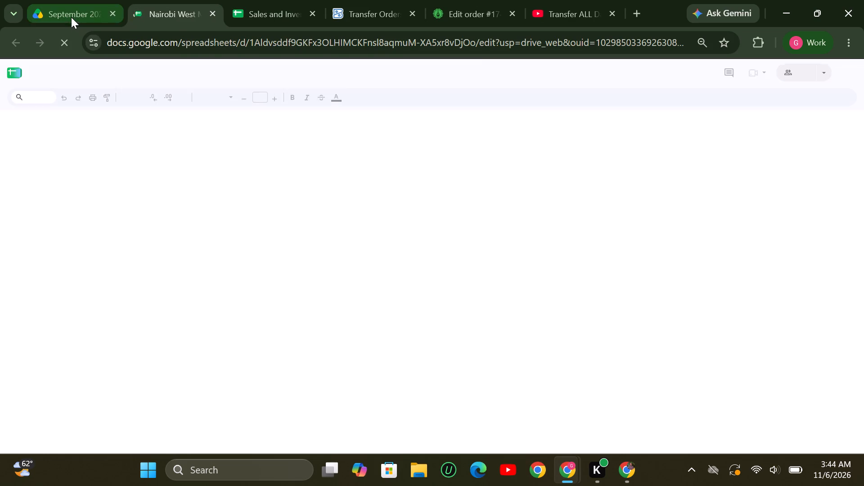
pyautogui.click(71, 17)
pyautogui.doubleClick(192, 217)
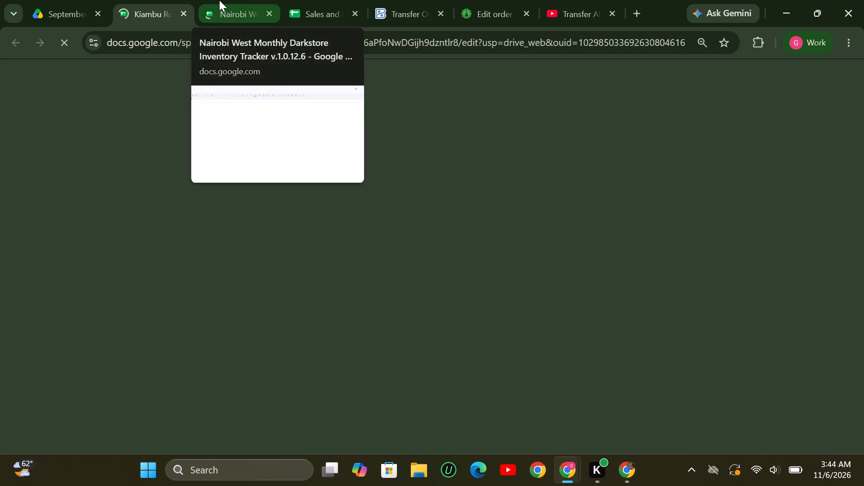
pyautogui.click(51, 8)
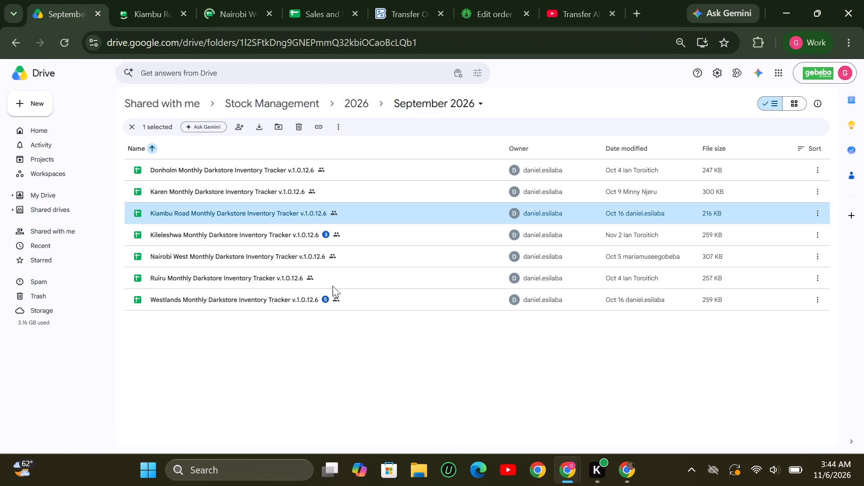
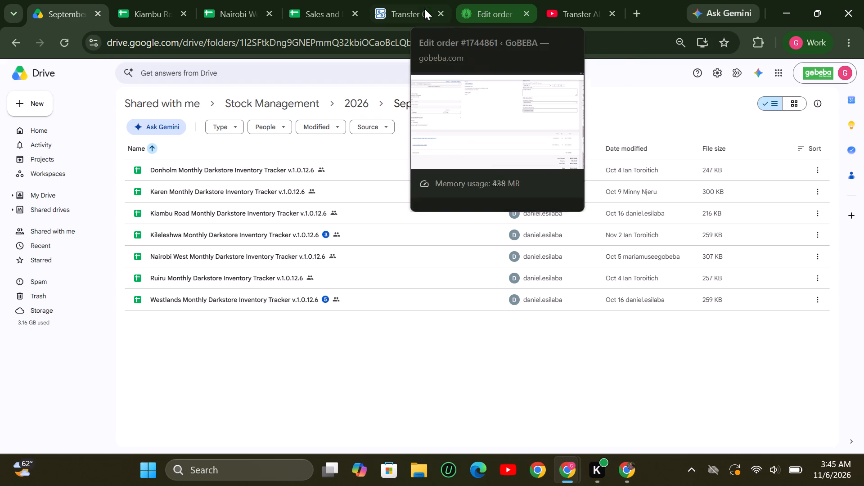
# Open the Zoho Books Purchase Orders page in a new browser tab.
pyautogui.click(639, 16)
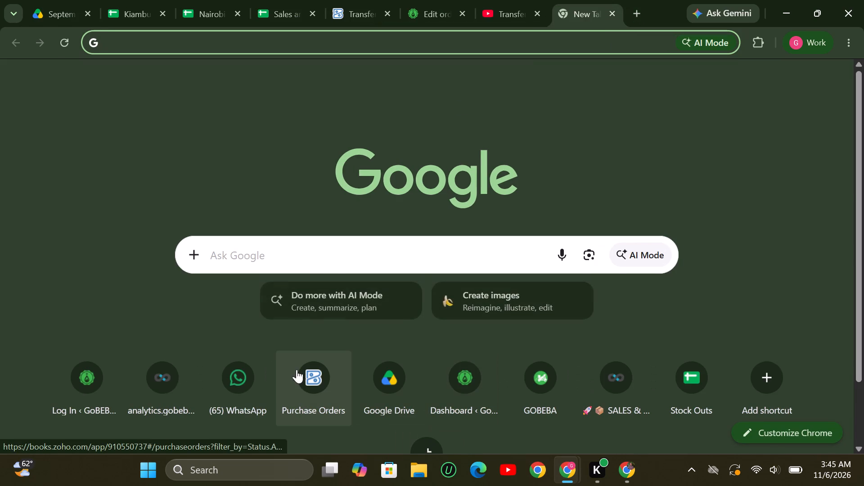
pyautogui.click(310, 371)
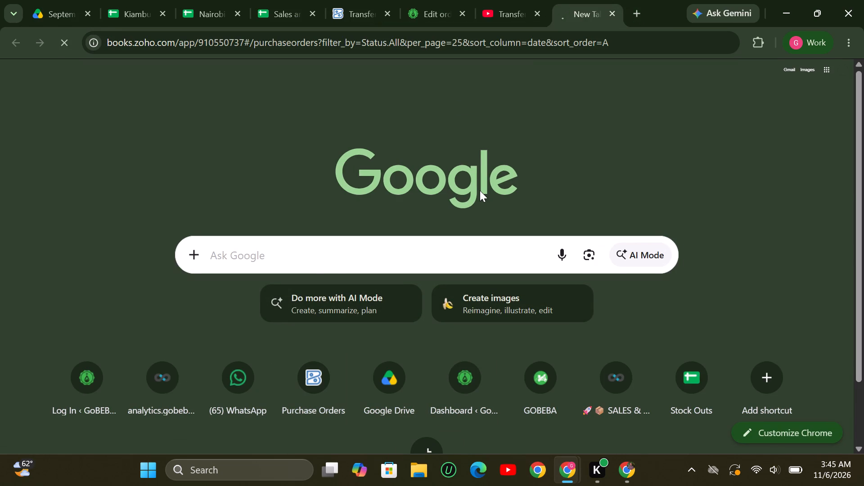
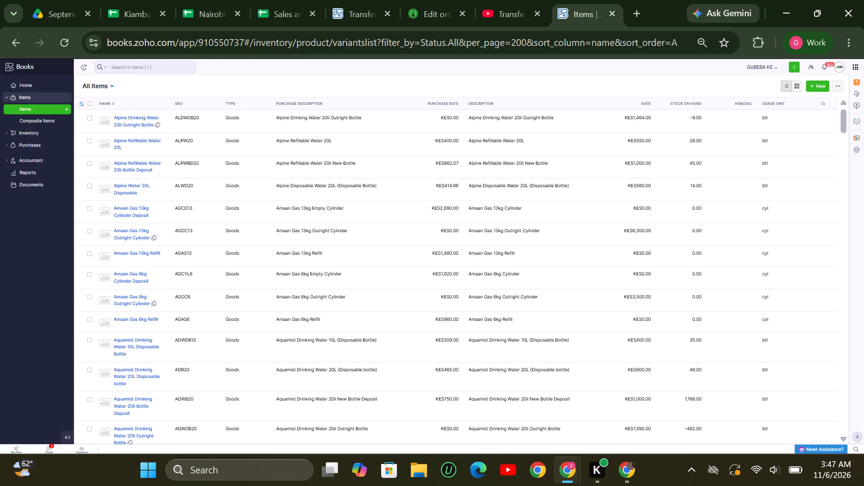
# Search the items for "rubis" and open the Rubis K-Gas 13kg Refill item from the full results.
pyautogui.click(125, 69)
pyautogui.write('rubis')
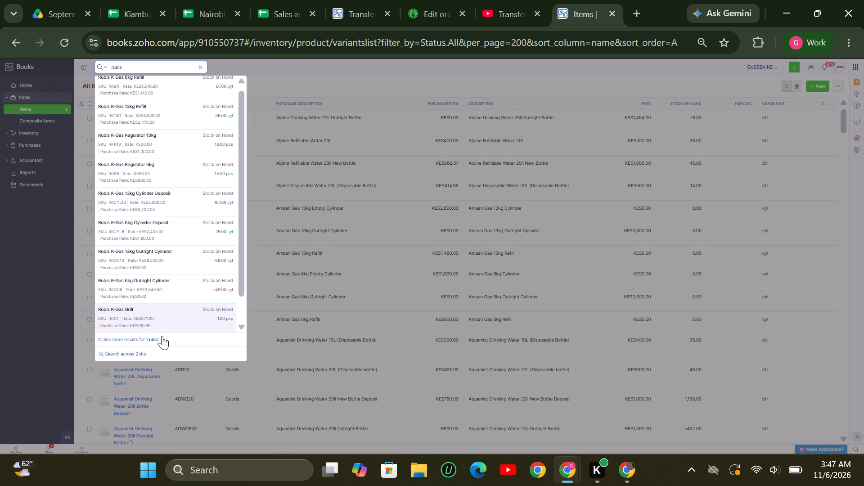
pyautogui.click(150, 340)
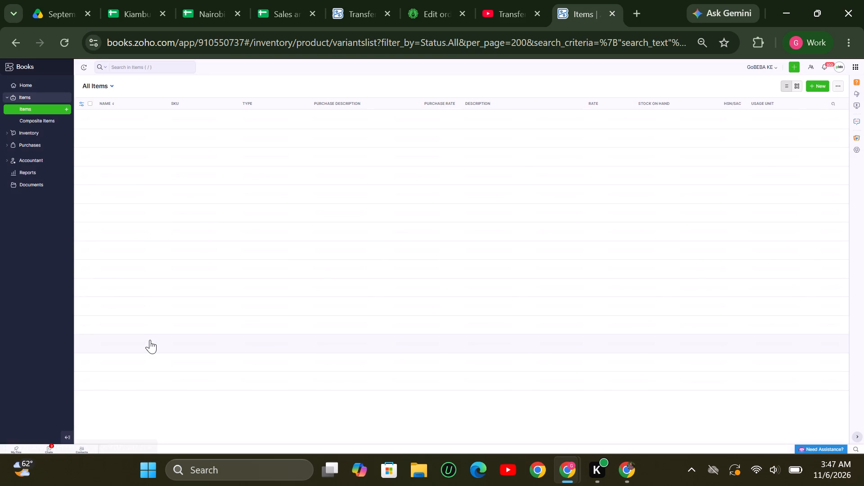
pyautogui.click(151, 225)
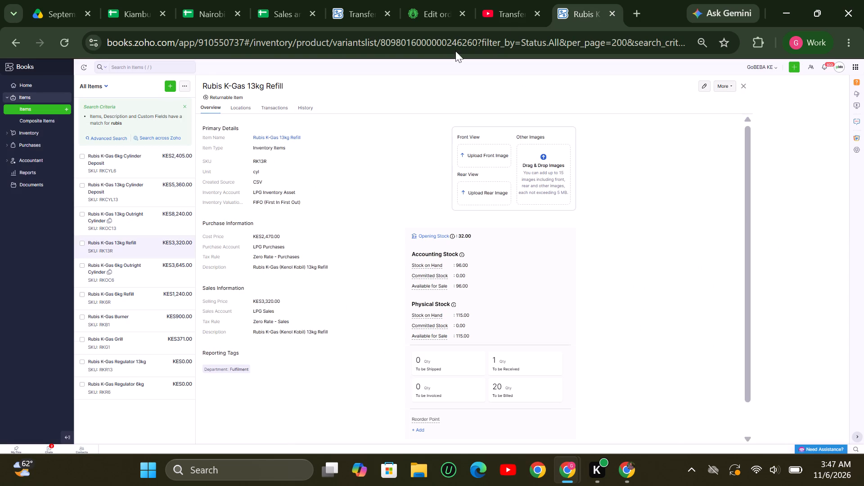
# Set the cost price of Rubis K-Gas 13kg Refill to KES 2548 and save the item.
pyautogui.click(705, 90)
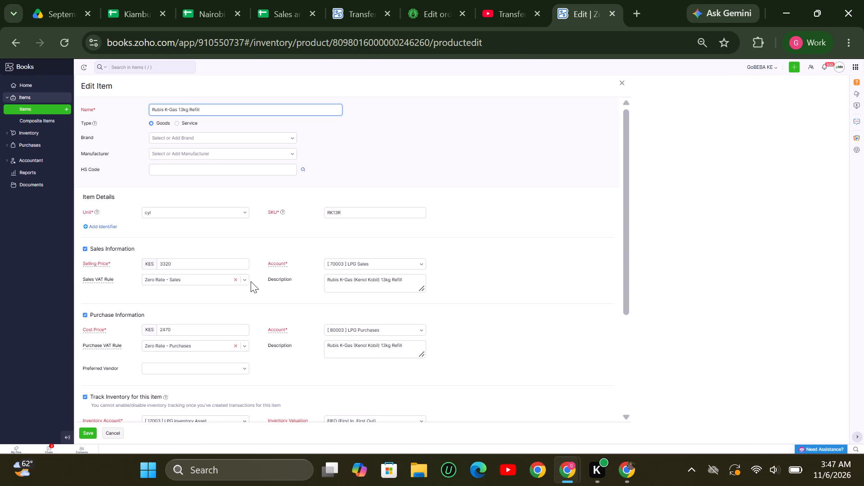
pyautogui.click(183, 332)
pyautogui.press('BackSpace')
pyautogui.press('BackSpace')
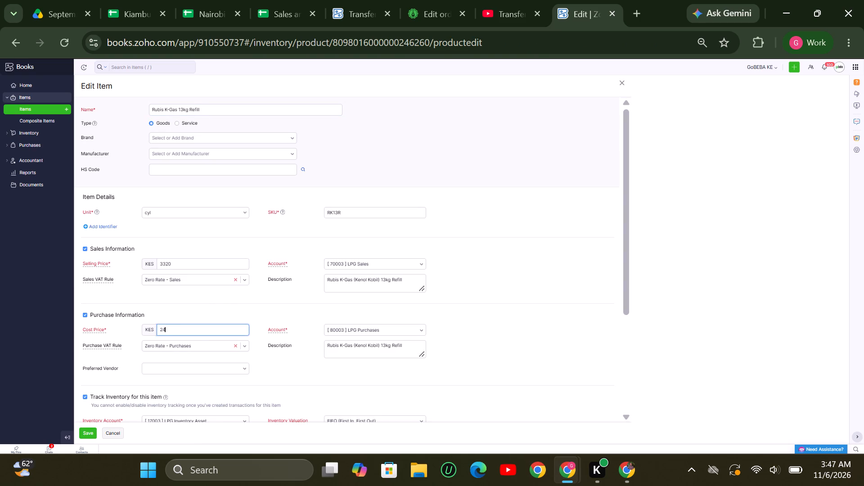
pyautogui.press('BackSpace')
pyautogui.press('BackSpace')
pyautogui.press('BackSpace')
pyautogui.write('2548')
pyautogui.click(86, 439)
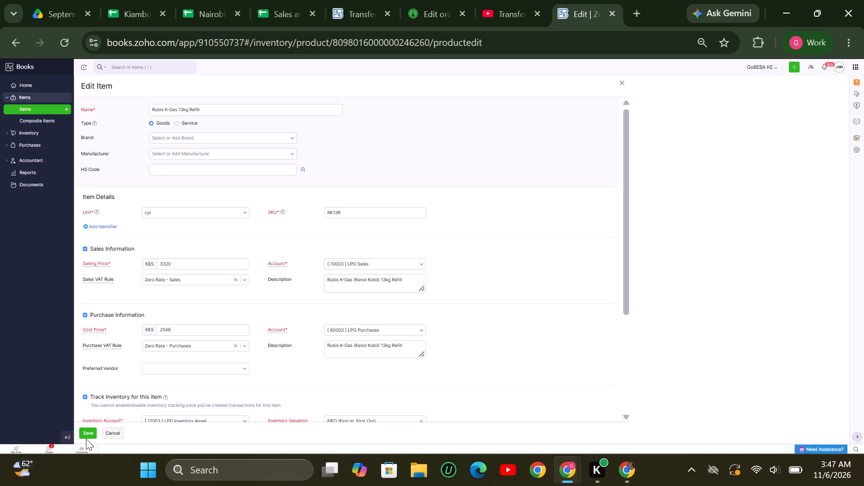
pyautogui.click(86, 434)
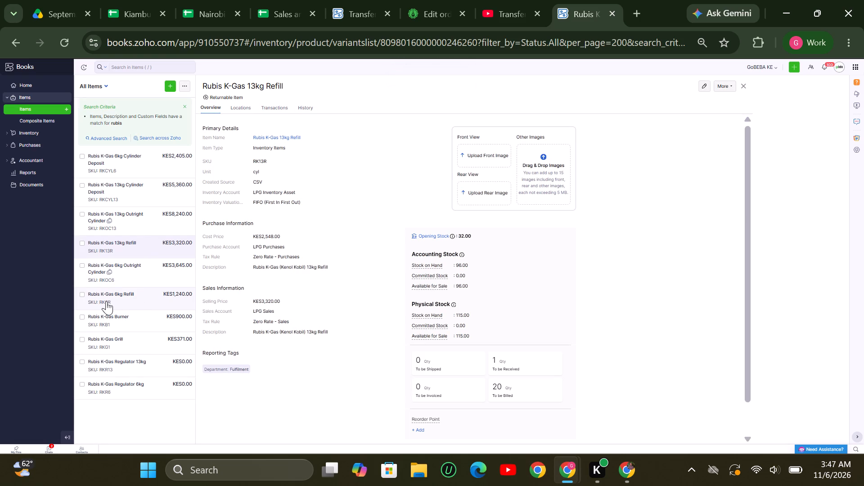
# Set the cost price of the Rubis K-Gas 6kg Refill item to KES 1176 and save the item.
pyautogui.click(133, 299)
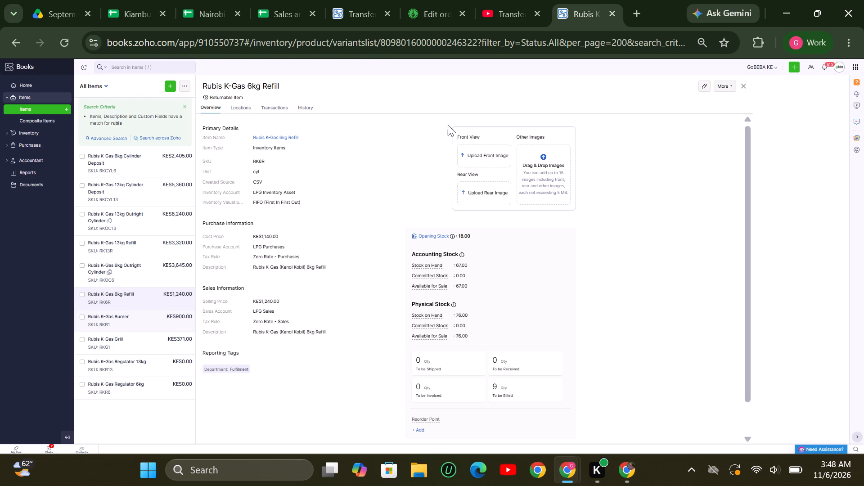
pyautogui.click(705, 86)
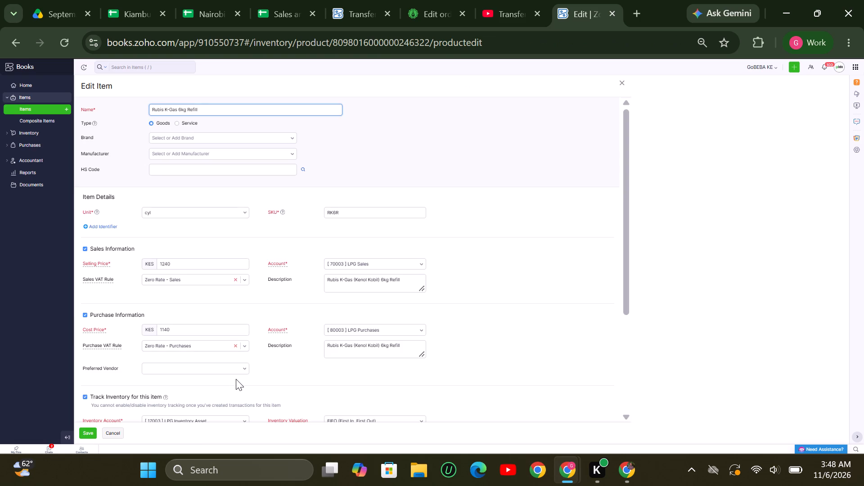
pyautogui.click(186, 329)
pyautogui.press('BackSpace')
pyautogui.press('BackSpace')
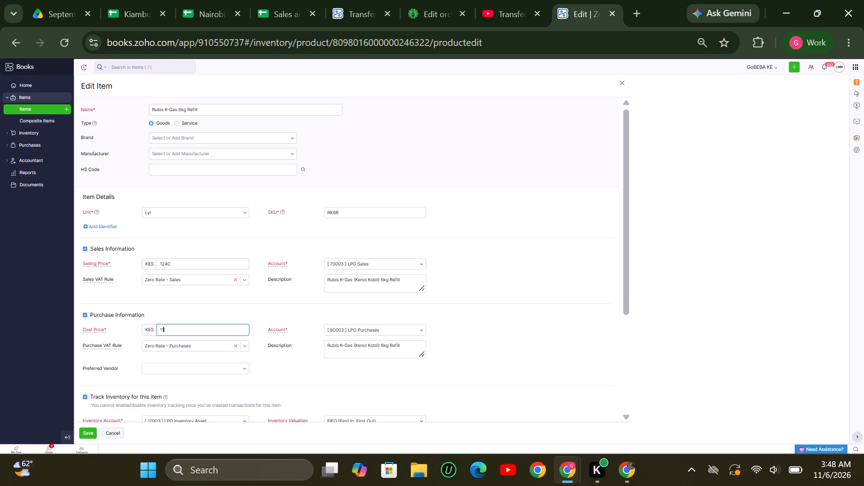
pyautogui.write('76')
pyautogui.click(88, 432)
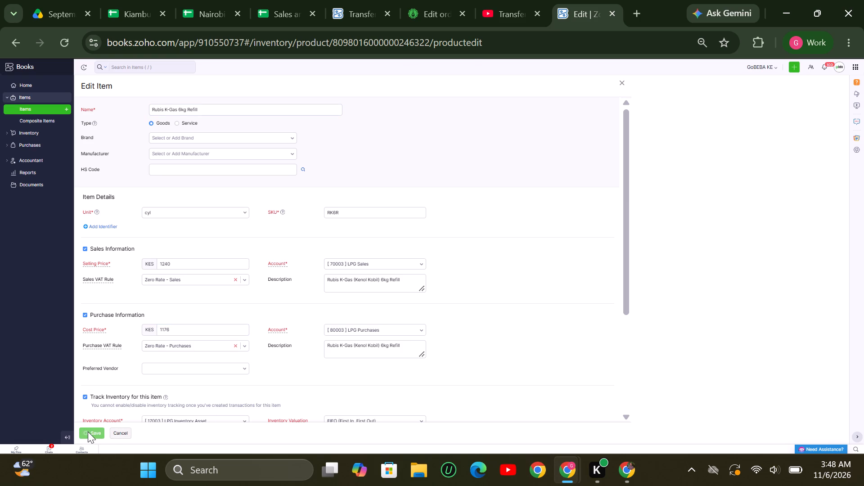
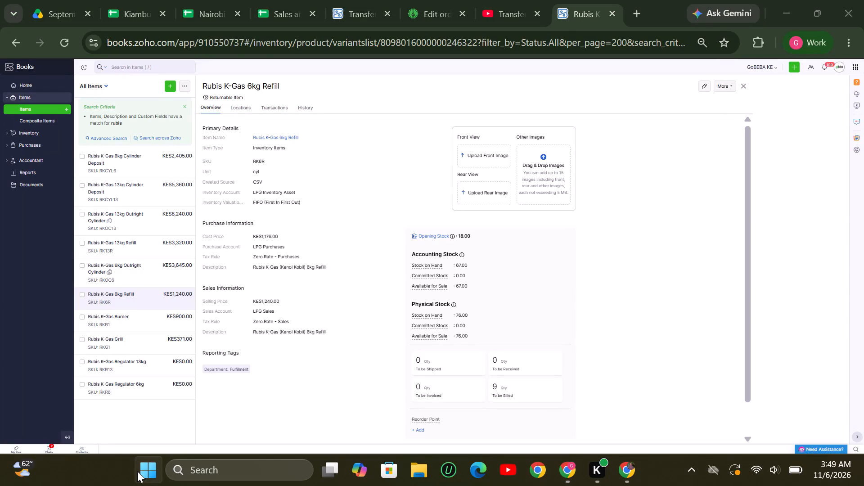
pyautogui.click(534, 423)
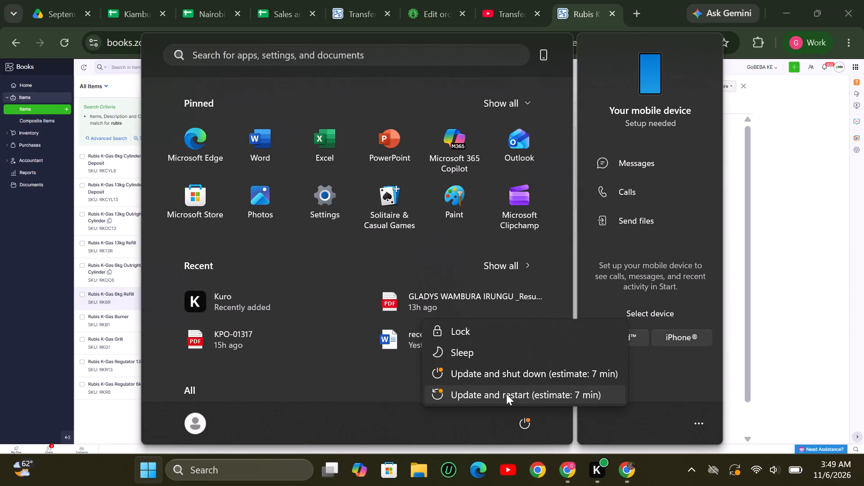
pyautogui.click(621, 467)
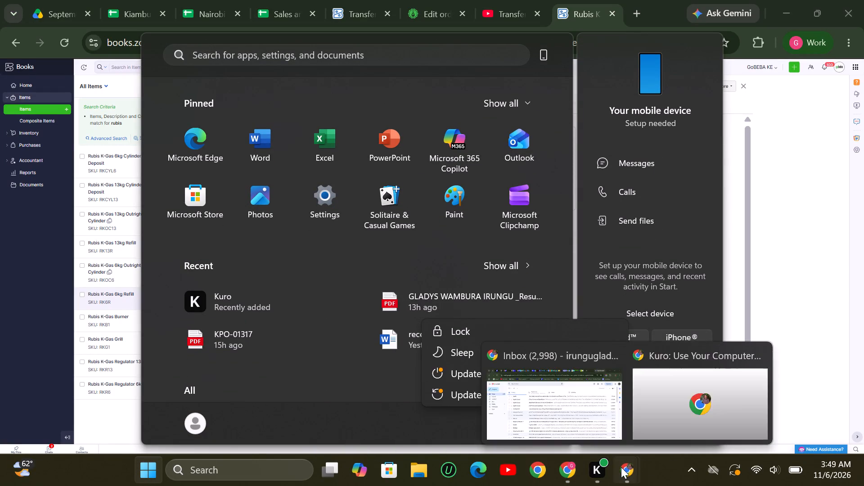
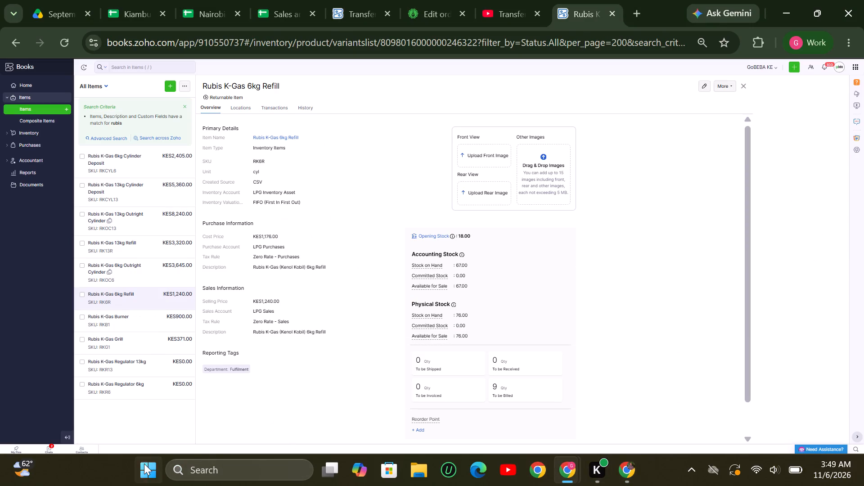
# Open the computer's power options from Windows.
pyautogui.click(527, 423)
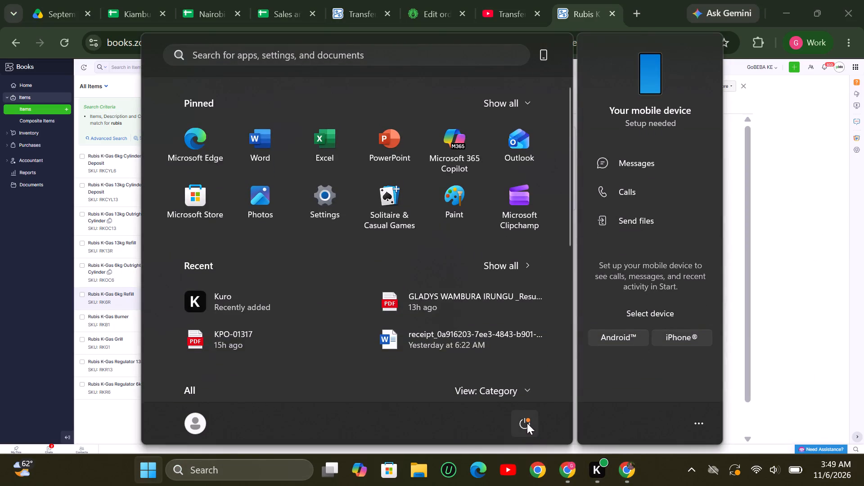